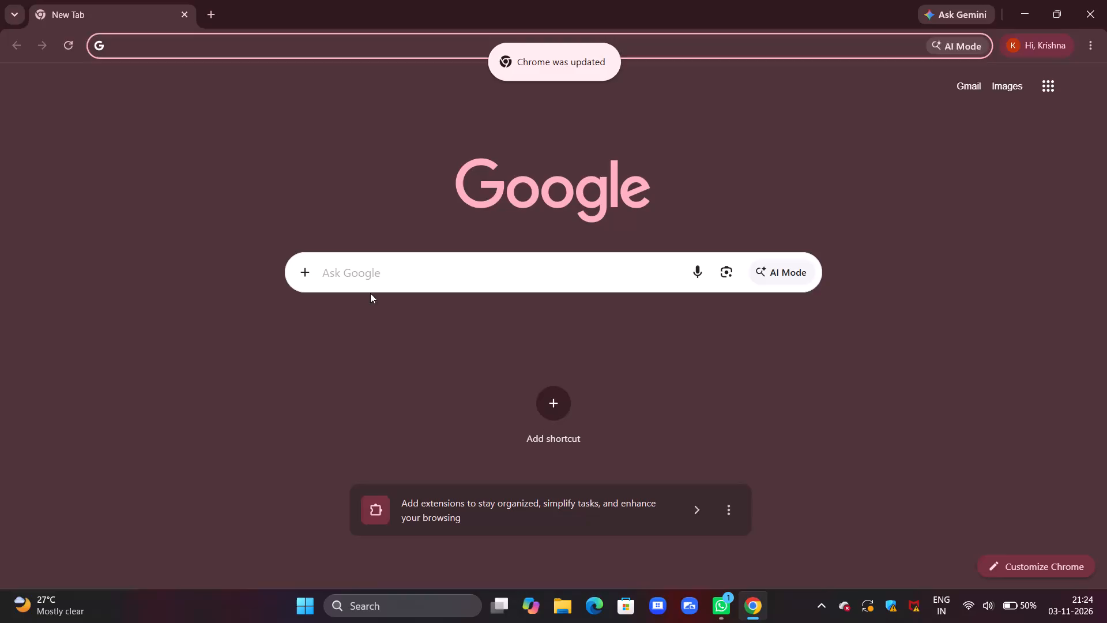
Search Google for tradingview.
click(370, 293)
click(371, 271)
click(370, 311)
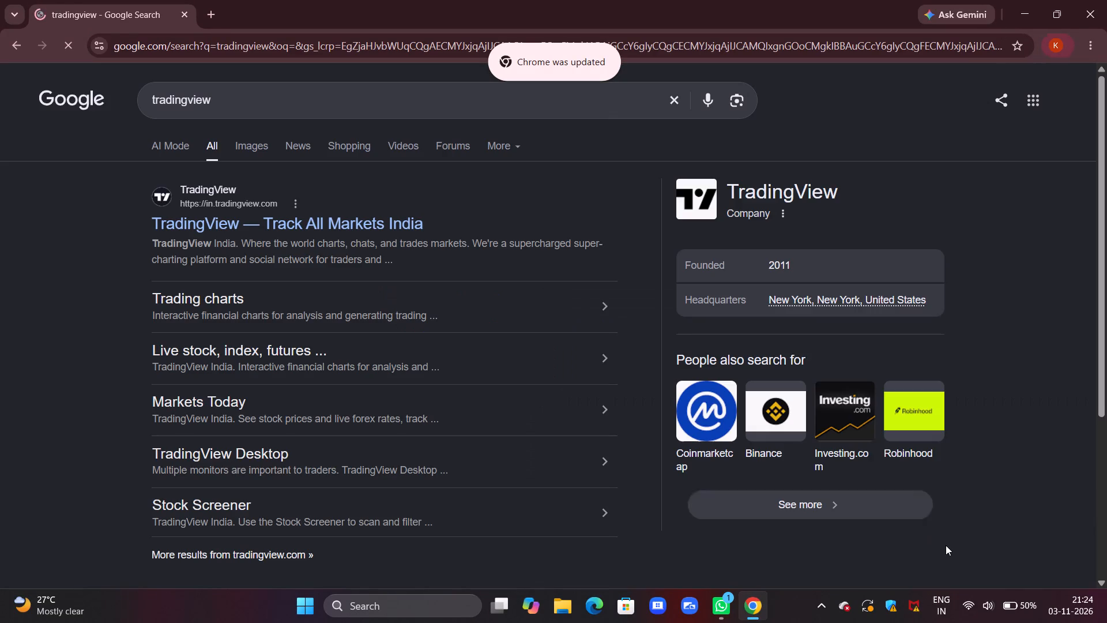
Adjust the display brightness in the system quick settings and close them.
click(1011, 601)
click(919, 478)
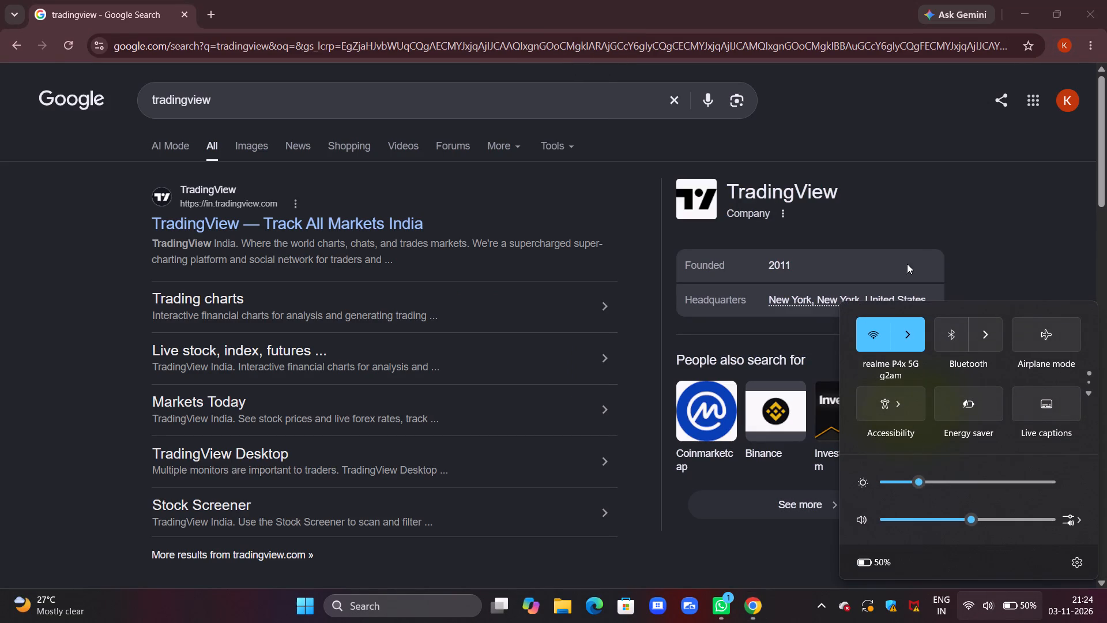
click(957, 209)
Open the TradingView site from the search results and bring up the full BTCUSD chart from the crypto watchlist.
click(370, 218)
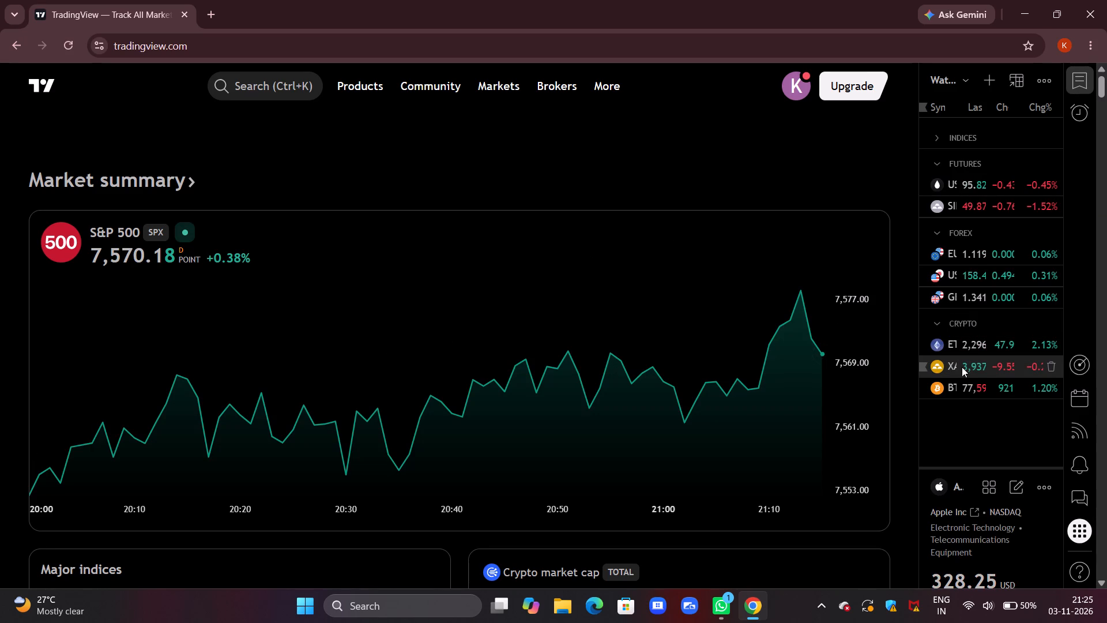
click(967, 389)
click(967, 389)
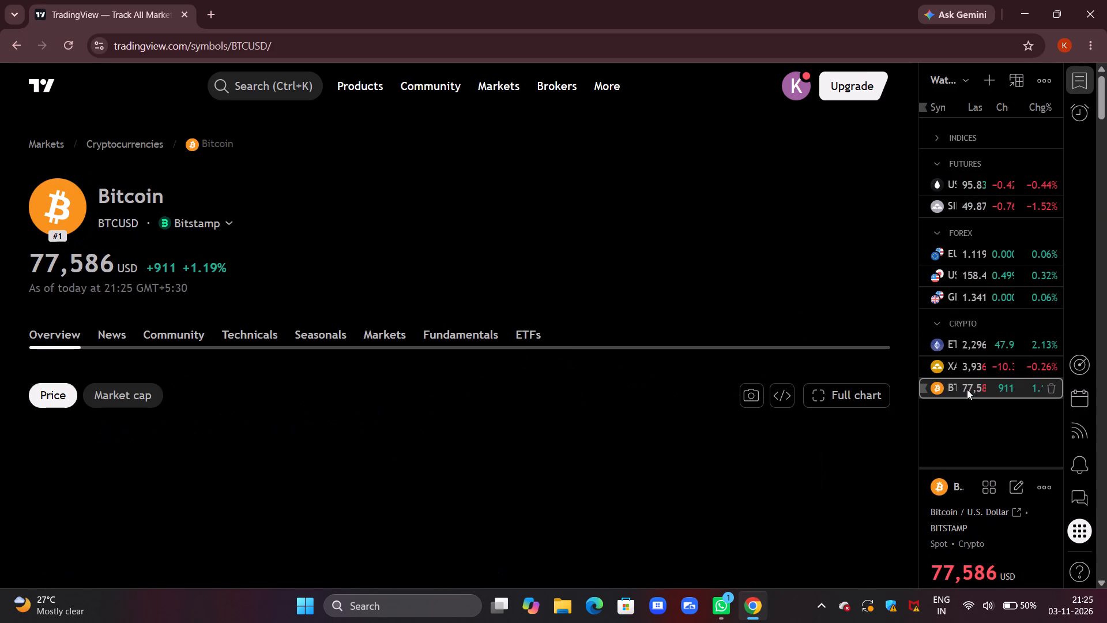
click(847, 400)
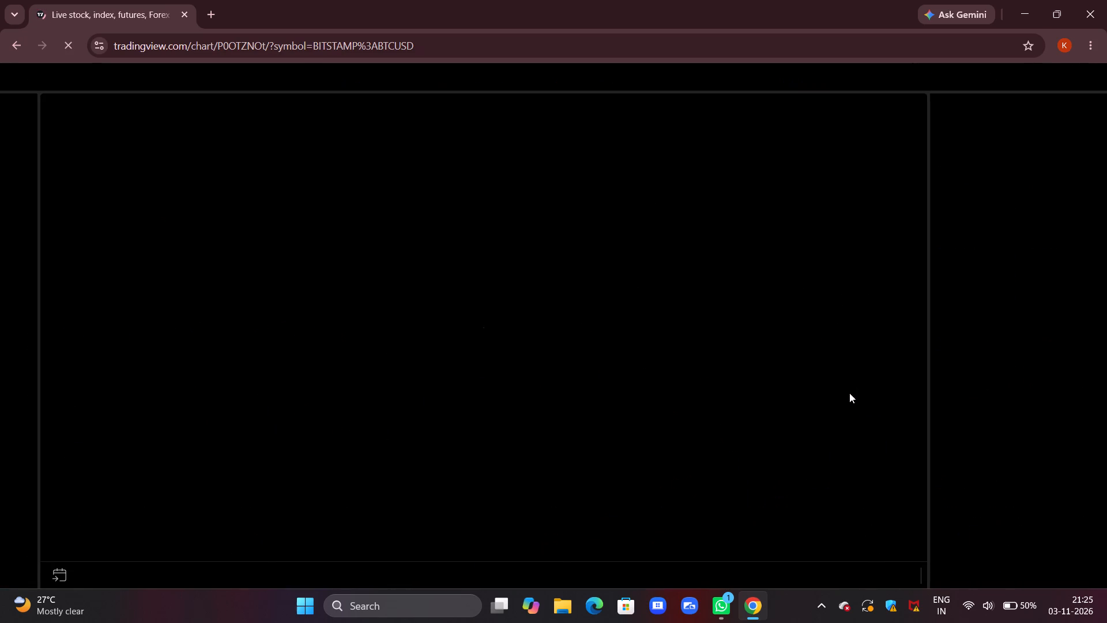
Remove all 15 existing drawings from the BTCUSD chart, keeping the indicators.
drag(800, 356, 800, 356)
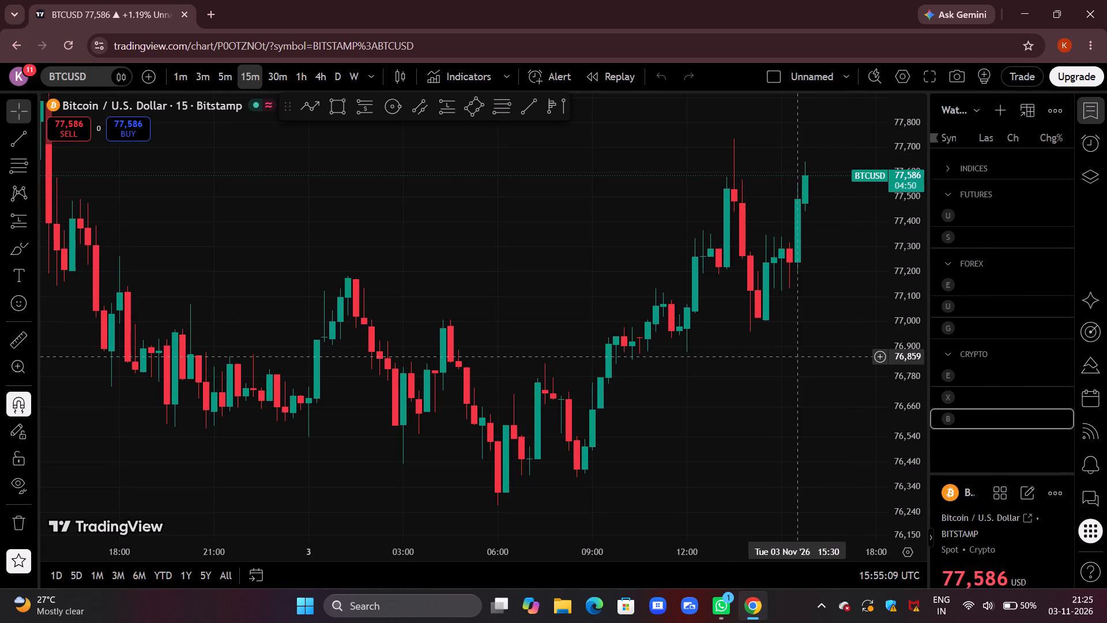
drag(800, 356, 703, 356)
scroll(703, 356, down, 3)
drag(902, 256, 911, 371)
drag(845, 380, 733, 387)
click(18, 528)
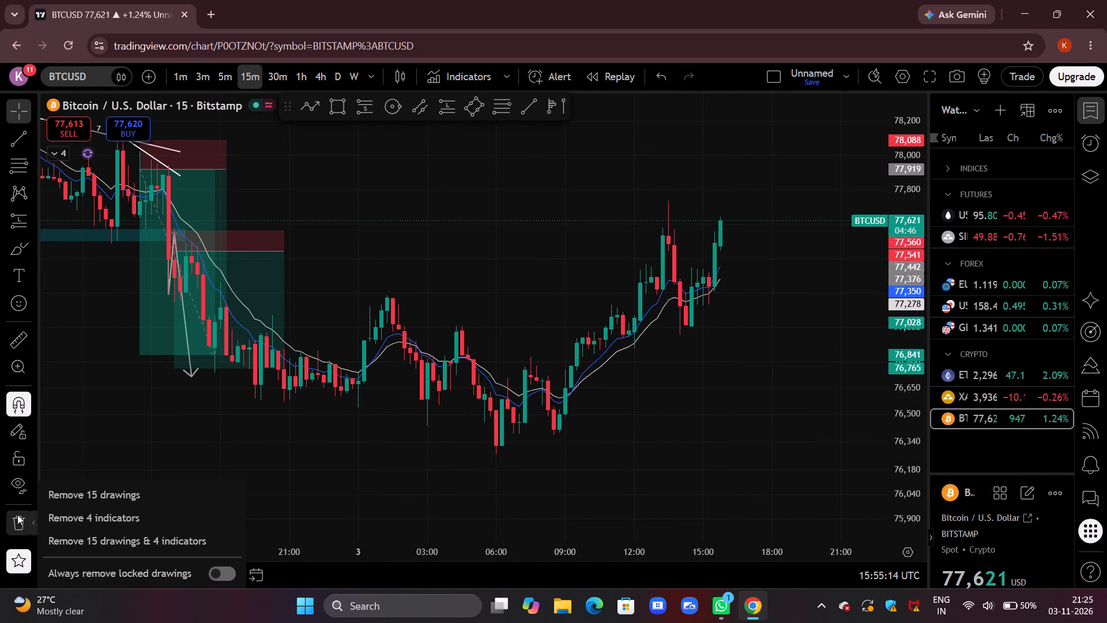
click(105, 497)
Switch the chart to the daily timeframe and examine the BTCUSD price action from August to early November.
scroll(231, 448, up, 4)
drag(152, 419, 211, 418)
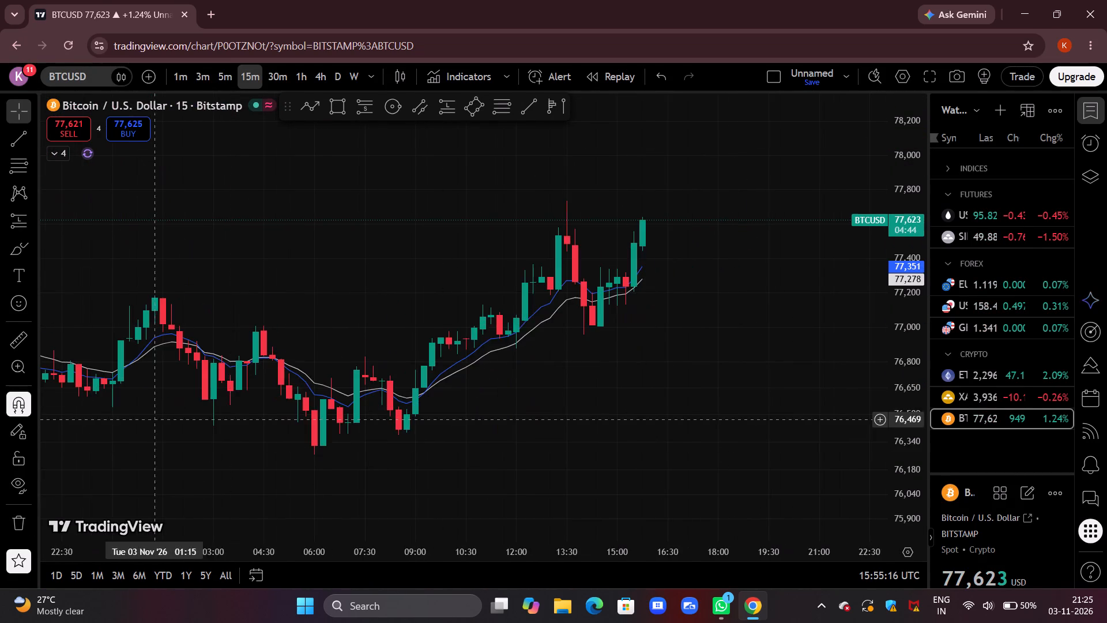
drag(211, 418, 701, 401)
click(341, 67)
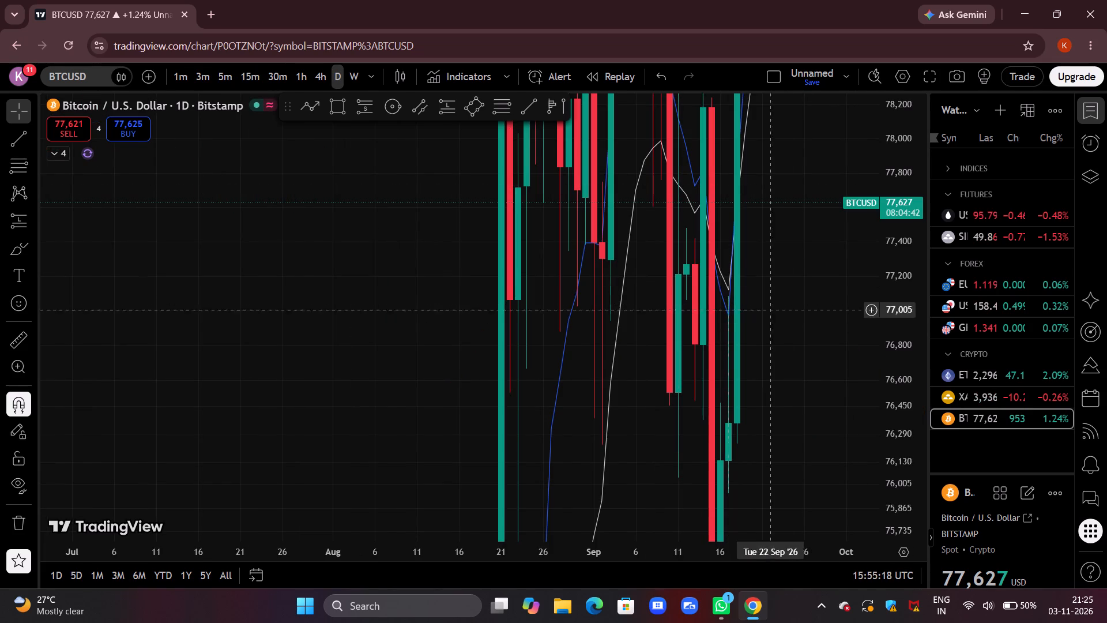
drag(894, 140, 843, 532)
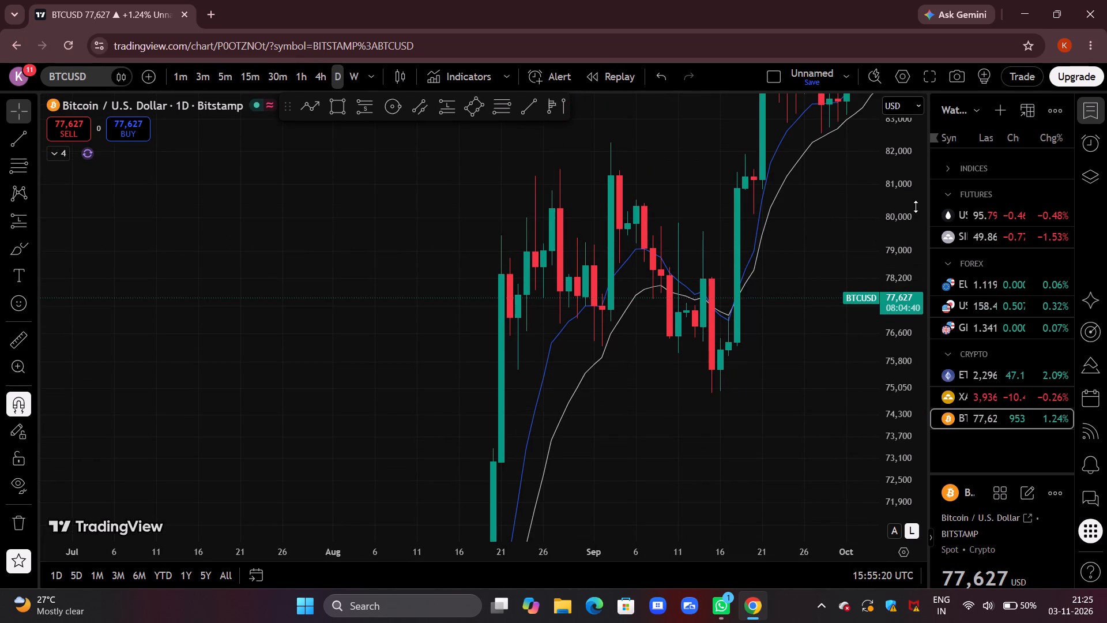
drag(908, 222, 872, 427)
drag(849, 416, 398, 406)
scroll(398, 406, down, 1)
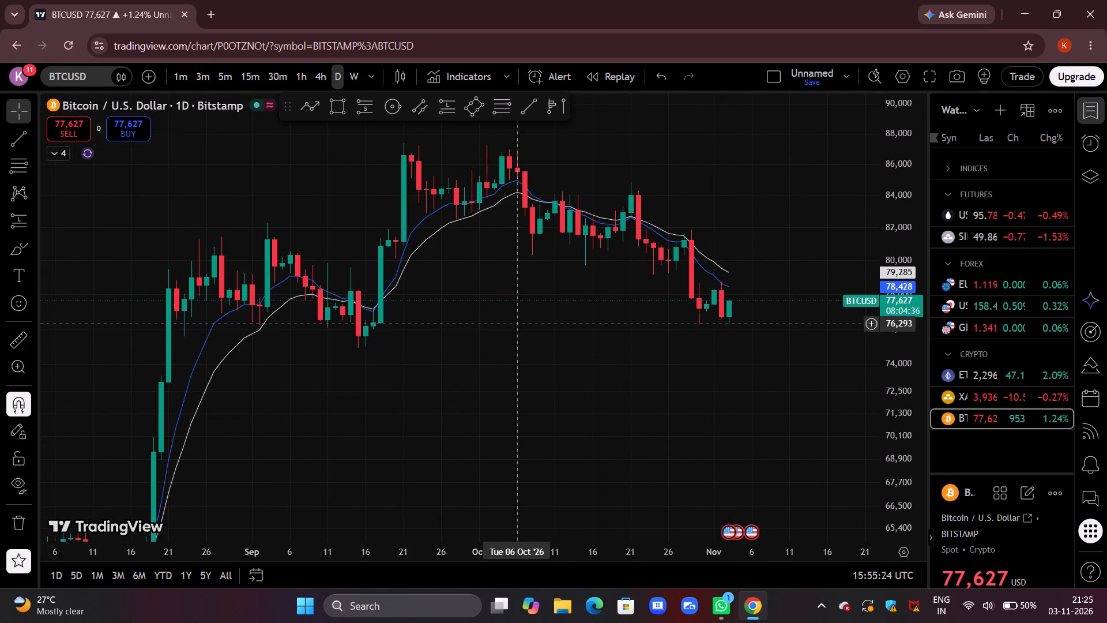
drag(574, 339, 510, 353)
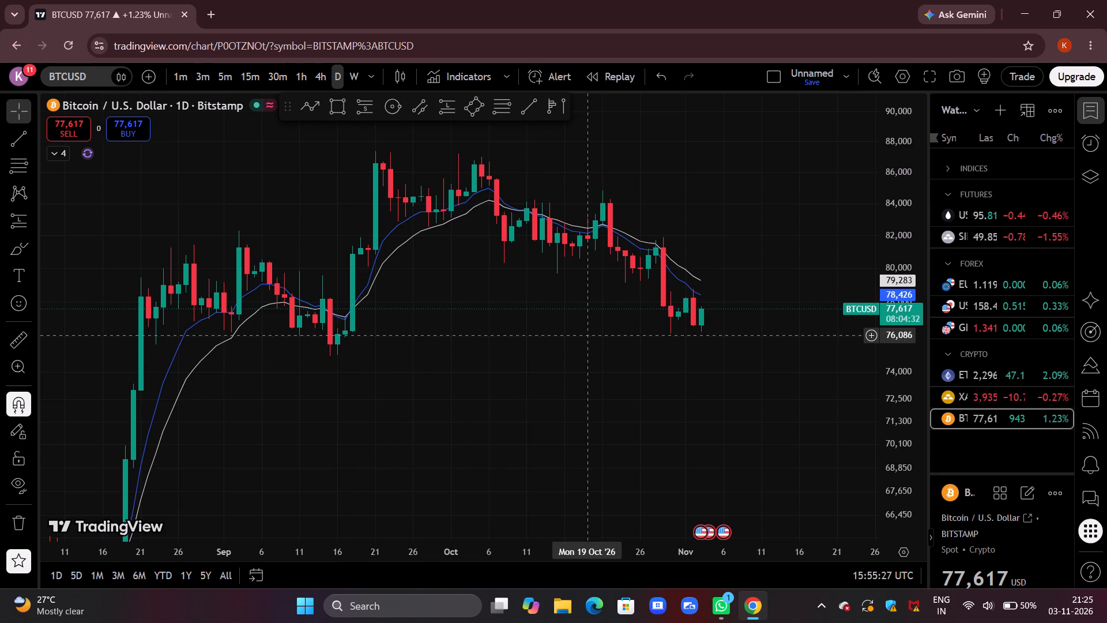
drag(890, 467, 883, 339)
drag(690, 449, 735, 338)
scroll(735, 347, up, 2)
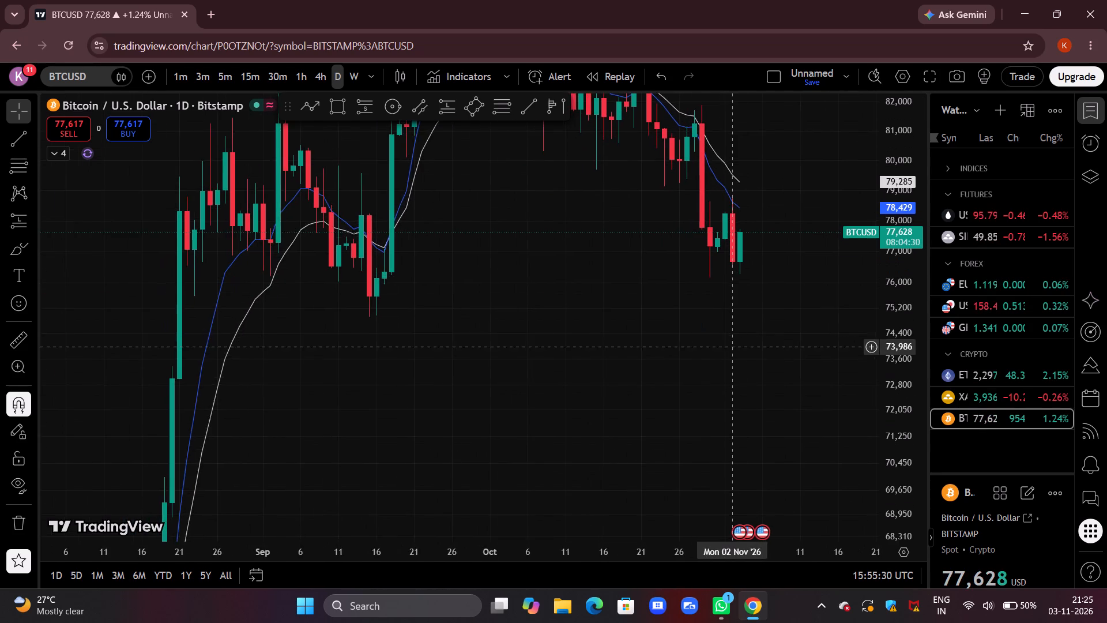
drag(393, 412, 758, 388)
scroll(724, 396, down, 3)
drag(751, 371, 596, 404)
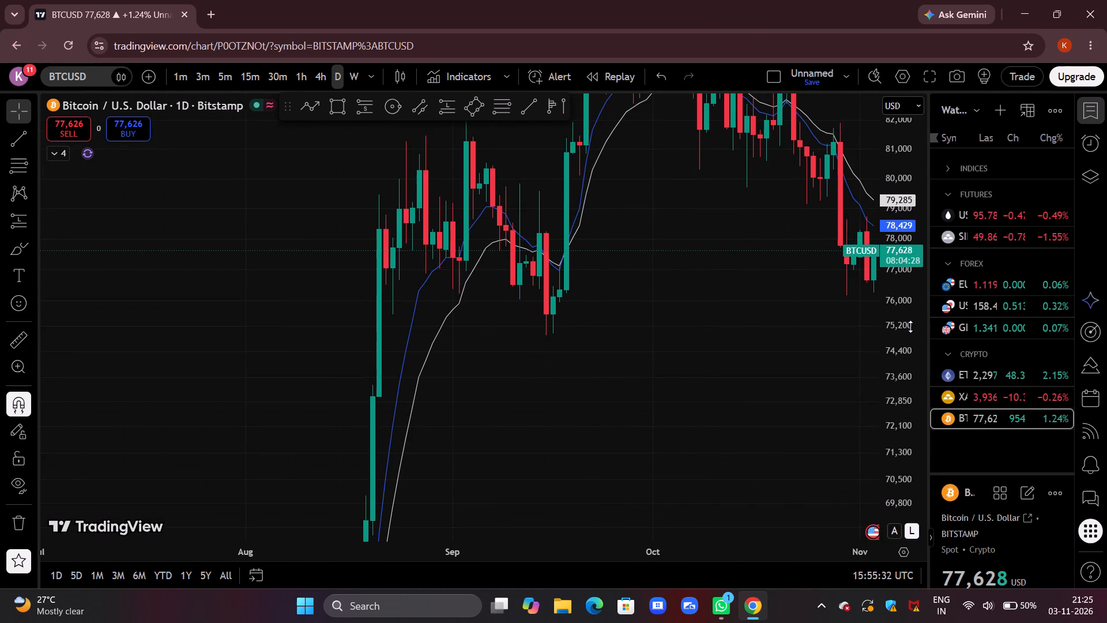
drag(913, 324, 869, 410)
drag(789, 395, 619, 395)
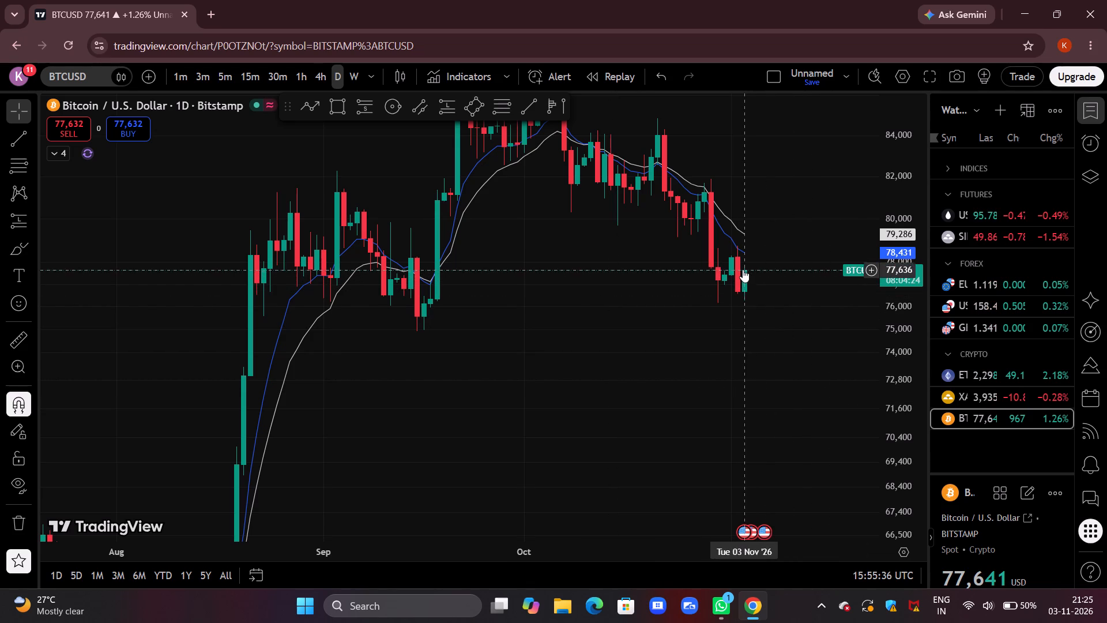
Switch the chart to the 4h timeframe and frame the recent lows between 30 October and 3 November.
click(327, 76)
scroll(587, 466, down, 6)
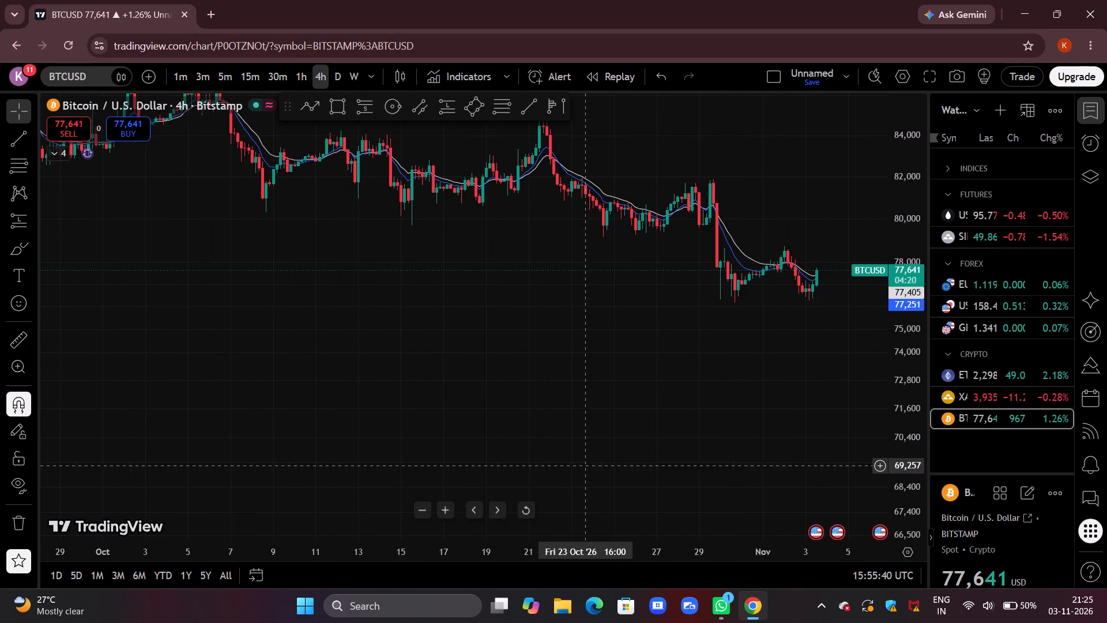
drag(893, 467, 908, 265)
drag(765, 313, 601, 344)
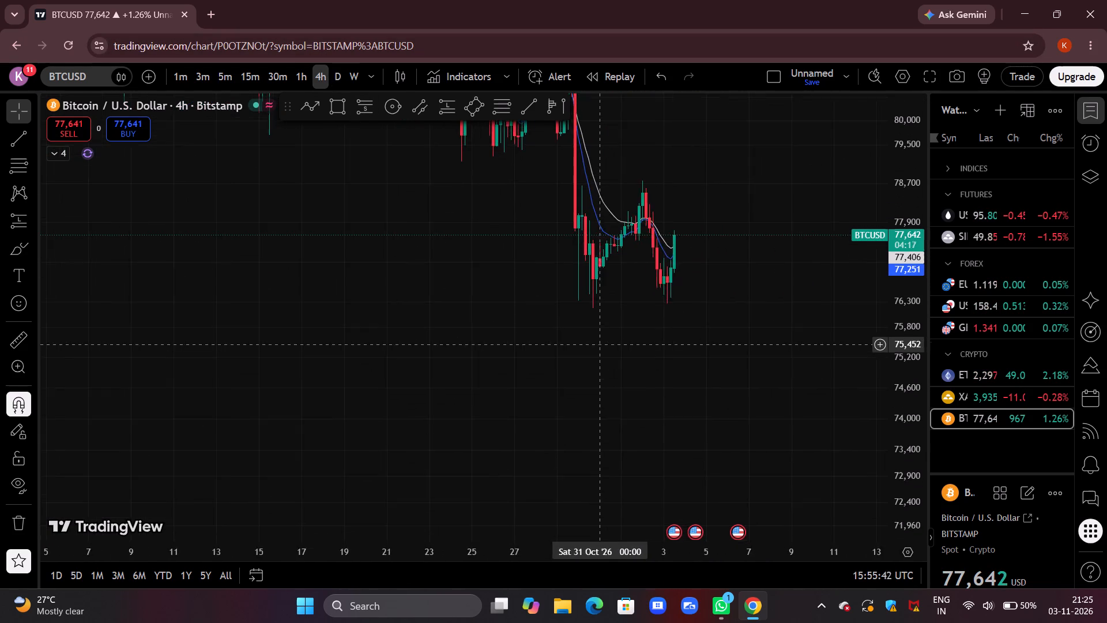
scroll(601, 344, up, 6)
drag(396, 367, 620, 367)
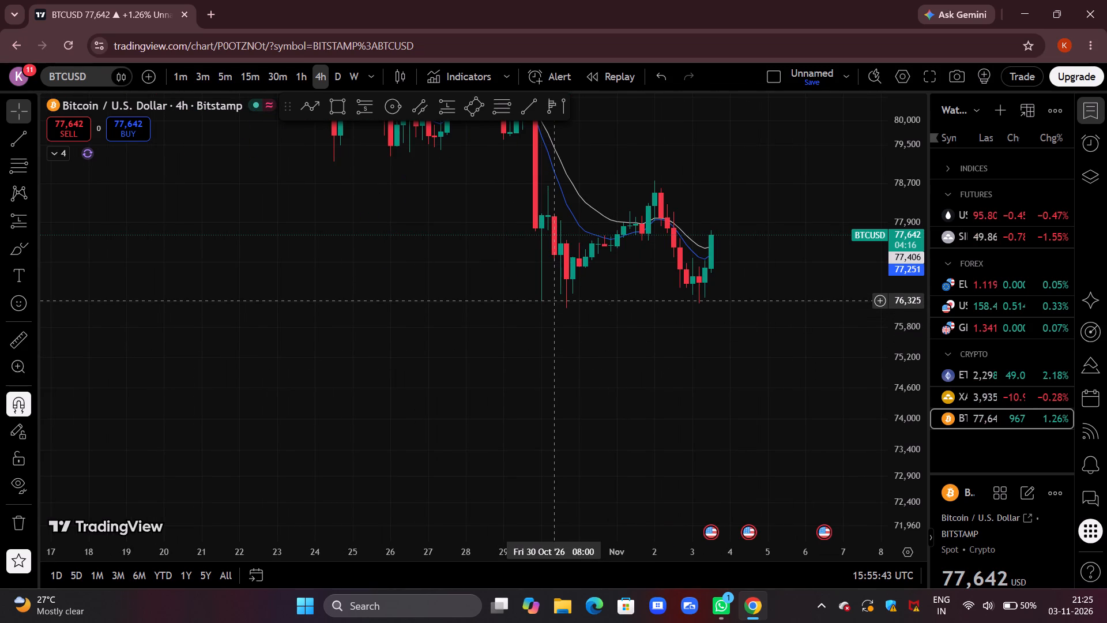
Draw a rectangle zone over the recent 4h lows from 29 October to 4 November, between about 76,280 and 76,550.
click(334, 110)
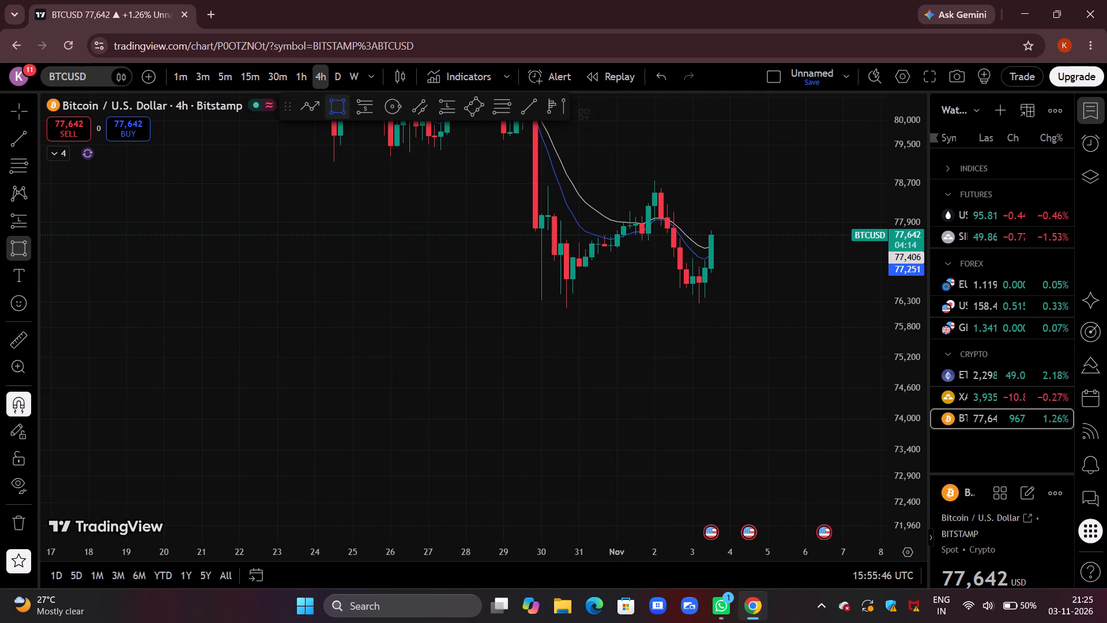
click(559, 283)
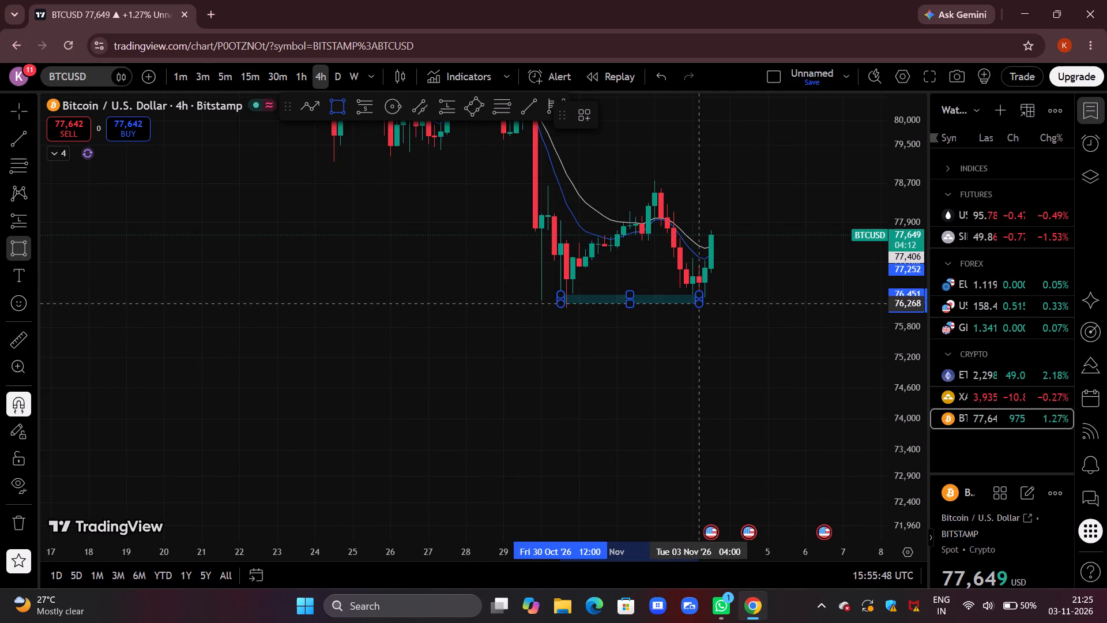
click(710, 291)
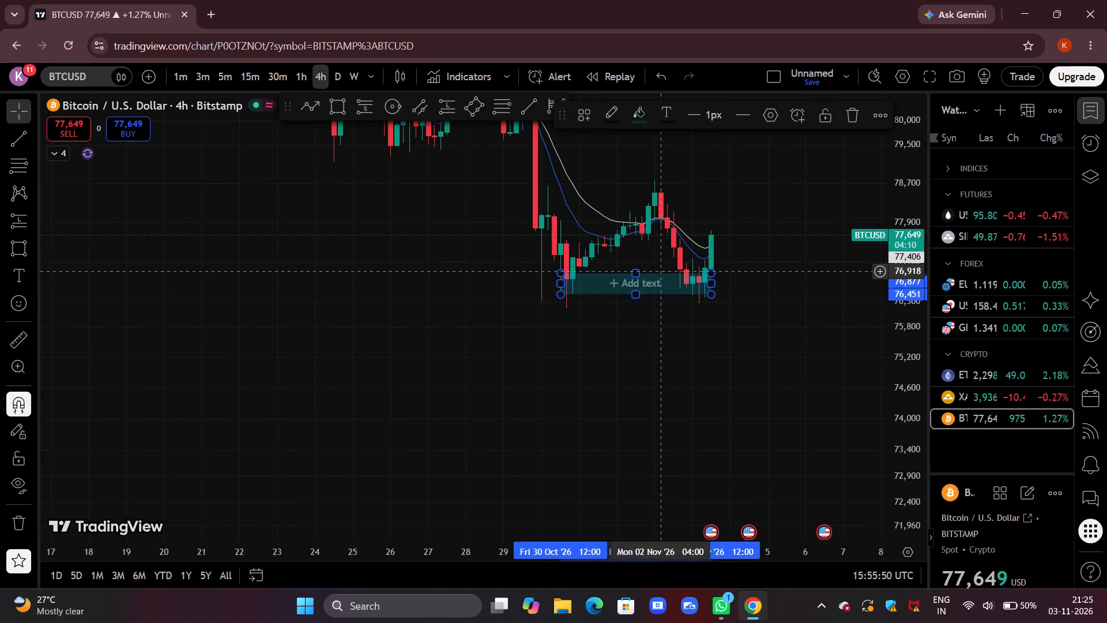
drag(663, 272, 636, 282)
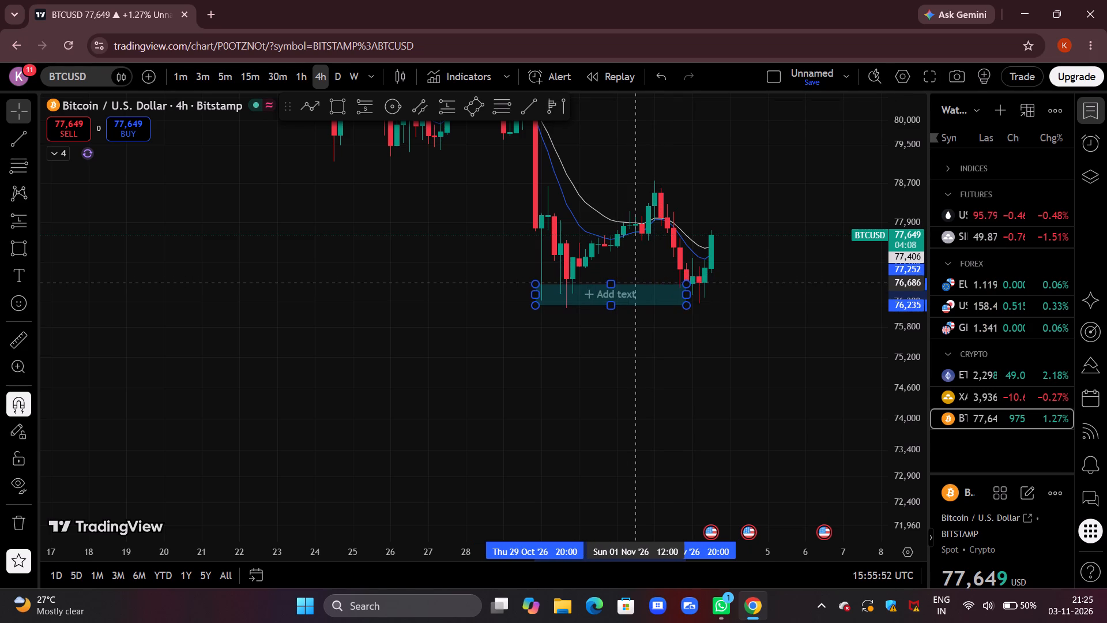
drag(636, 282, 637, 280)
drag(688, 289, 735, 289)
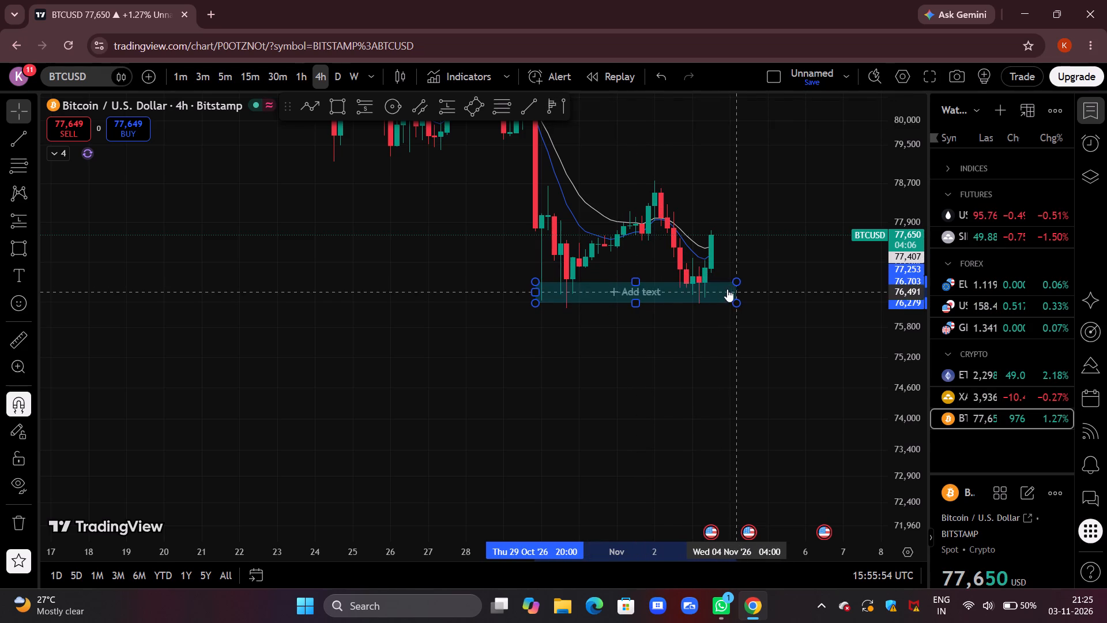
drag(736, 280, 736, 286)
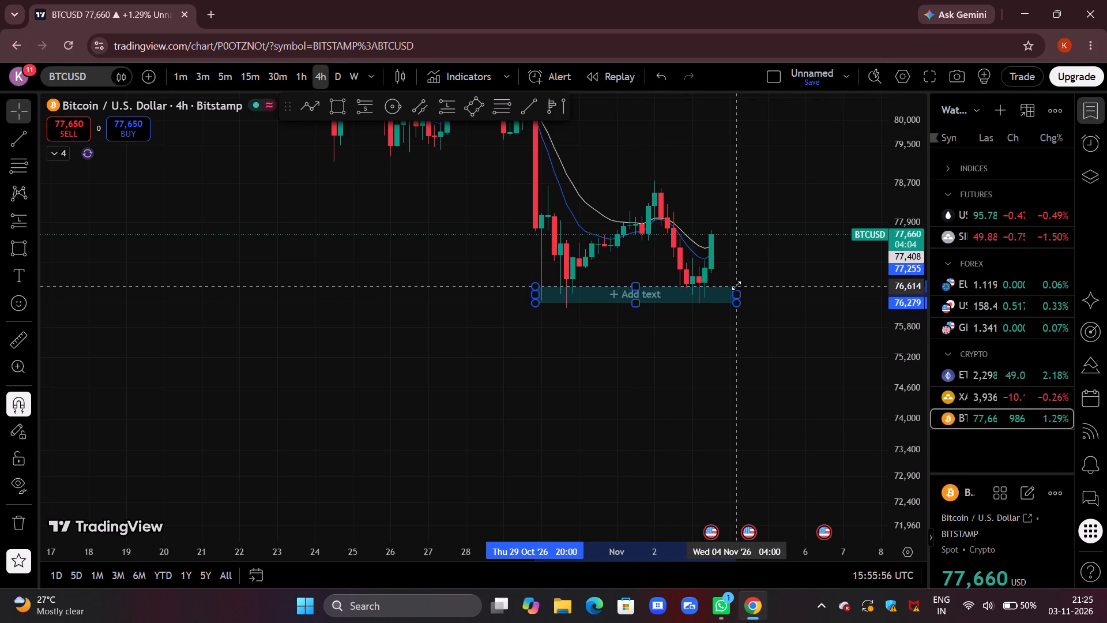
drag(736, 286, 736, 288)
click(744, 269)
Switch the chart to the 1h timeframe and examine how the price moves around the rectangle zone.
click(303, 84)
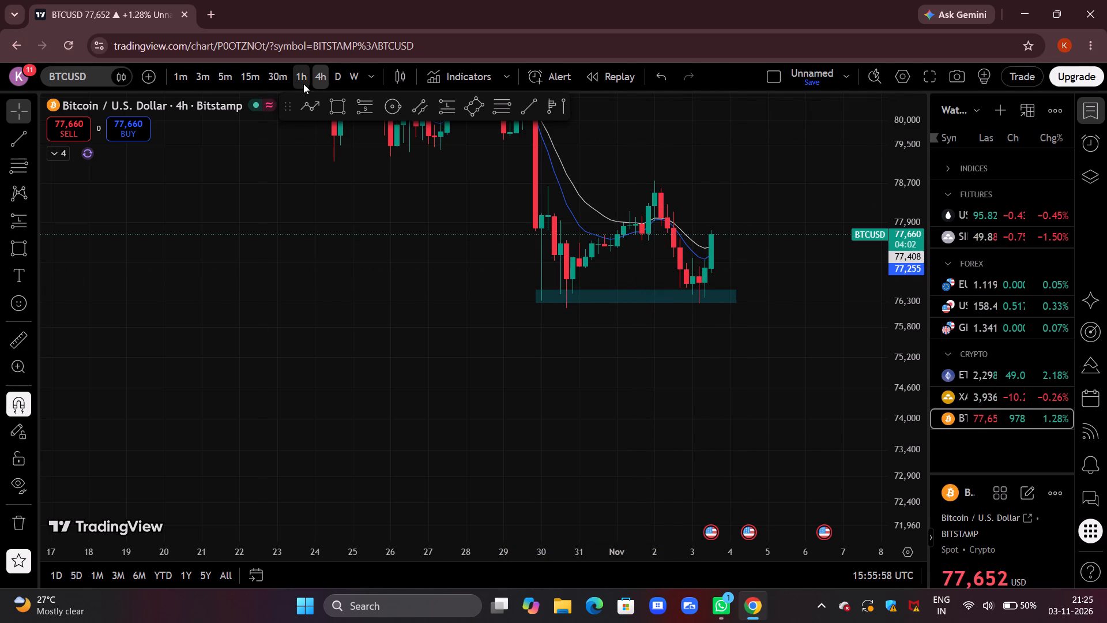
drag(657, 347, 626, 373)
scroll(624, 384, down, 6)
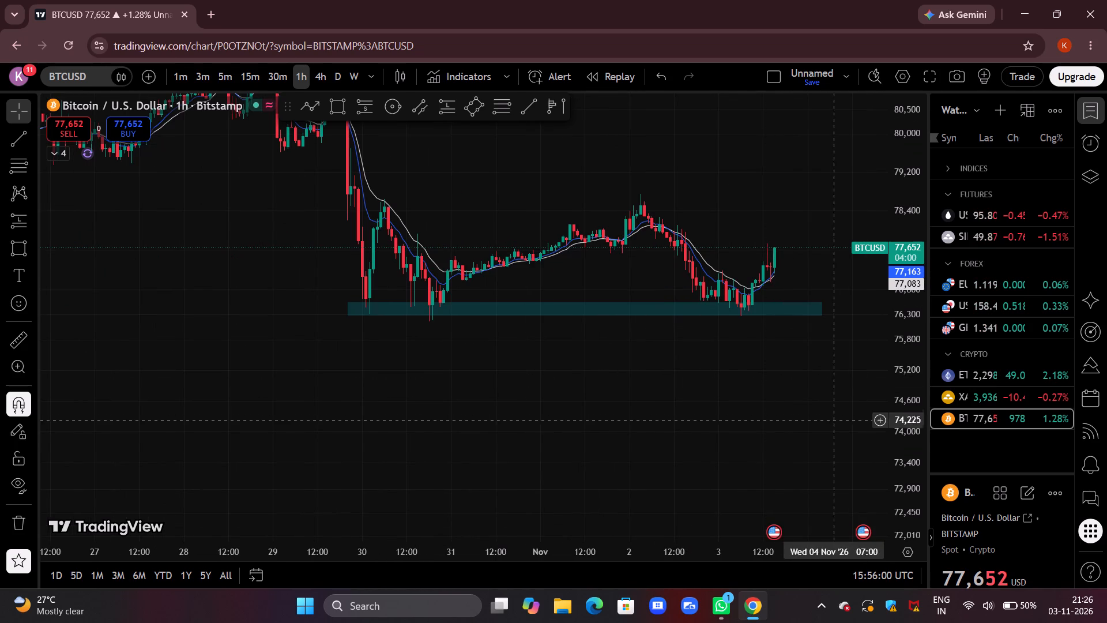
drag(902, 474, 945, 227)
drag(854, 196, 760, 298)
scroll(760, 298, up, 6)
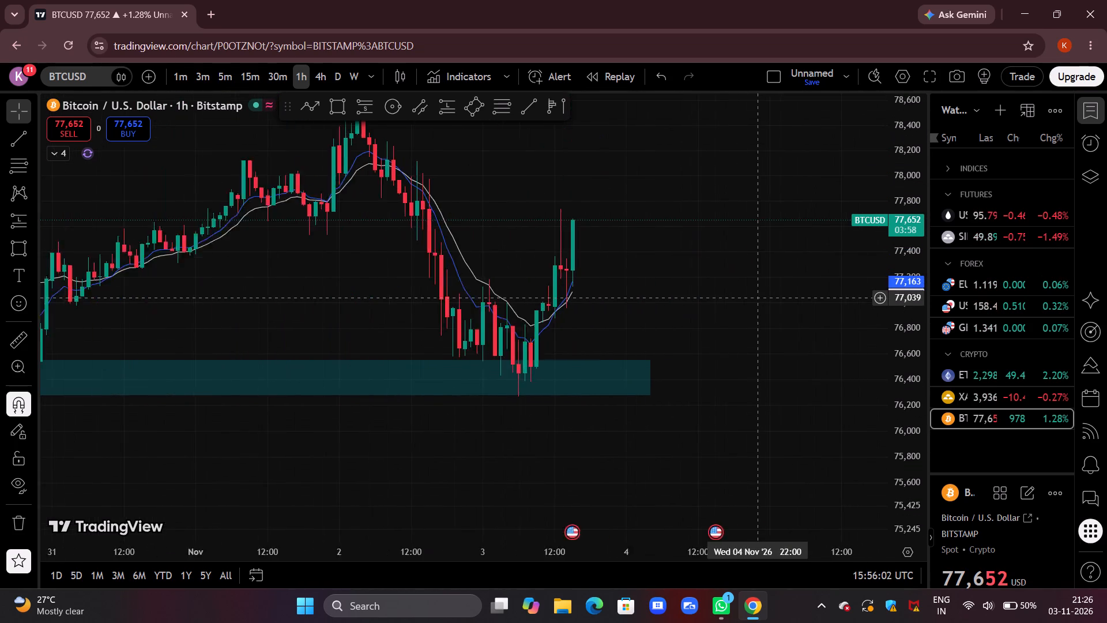
drag(579, 286, 832, 309)
scroll(828, 310, up, 3)
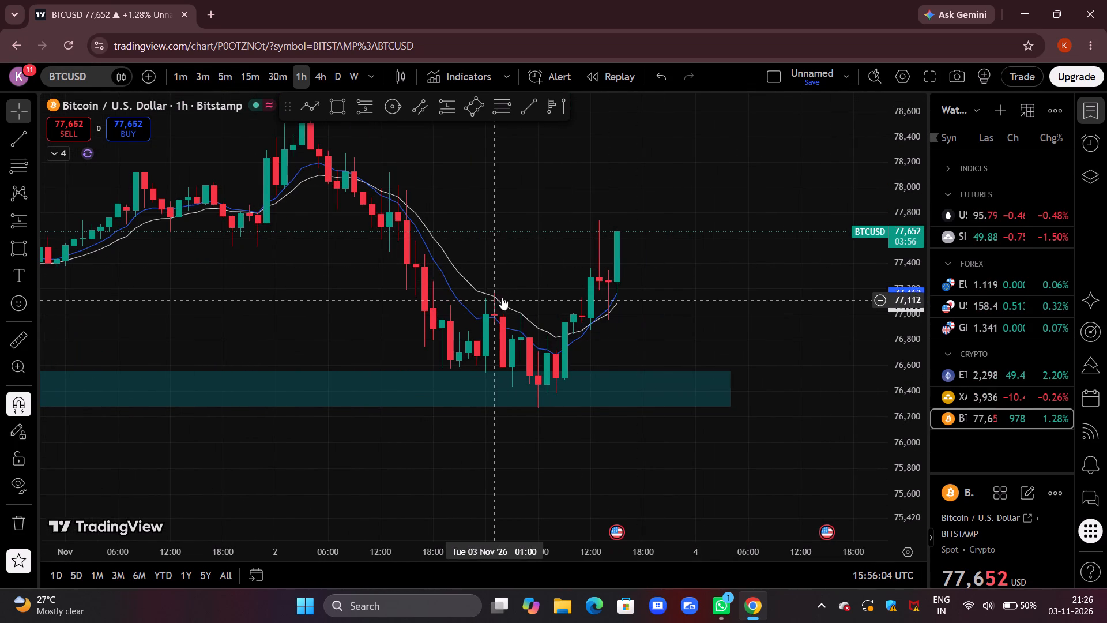
drag(525, 275, 811, 245)
scroll(622, 260, down, 1)
drag(622, 261, 549, 261)
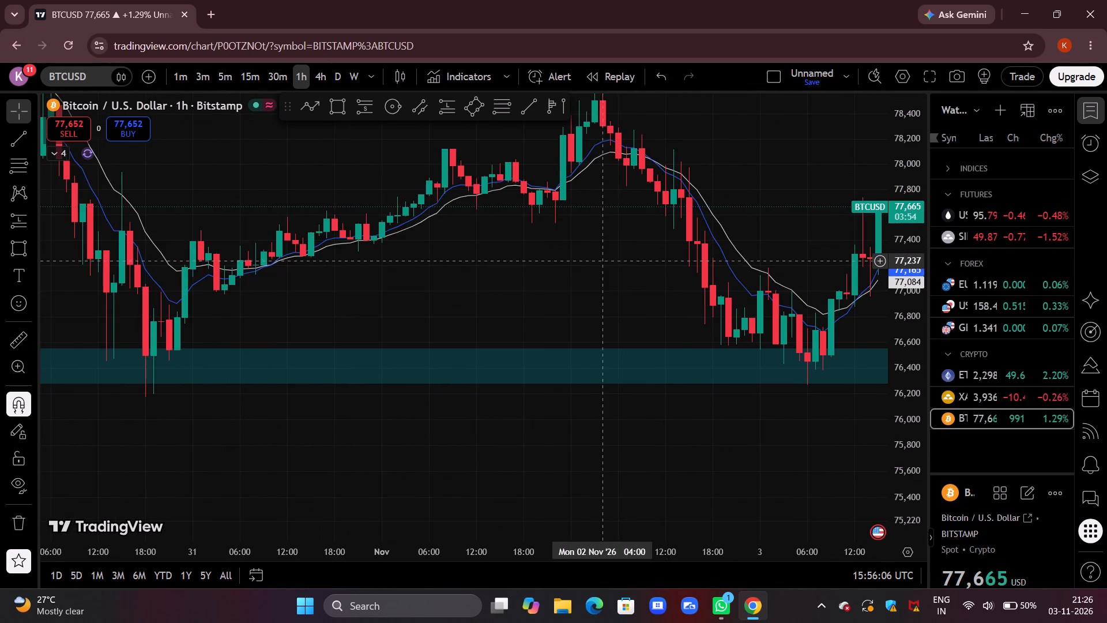
drag(549, 261, 528, 261)
drag(512, 276, 540, 246)
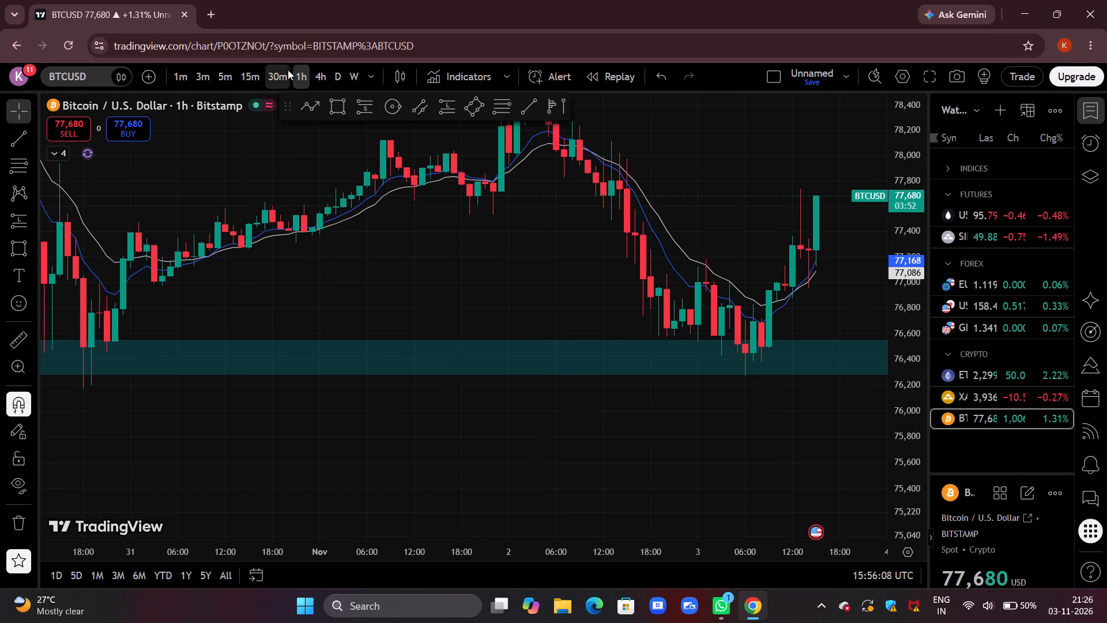
Switch the chart to the 30m timeframe and examine the latest swing highs and lows above the zone.
click(287, 72)
scroll(703, 265, up, 2)
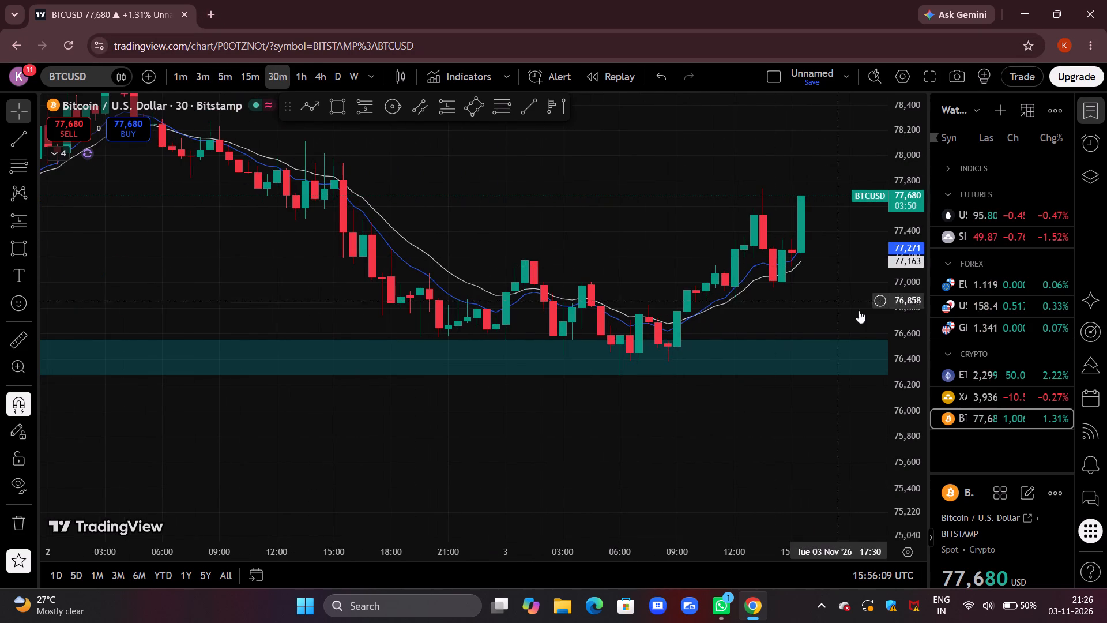
drag(916, 428, 912, 249)
drag(859, 249, 741, 354)
scroll(740, 354, up, 4)
drag(353, 257, 588, 248)
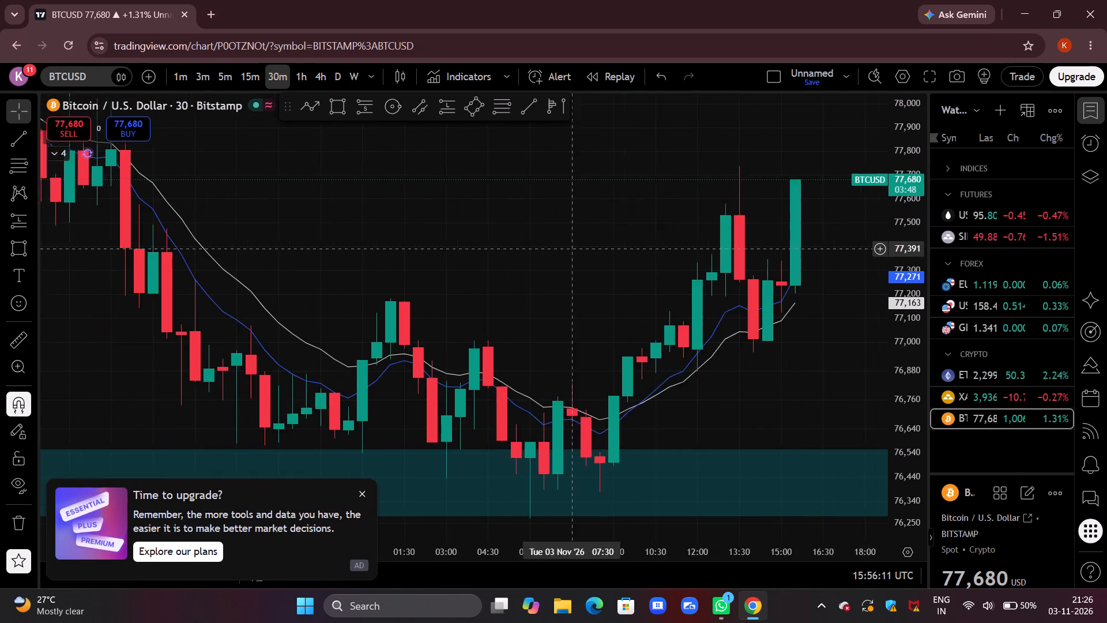
drag(588, 248, 608, 382)
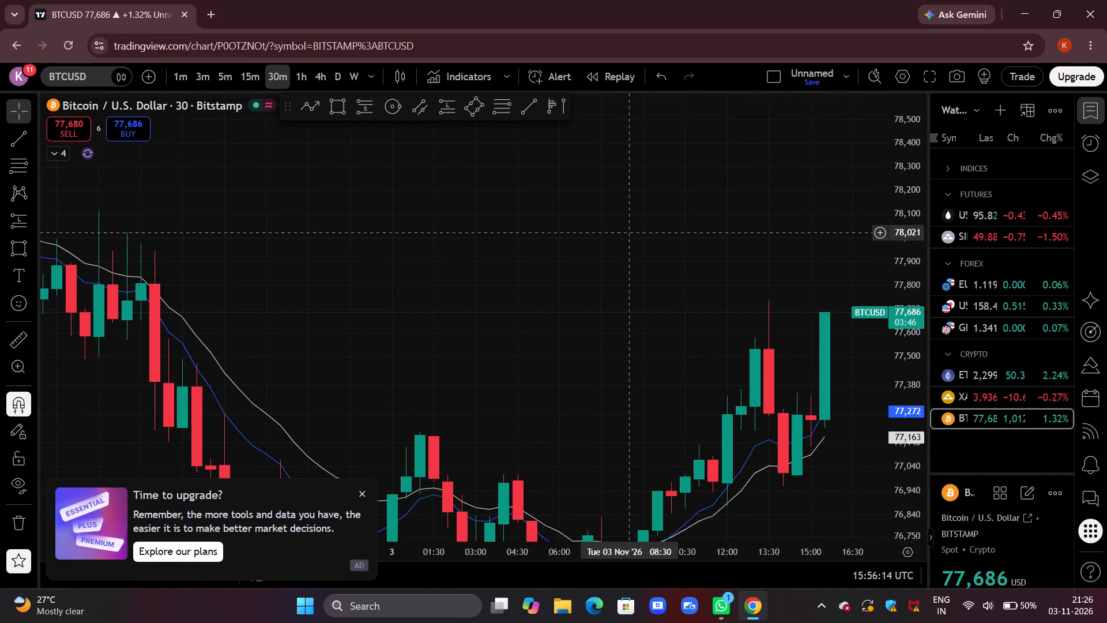
drag(619, 228, 613, 227)
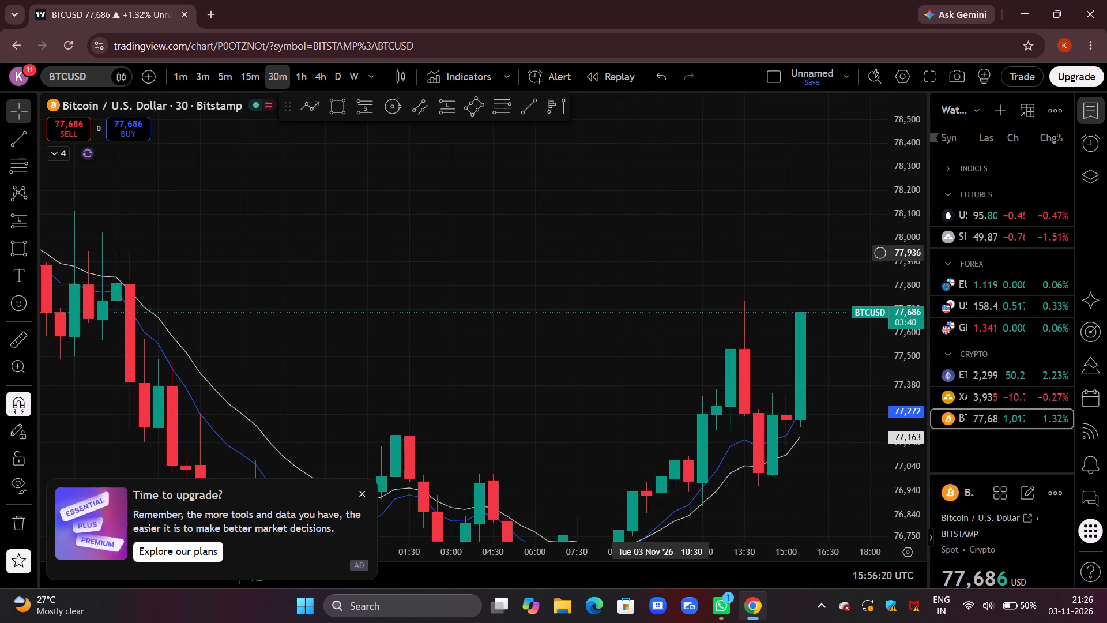
Place a horizontal line at about 77,011 on the 30m chart, along the recent swing low.
key(alt+h)
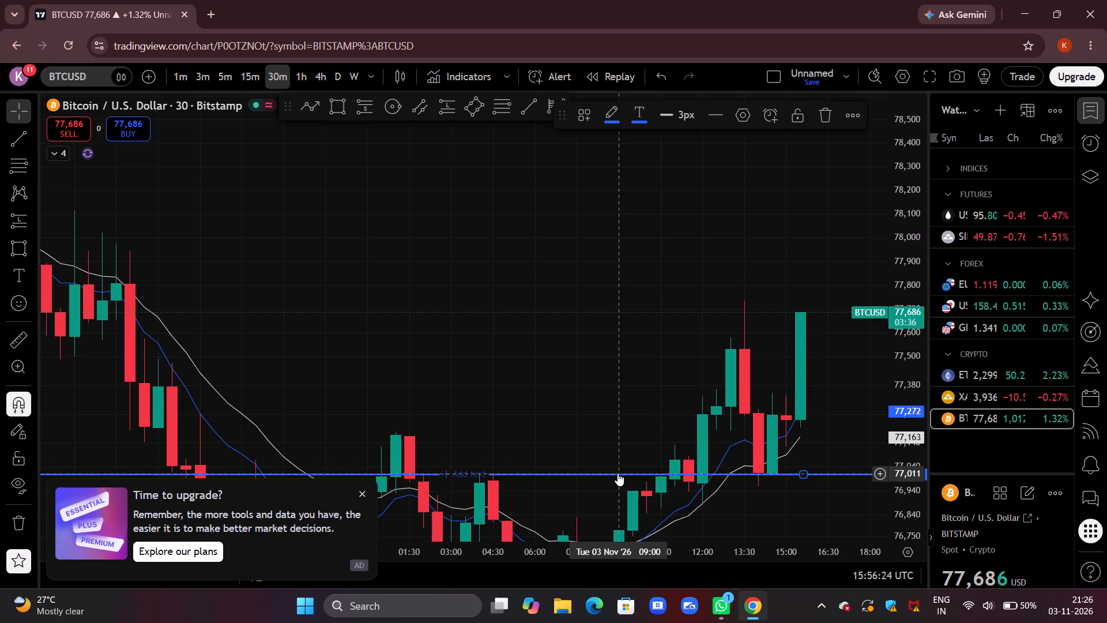
Move the horizontal line up to about 77,948, above the latest swing high on the 30m chart.
drag(617, 473, 659, 250)
click(653, 213)
Switch the chart to the 15m timeframe and examine the recent rise between the rectangle zone and the horizontal line.
click(257, 76)
scroll(227, 227, down, 3)
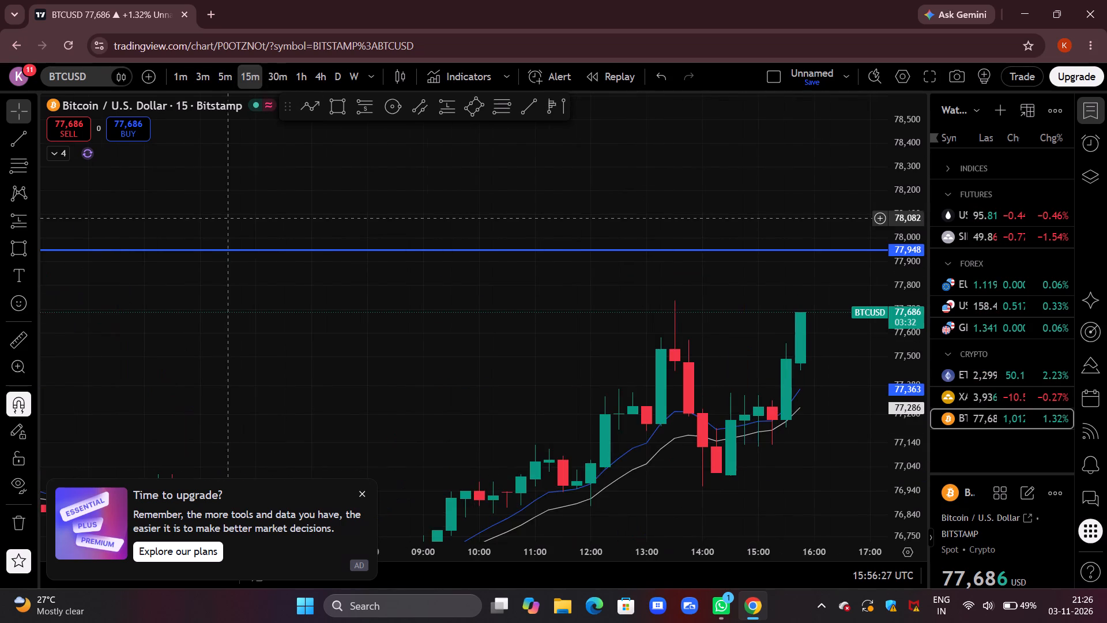
scroll(228, 223, down, 10)
drag(461, 317, 191, 228)
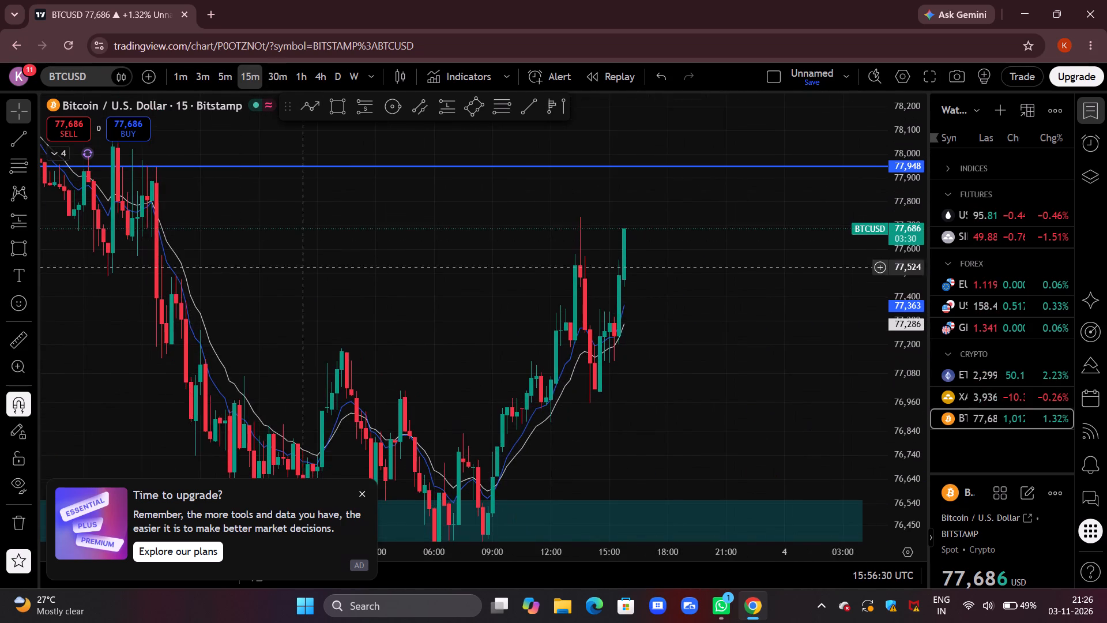
scroll(368, 283, up, 4)
drag(553, 318, 683, 314)
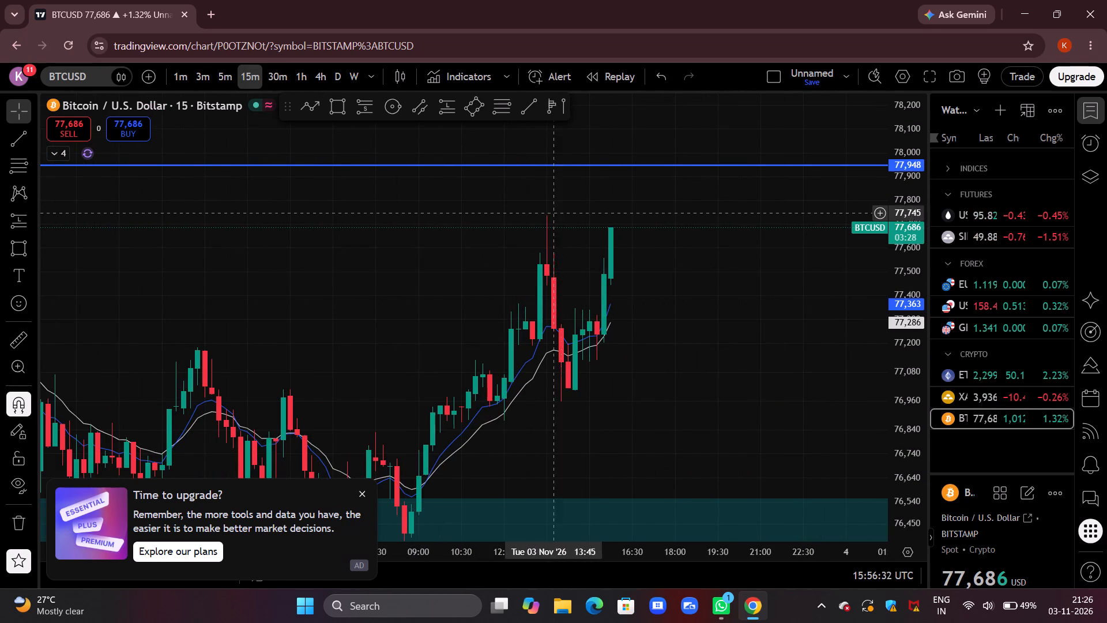
Switch the BTCUSD chart to the 5m timeframe and dismiss the upgrade offer covering it.
click(230, 77)
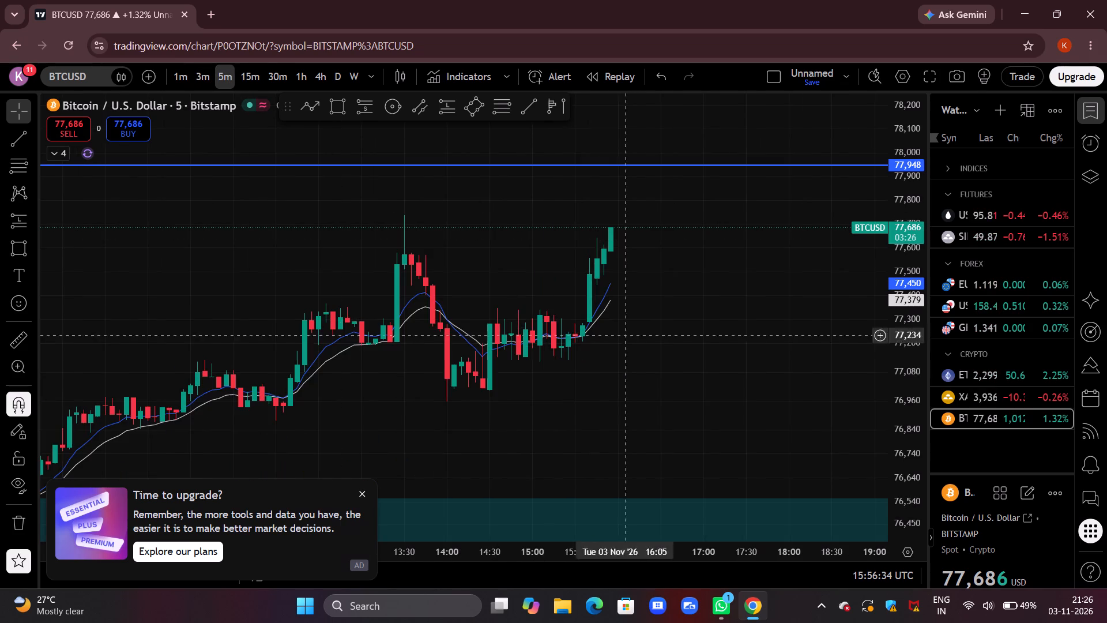
drag(588, 412, 694, 391)
scroll(695, 388, up, 2)
drag(517, 397, 740, 297)
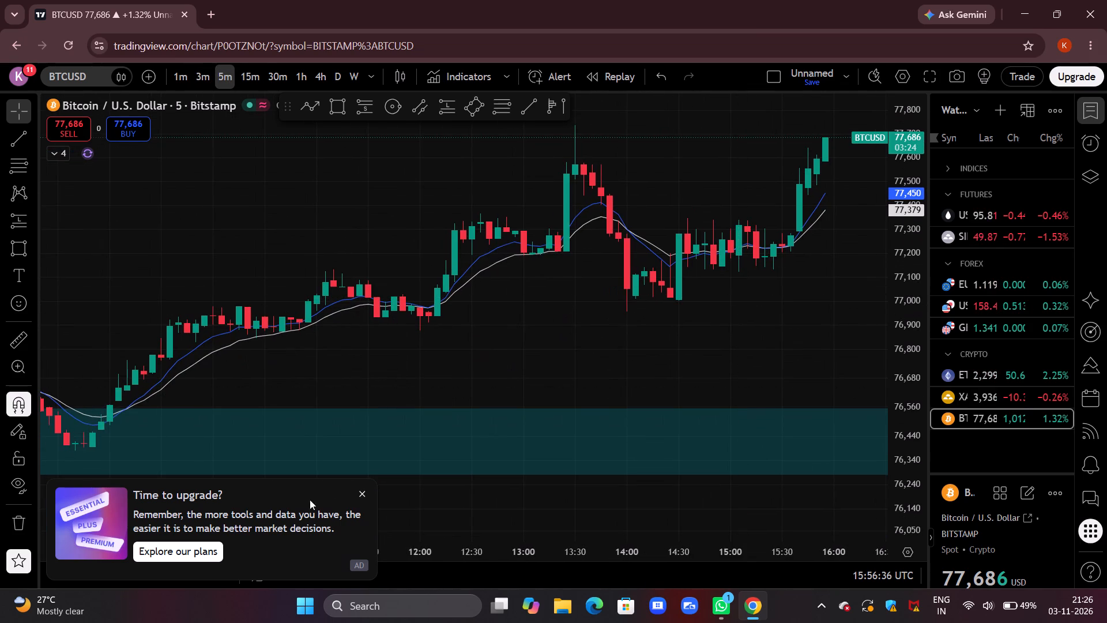
click(364, 494)
Examine the 5m BTCUSD swing highs and lows of 3 November at different price and time scales.
scroll(432, 396, down, 5)
drag(598, 353, 545, 366)
drag(894, 476, 948, 194)
scroll(755, 287, down, 4)
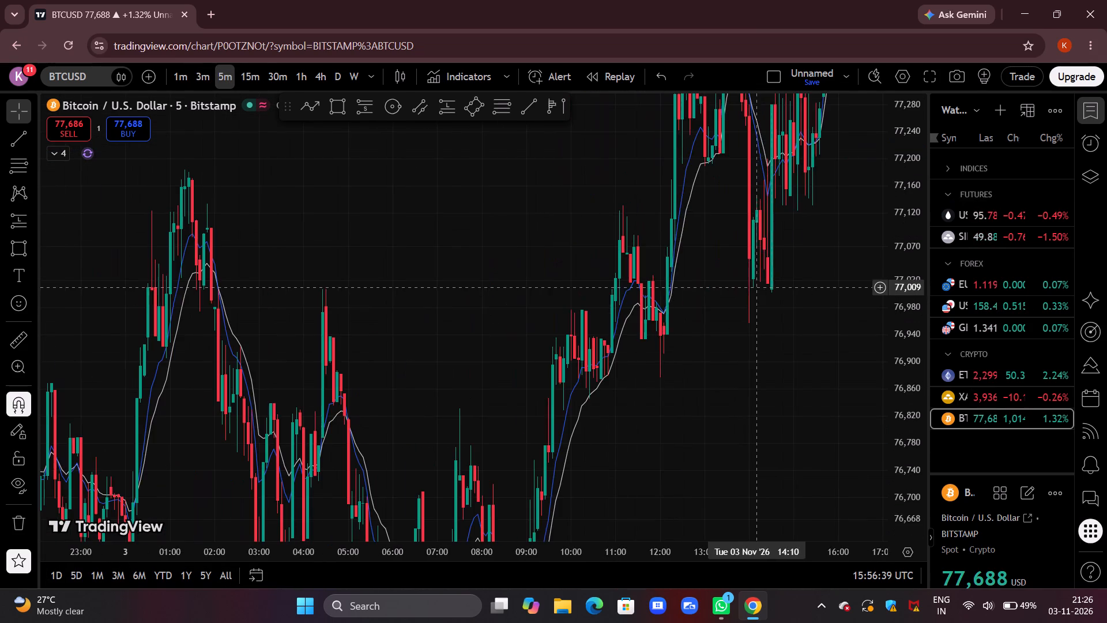
drag(804, 360, 643, 438)
scroll(641, 437, up, 9)
drag(611, 279, 652, 451)
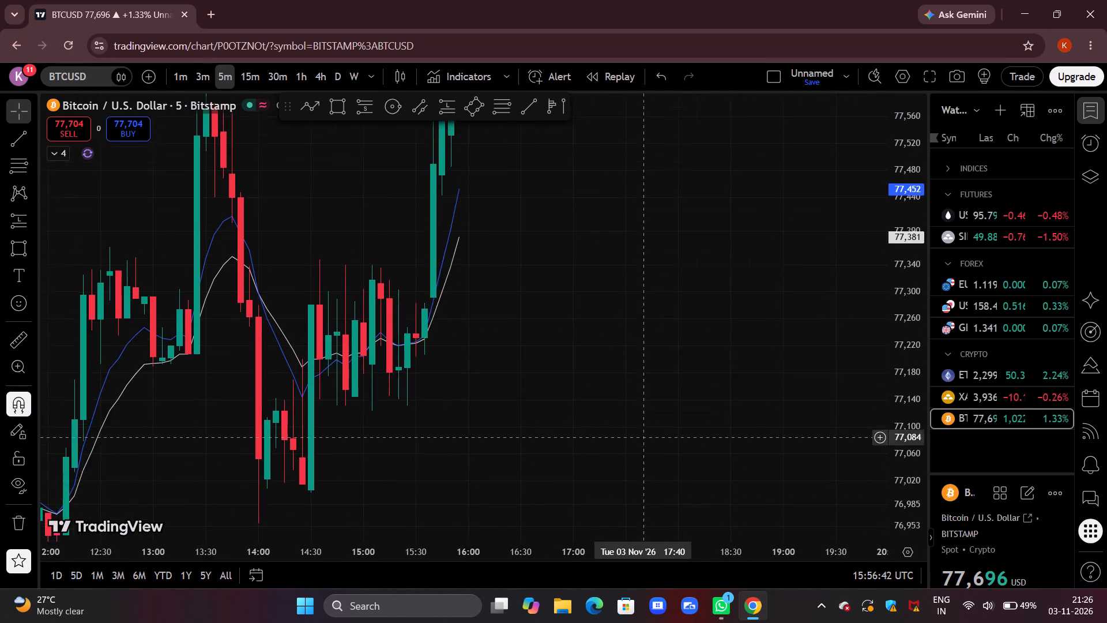
drag(652, 451, 673, 516)
drag(914, 176, 843, 378)
drag(549, 370, 793, 363)
drag(735, 384, 731, 384)
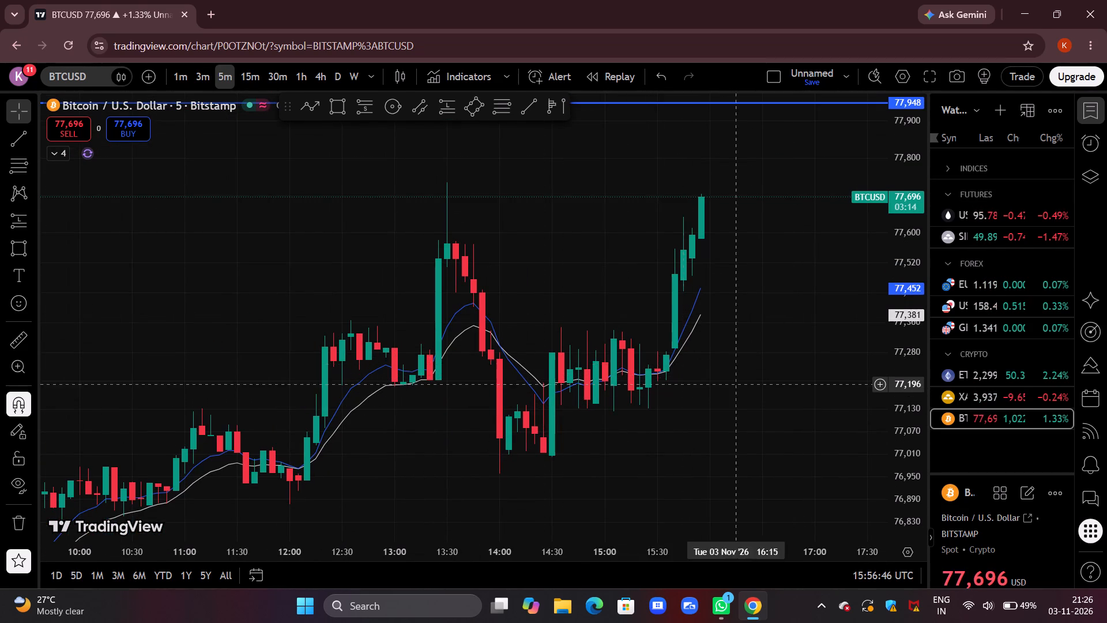
Draw a nearly flat trend line at about 77,736 on the 5m chart, from the 13:30 swing high to about 16:15.
drag(731, 384, 628, 408)
scroll(629, 406, up, 4)
drag(683, 316, 684, 386)
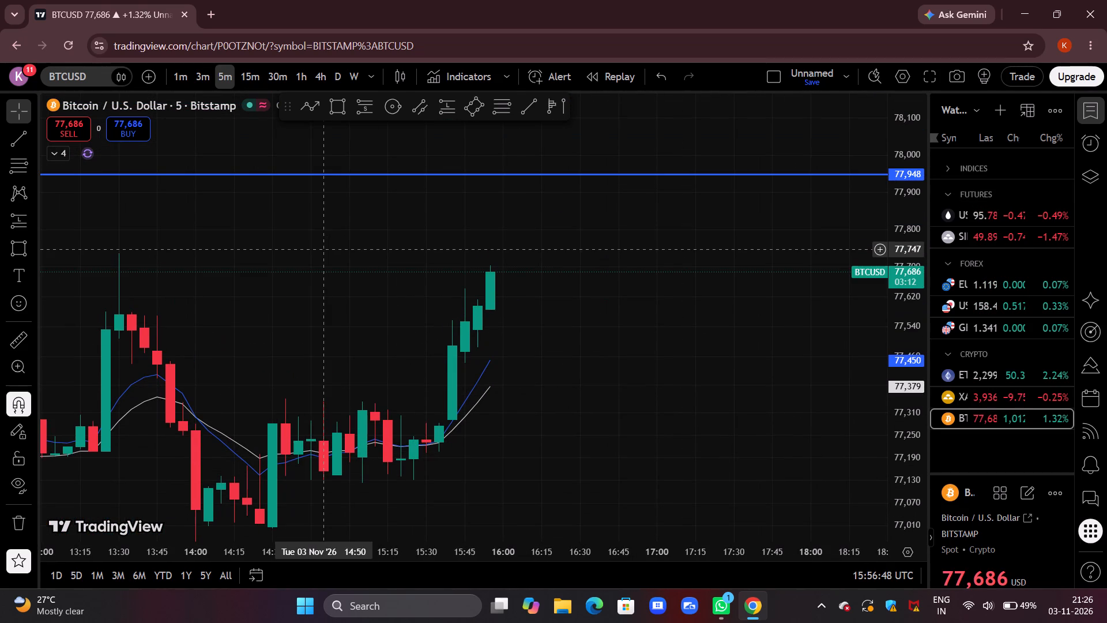
click(523, 99)
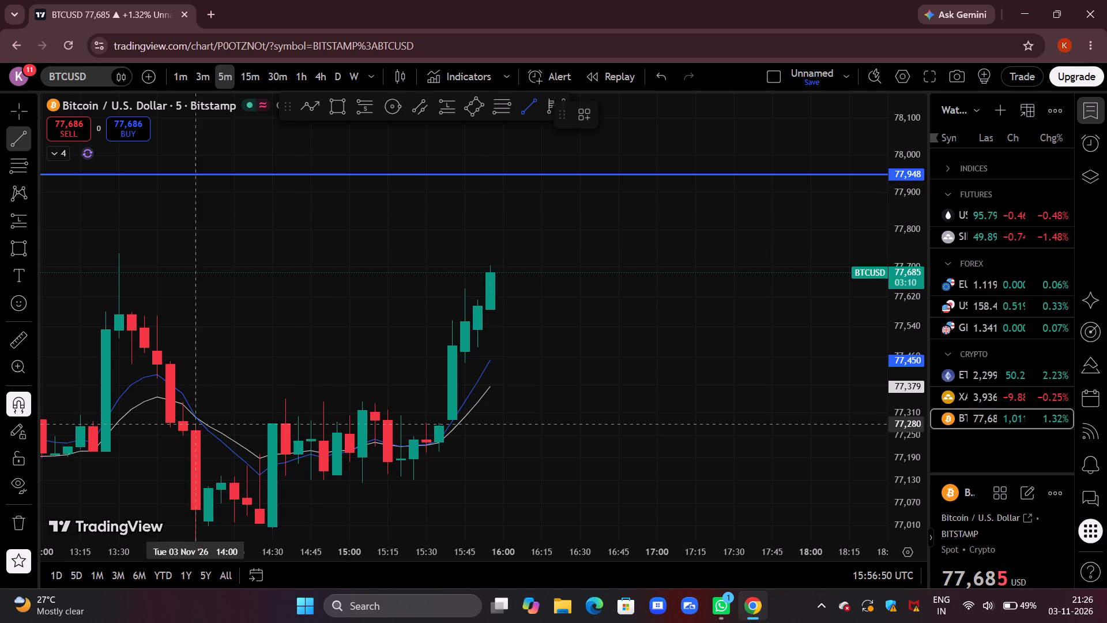
click(121, 257)
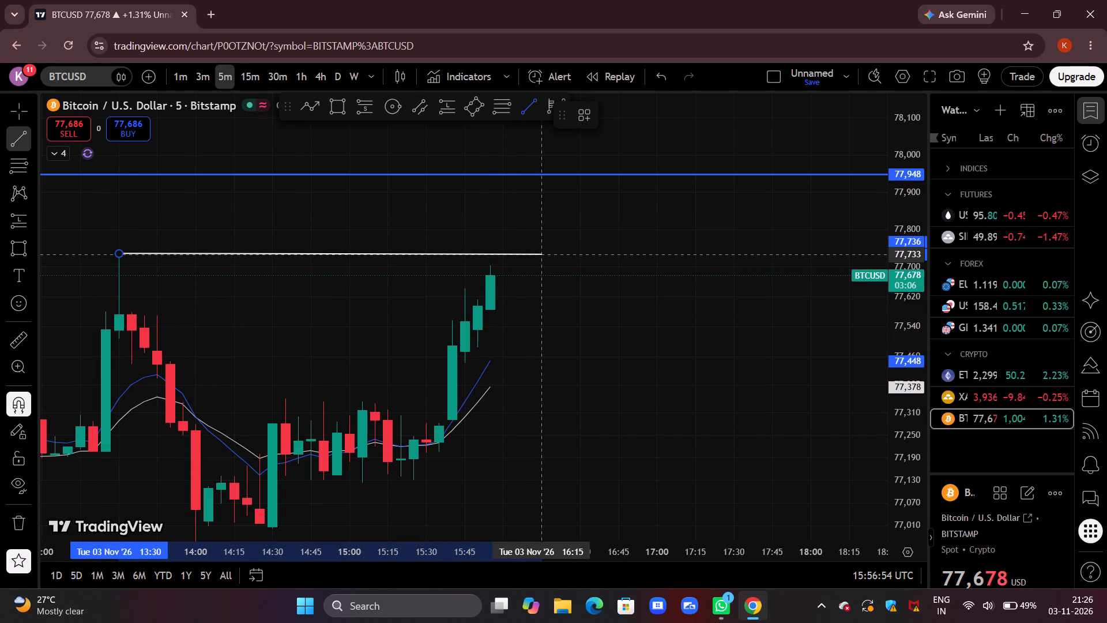
click(541, 253)
click(568, 230)
Examine how the latest 5m BTCUSD candles approach the trend line drawn from the 13:30 high.
drag(656, 277, 891, 264)
scroll(885, 269, up, 3)
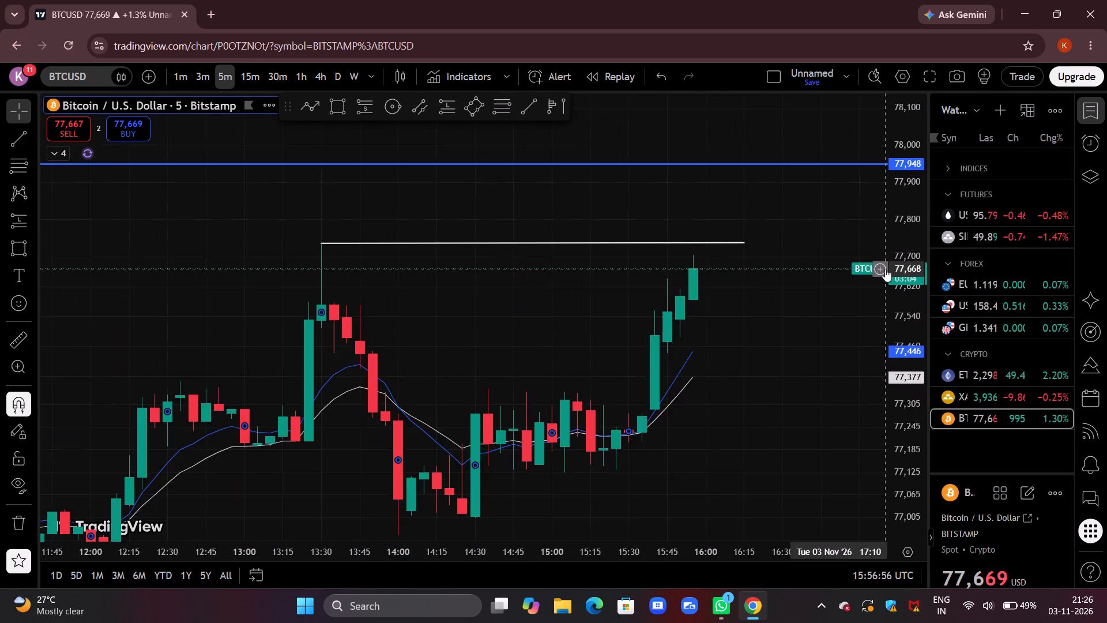
scroll(885, 269, up, 1)
drag(744, 383, 832, 318)
scroll(831, 318, down, 5)
drag(902, 445, 931, 262)
drag(830, 302, 750, 433)
scroll(744, 432, up, 5)
Switch to ETHUSD from the watchlist and examine its 5m price movement around the horizontal line.
click(977, 367)
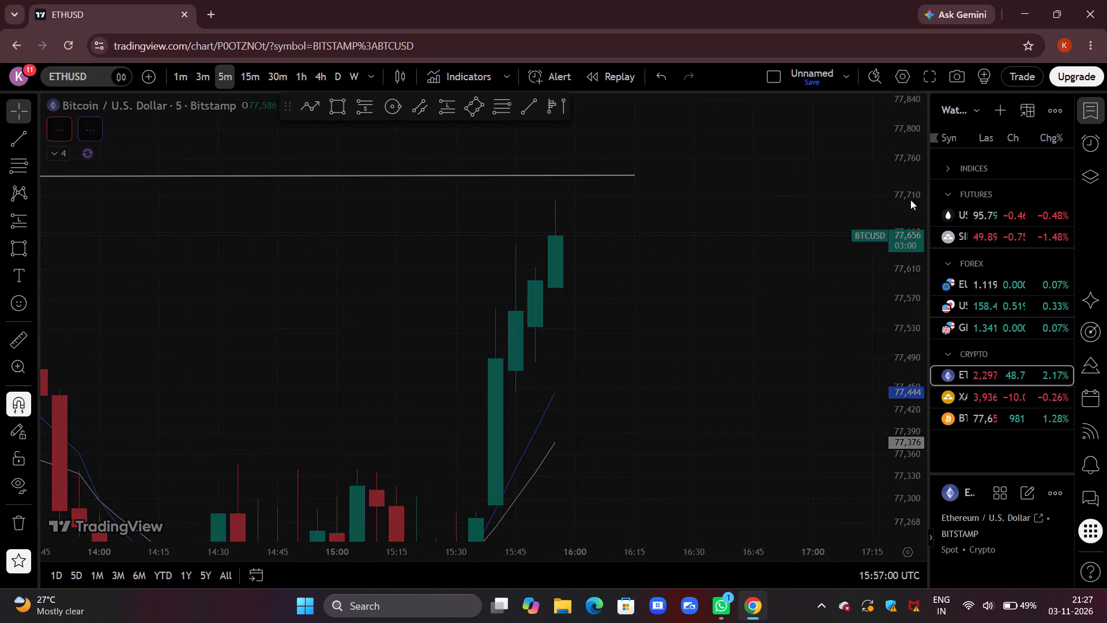
drag(916, 151, 896, 392)
scroll(420, 447, down, 15)
drag(630, 290, 586, 197)
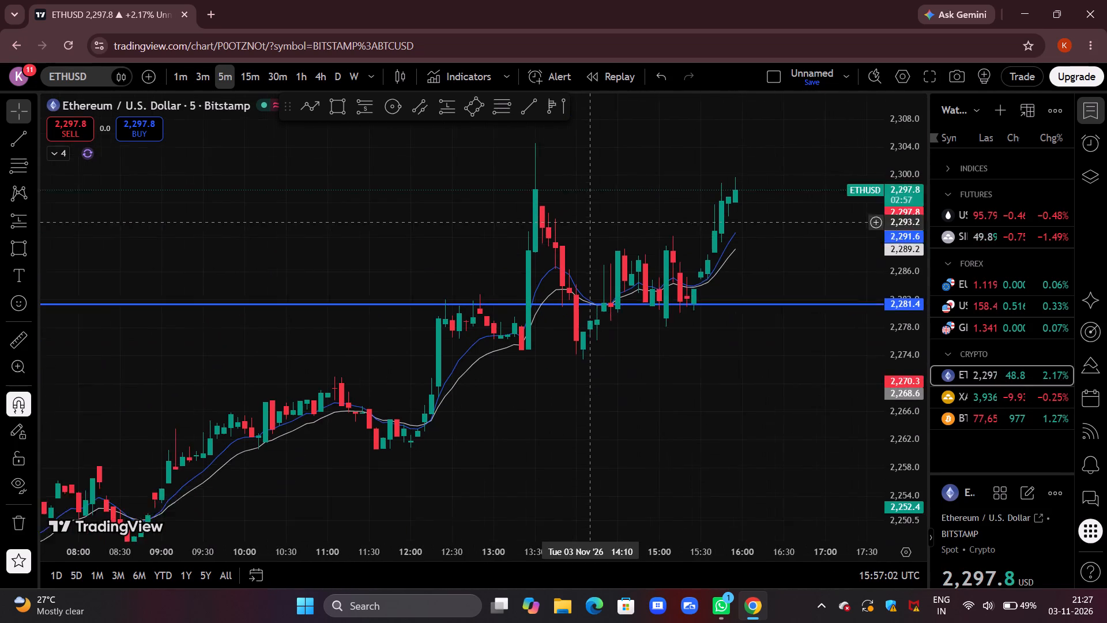
drag(586, 197, 586, 194)
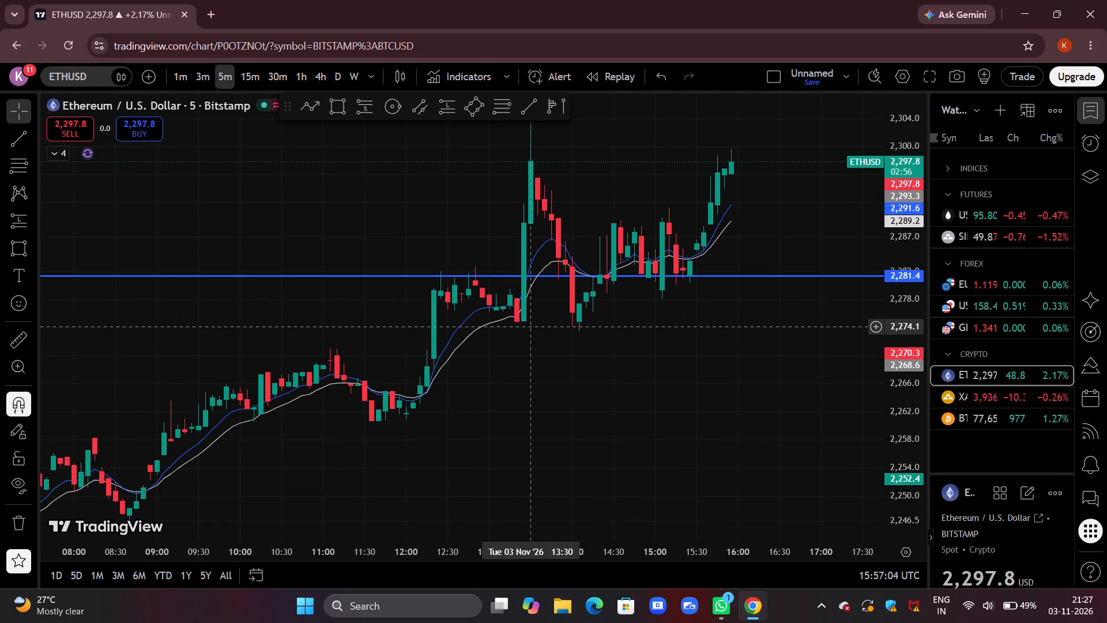
drag(793, 202, 681, 339)
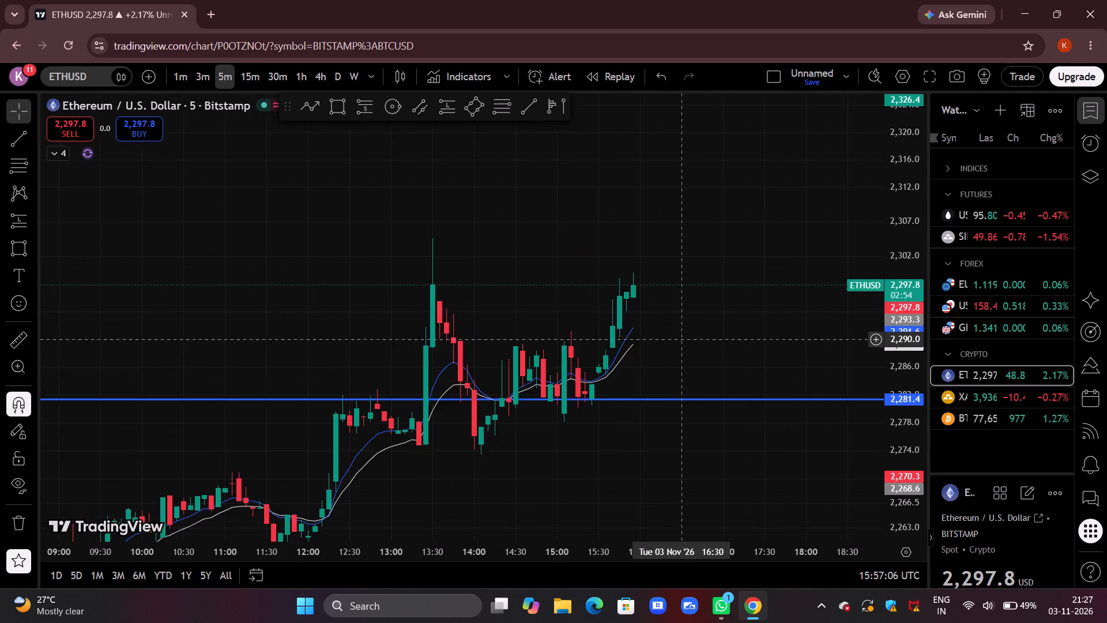
scroll(681, 339, up, 4)
drag(630, 343, 742, 309)
scroll(733, 322, down, 4)
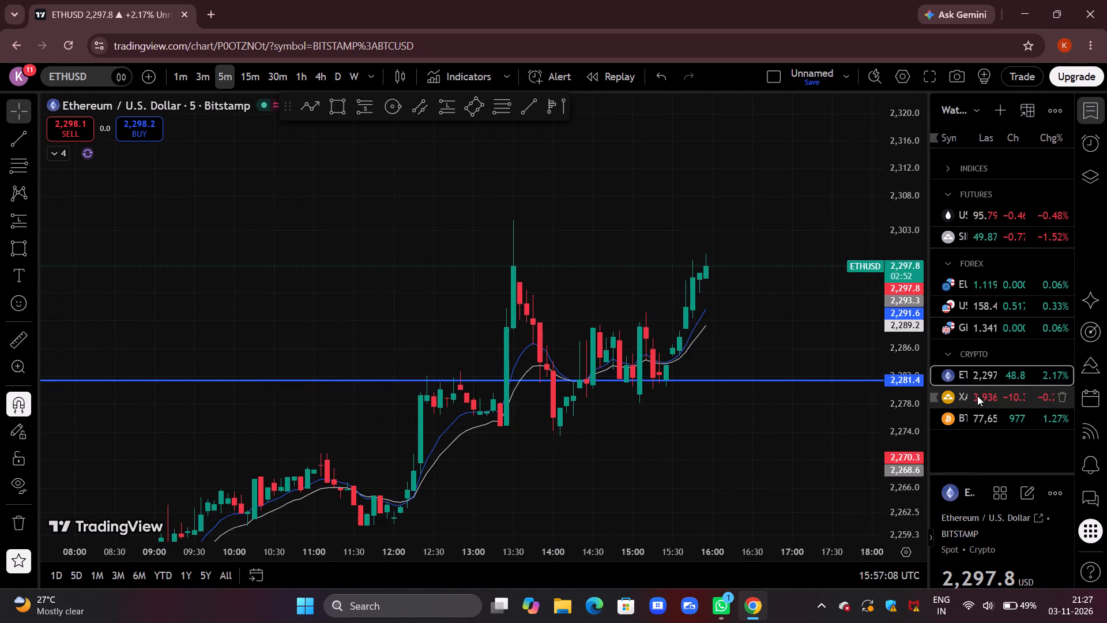
Return to the BTCUSD chart and re-examine the 5m price movement below the trend line.
click(977, 396)
click(977, 419)
drag(790, 369, 706, 460)
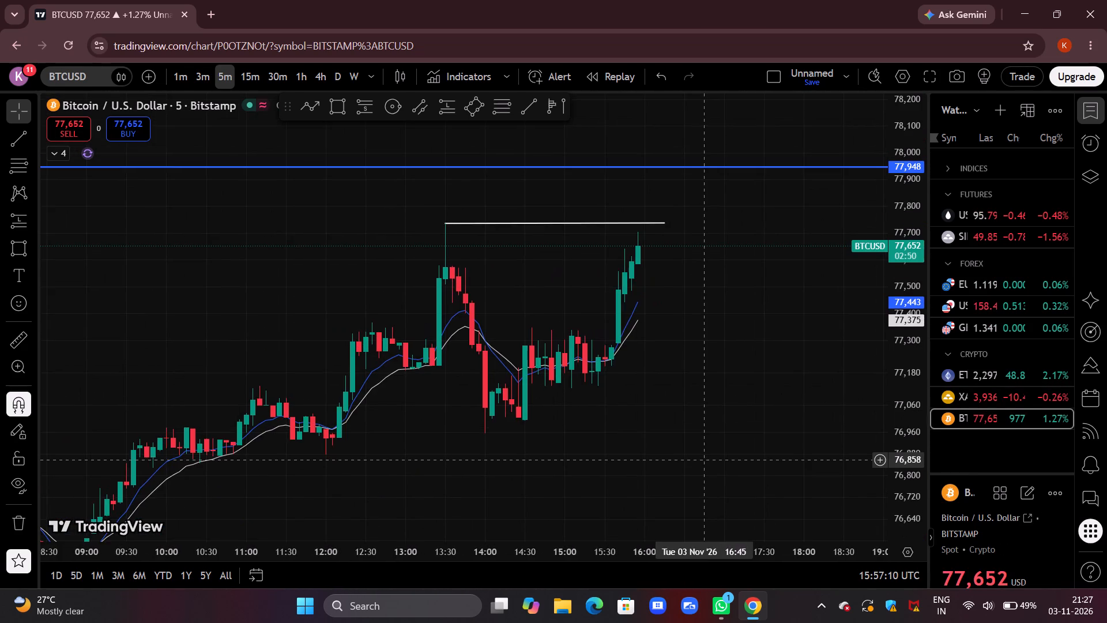
scroll(706, 460, up, 3)
drag(609, 444, 754, 425)
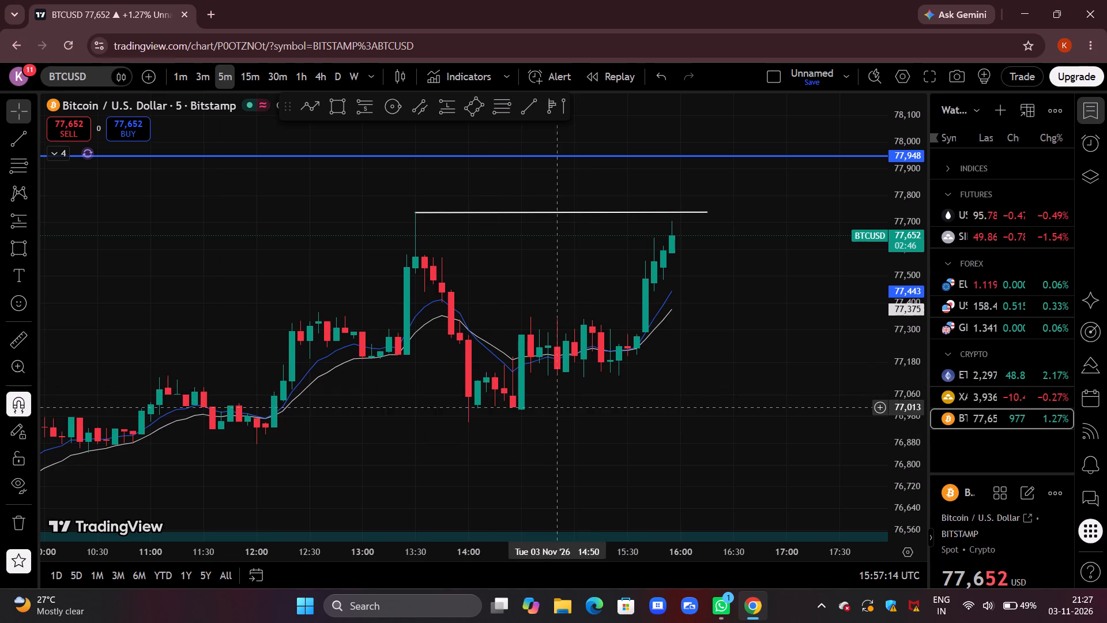
drag(737, 350, 675, 400)
scroll(677, 395, up, 3)
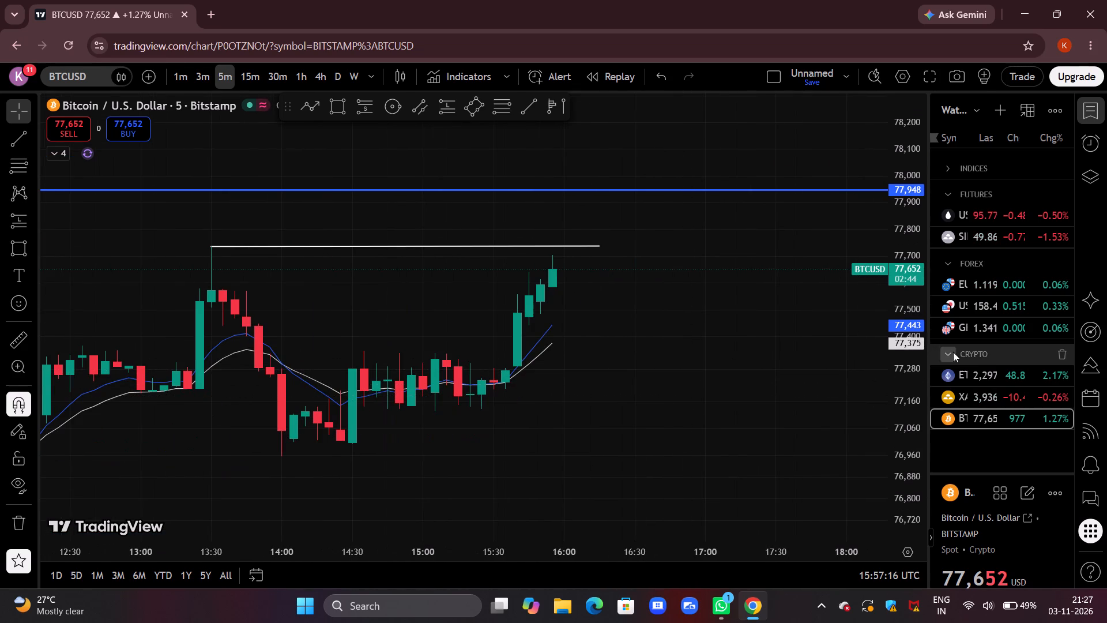
Switch to XAUUSD on the daily timeframe and examine the recent candles around its two horizontal lines.
click(1017, 401)
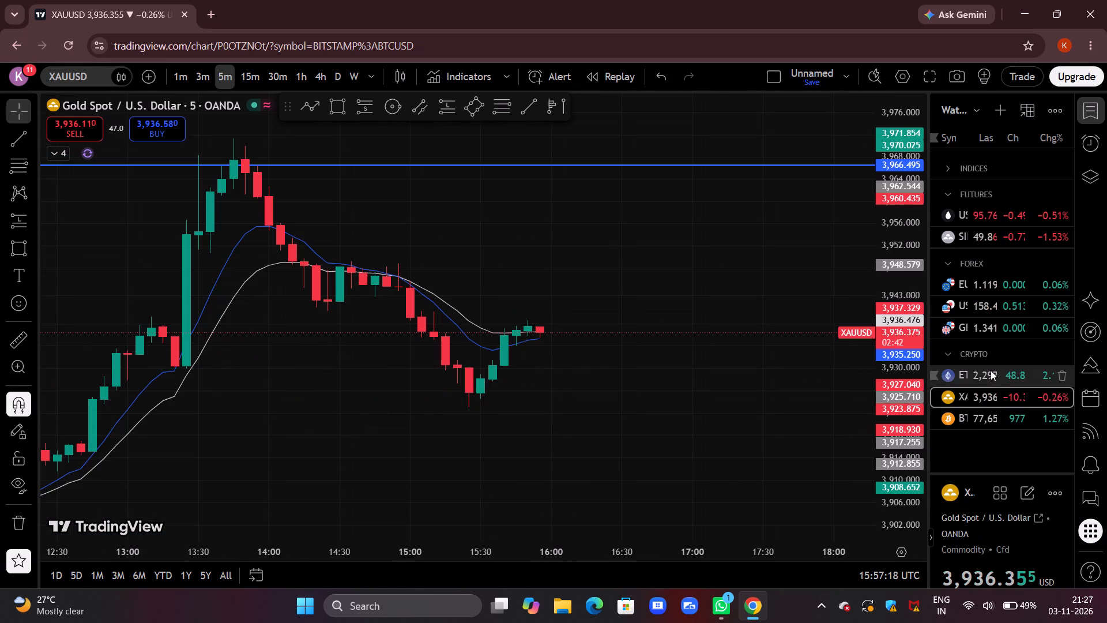
scroll(633, 433, down, 7)
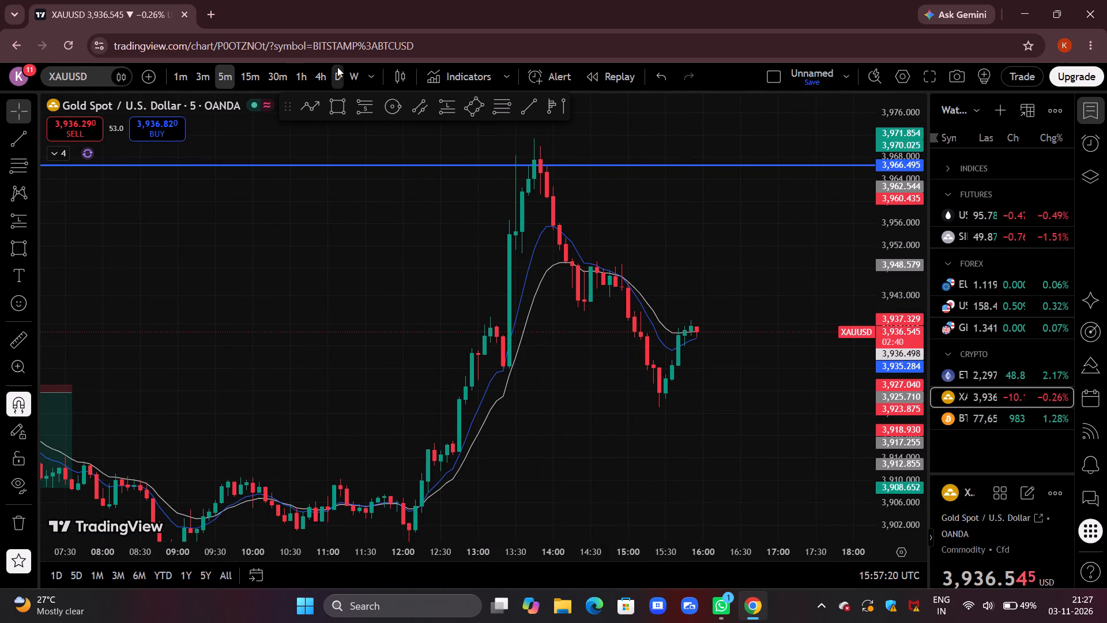
click(337, 67)
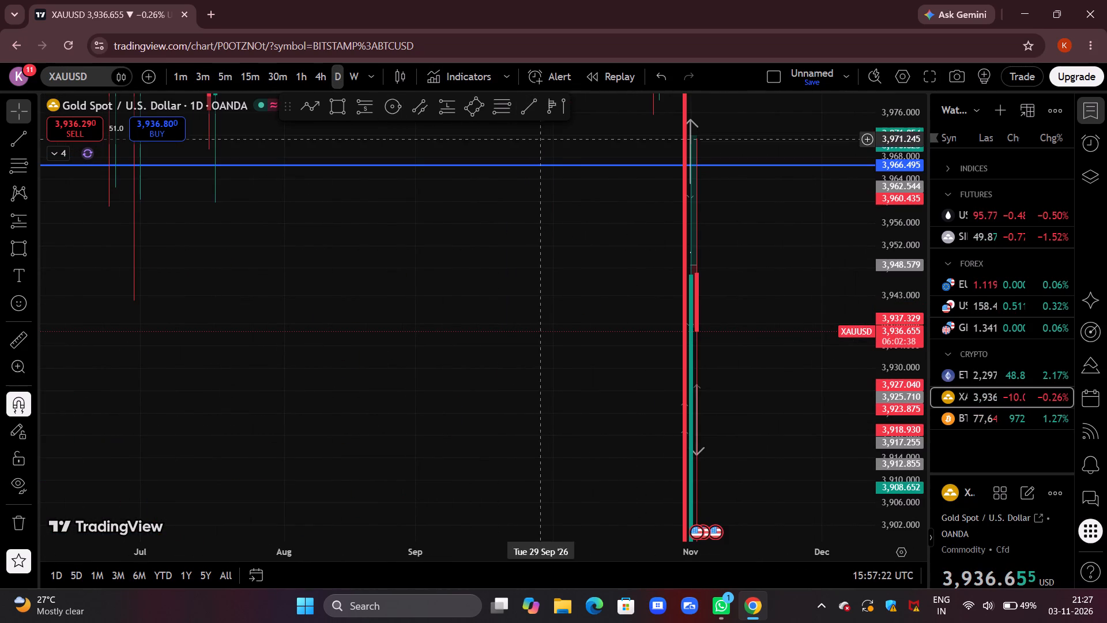
drag(894, 192, 901, 569)
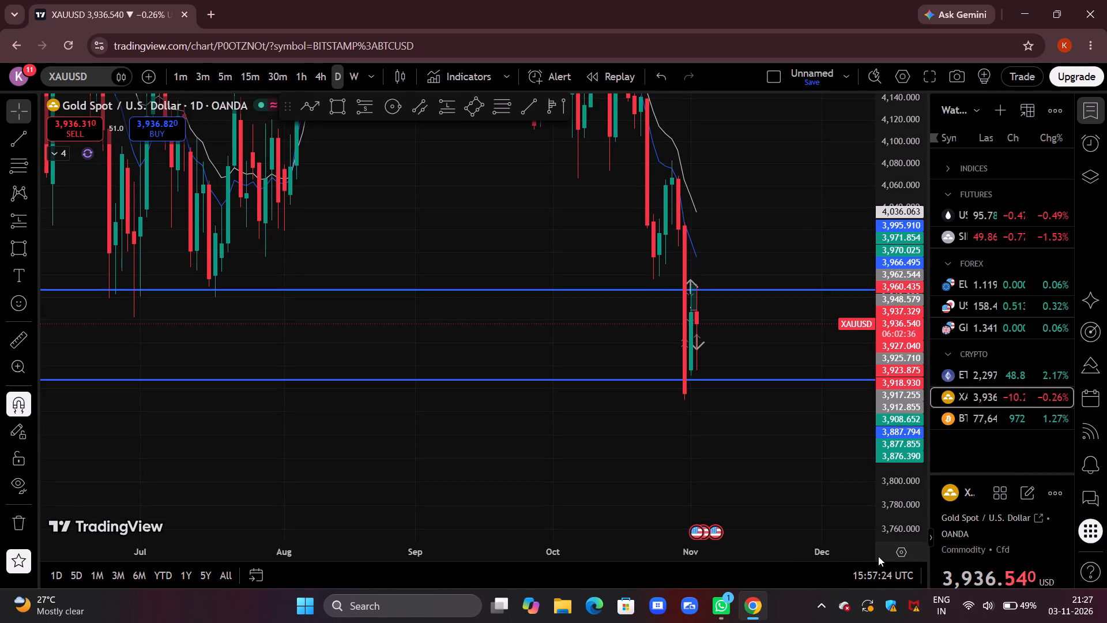
drag(905, 248, 886, 408)
drag(781, 238, 773, 261)
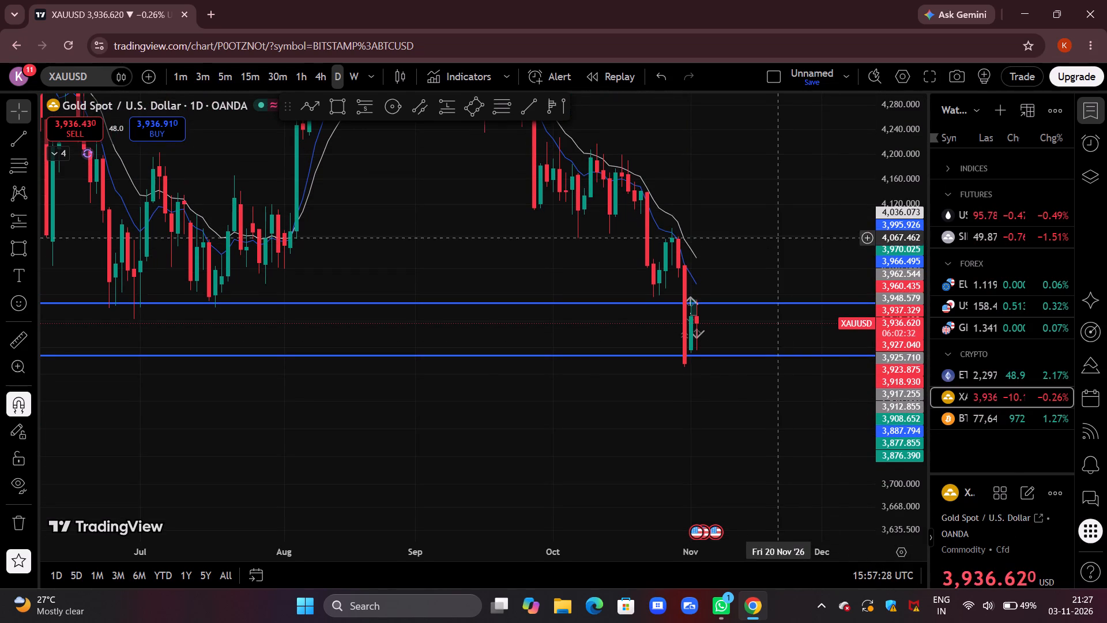
drag(773, 261, 771, 280)
scroll(766, 280, down, 7)
drag(820, 242, 786, 263)
scroll(786, 263, up, 5)
drag(778, 253, 767, 271)
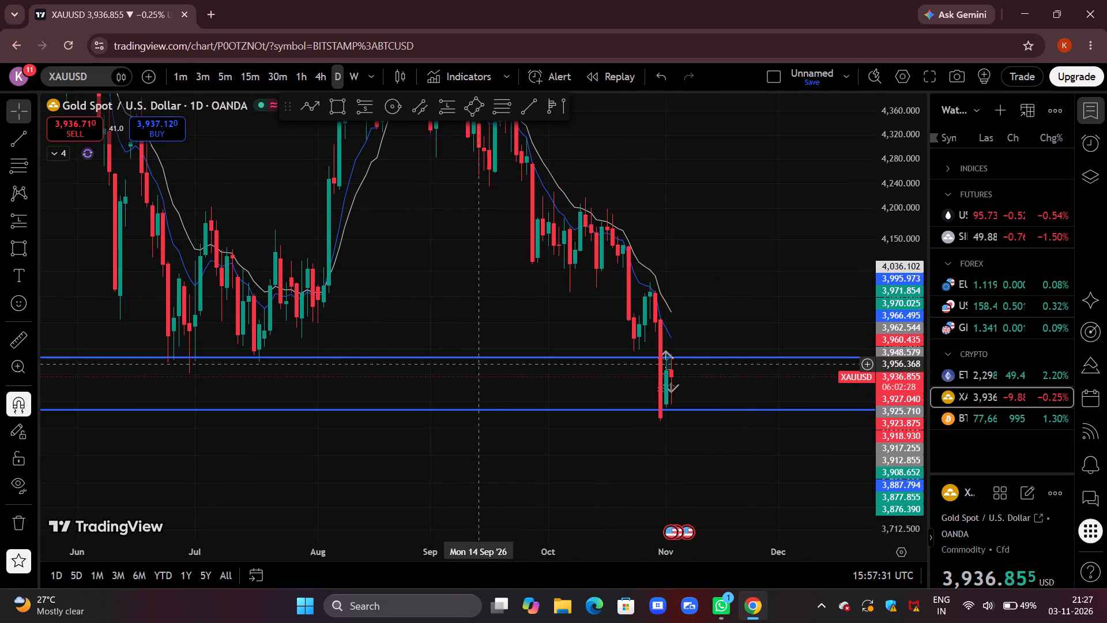
Examine the older daily XAUUSD price history around the two horizontal lines, and the latest early-November candles in detail.
drag(387, 493, 682, 487)
scroll(686, 485, down, 12)
drag(732, 457, 473, 457)
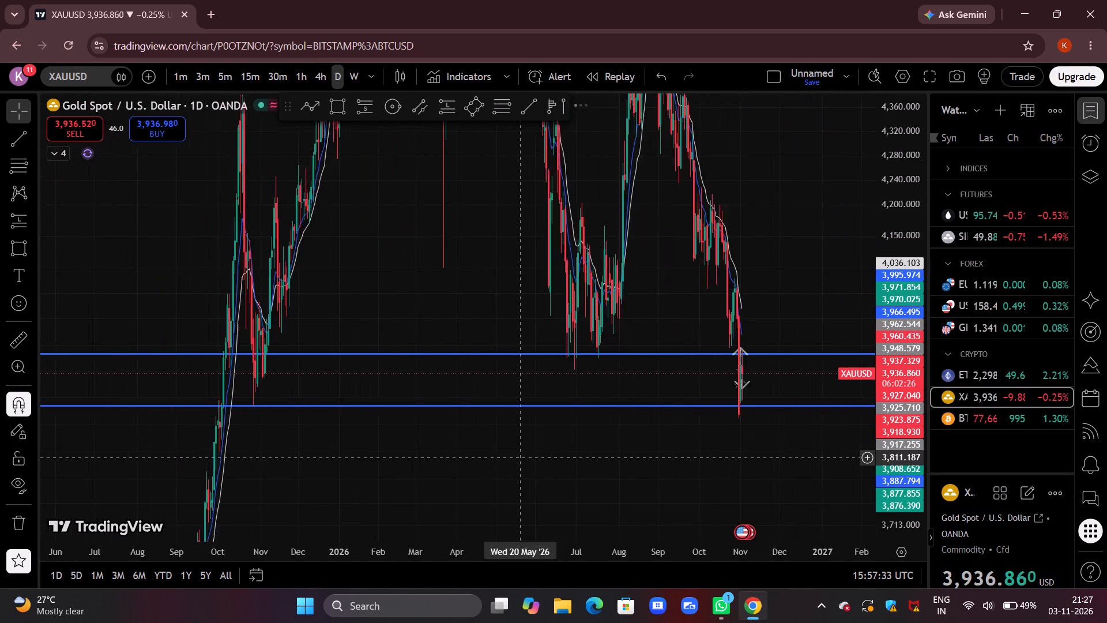
drag(473, 457, 310, 454)
scroll(480, 434, up, 13)
drag(318, 264, 765, 264)
scroll(617, 316, up, 4)
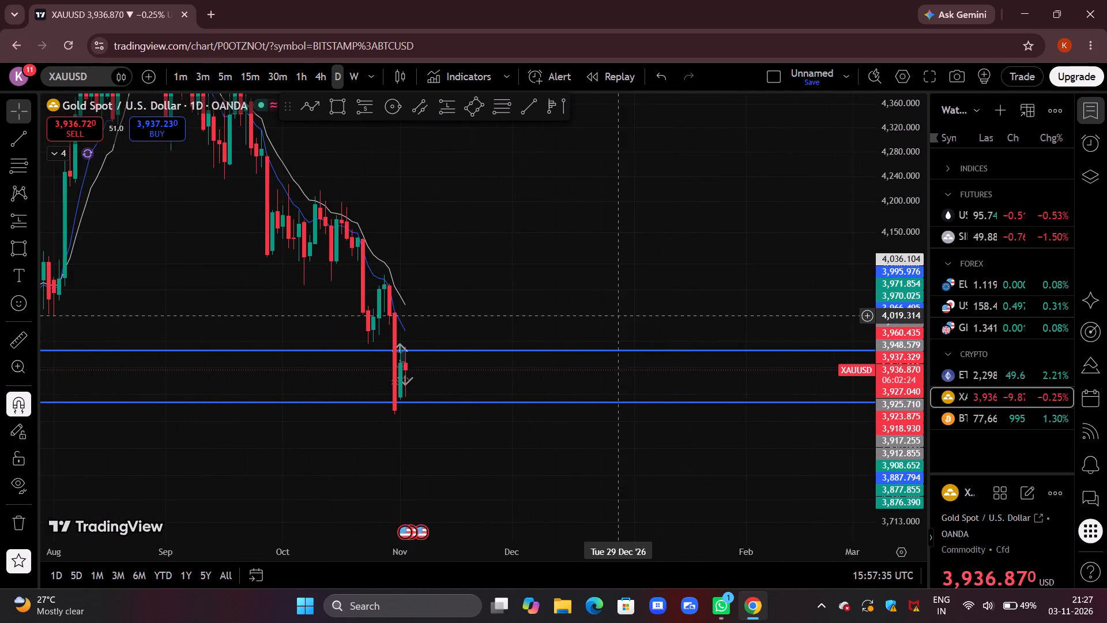
scroll(617, 316, up, 3)
drag(253, 286, 747, 242)
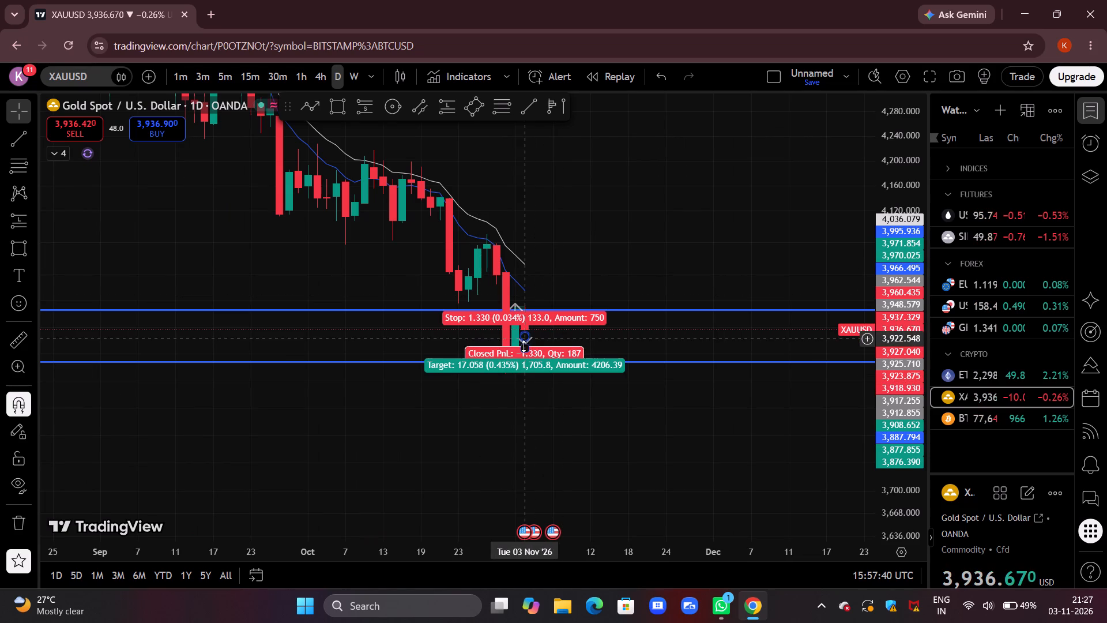
drag(568, 280, 747, 246)
scroll(747, 246, up, 5)
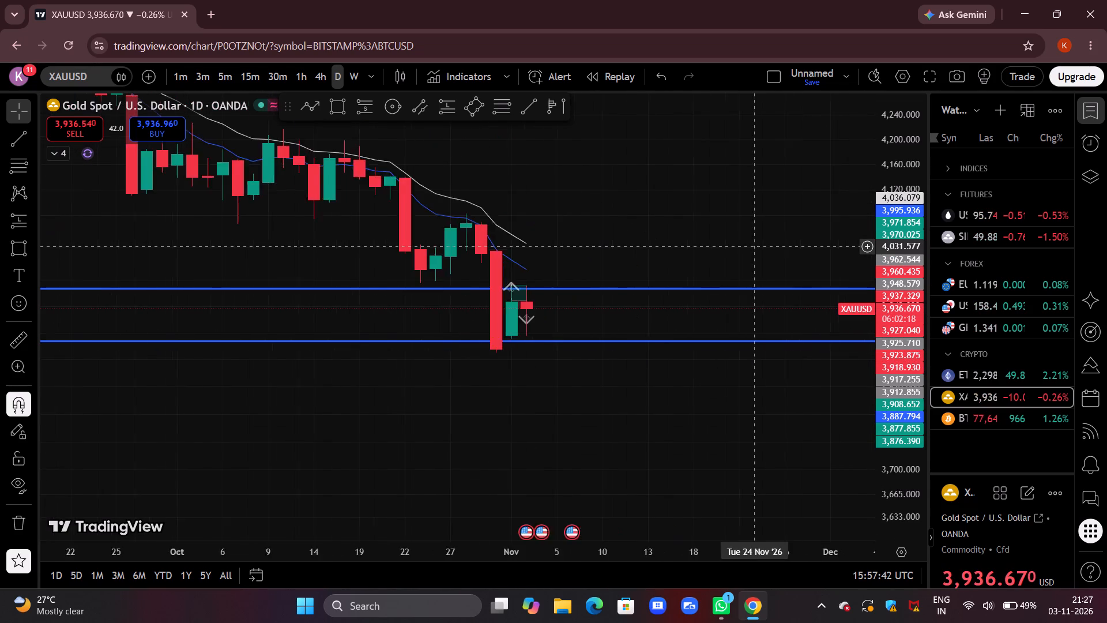
scroll(747, 246, up, 4)
drag(527, 258, 676, 234)
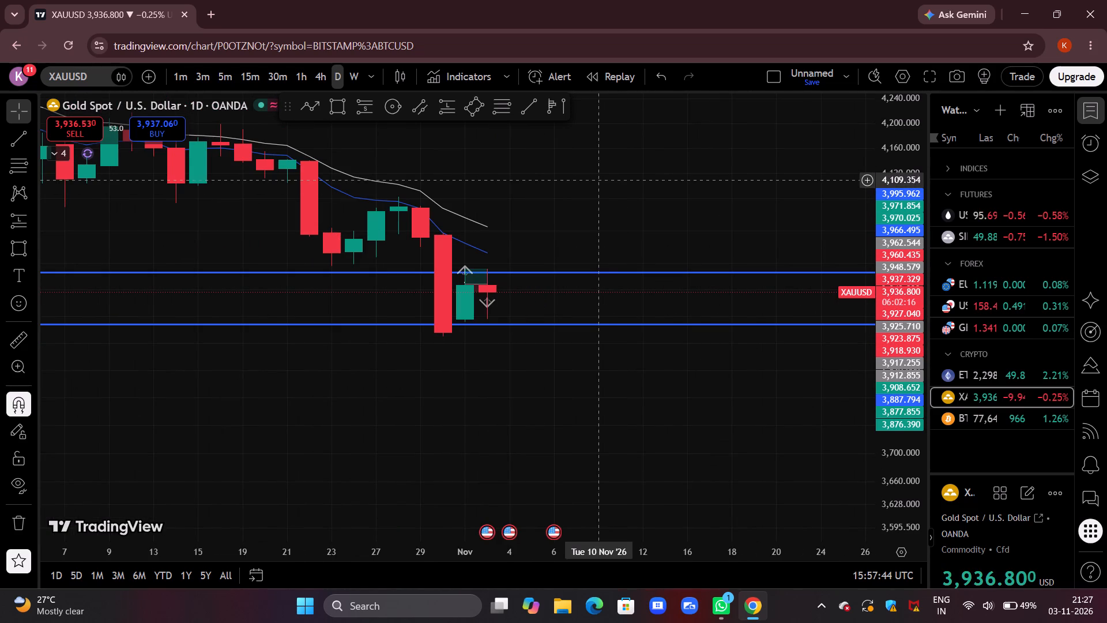
Switch XAUUSD to the 4h timeframe and examine the price swings between the two horizontal lines.
click(325, 78)
scroll(632, 403, down, 5)
drag(889, 486, 898, 154)
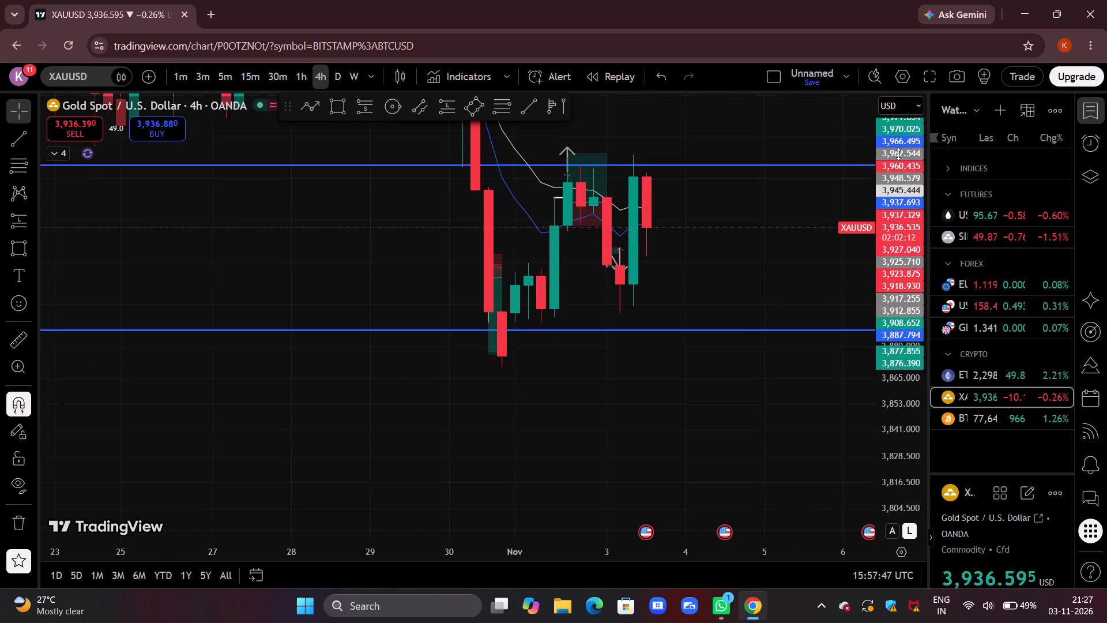
drag(898, 154, 899, 148)
drag(765, 198, 712, 272)
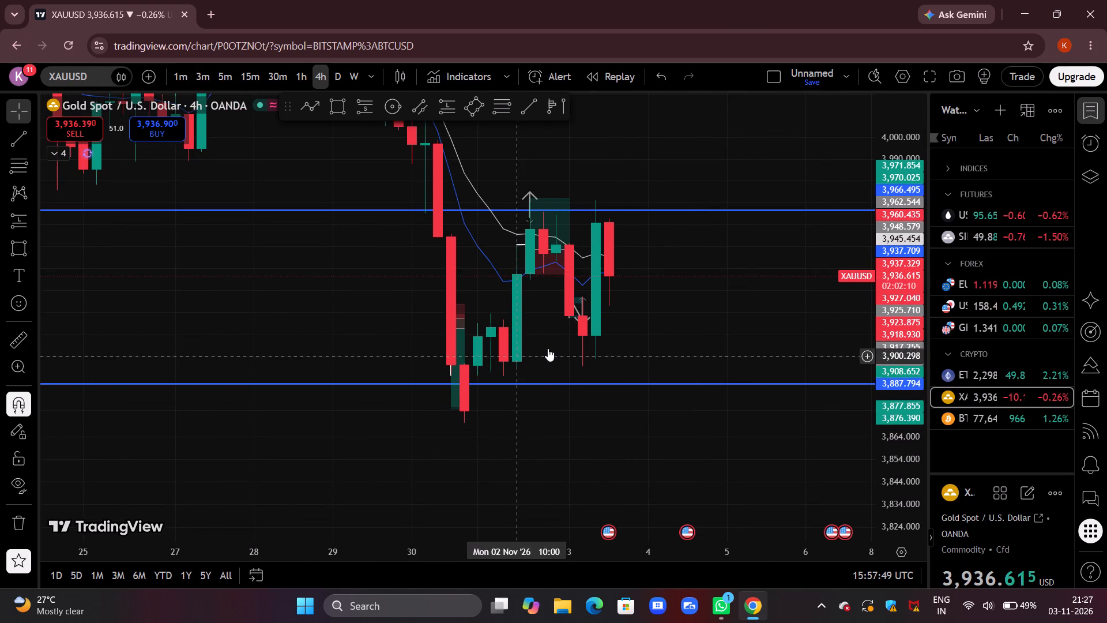
drag(703, 301, 682, 330)
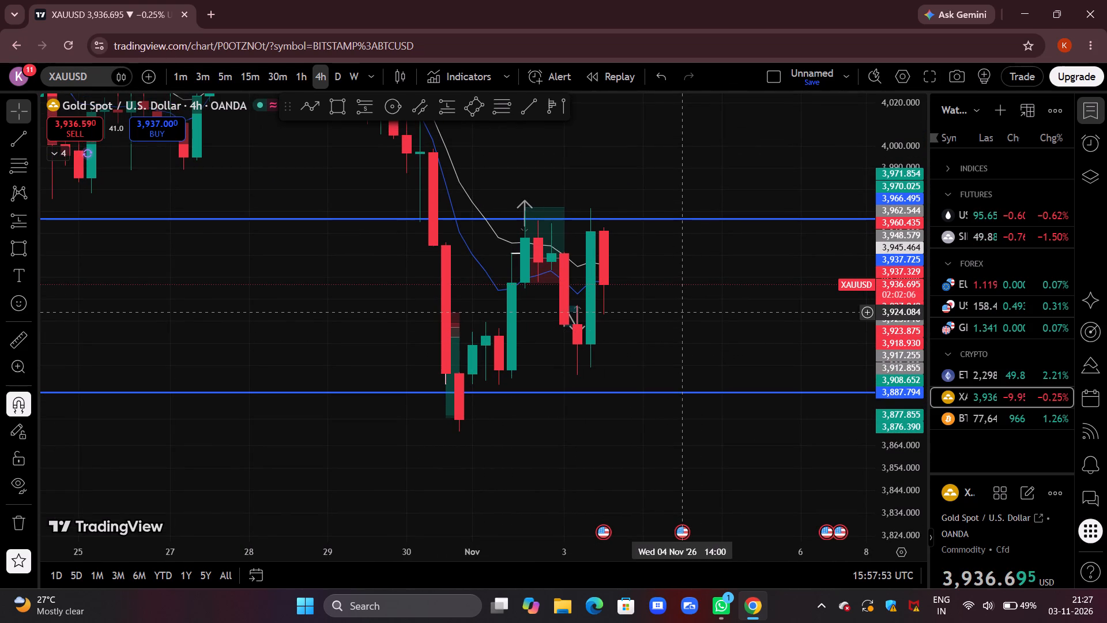
Switch XAUUSD to the 1h timeframe and examine the recent candles between the two horizontal lines.
click(295, 82)
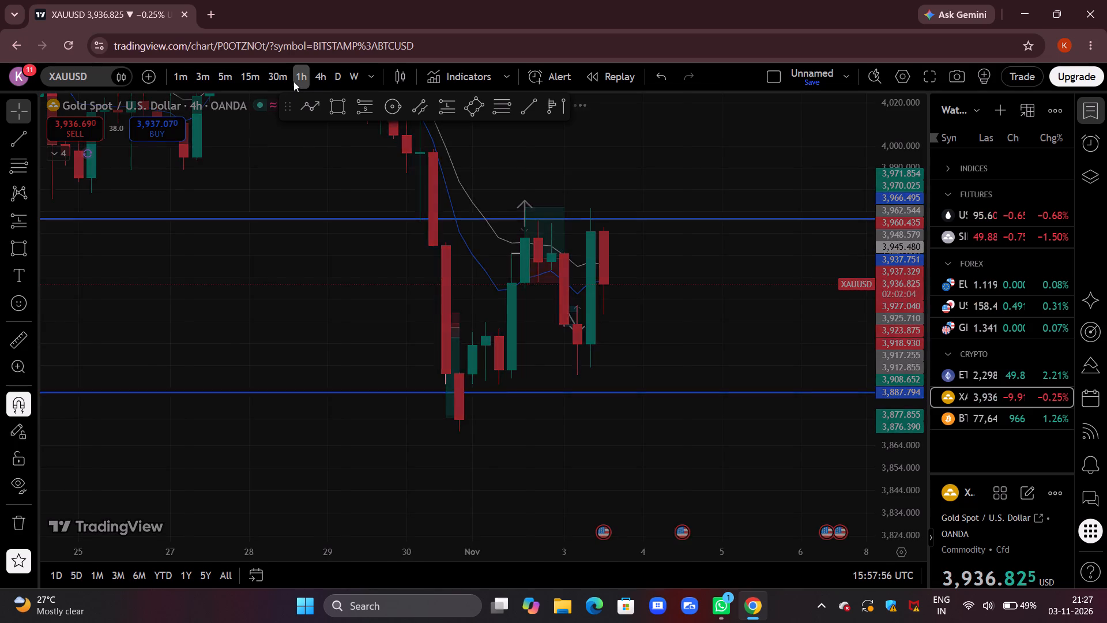
drag(353, 352, 419, 347)
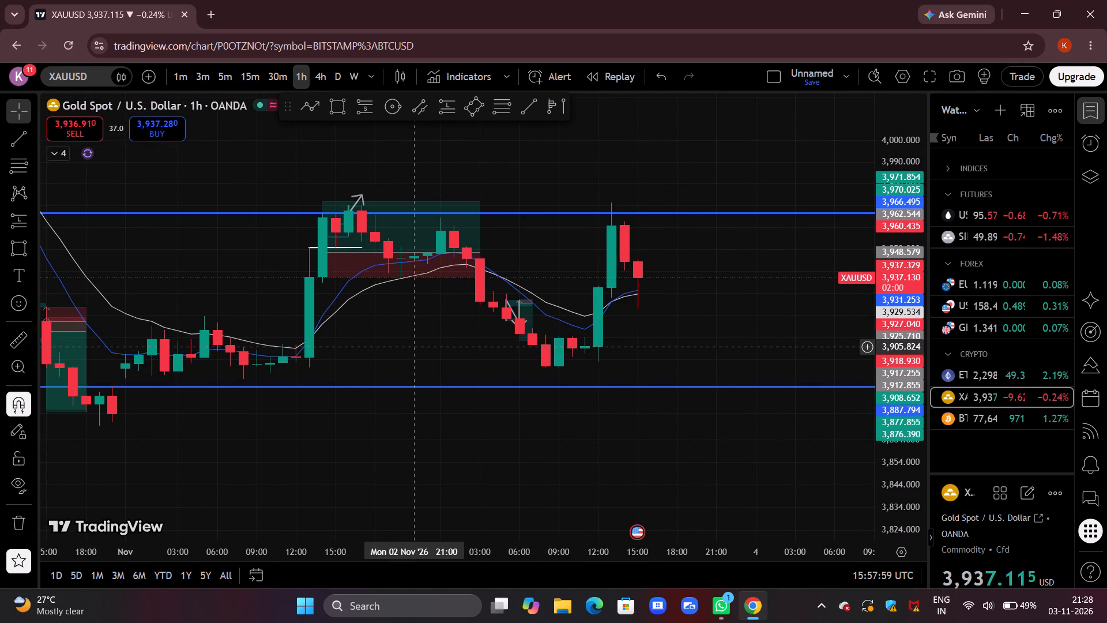
scroll(420, 347, down, 4)
drag(570, 332, 524, 336)
drag(573, 316, 541, 351)
Switch XAUUSD to the 30m timeframe and examine the early-November swings between the two horizontal lines.
click(274, 78)
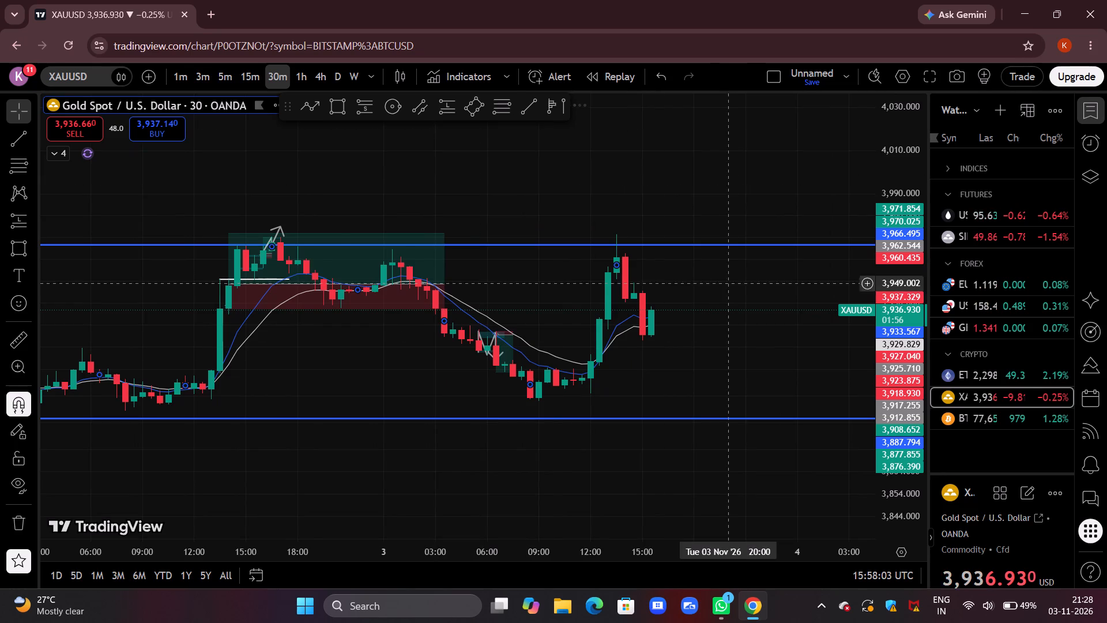
drag(733, 355, 753, 314)
scroll(753, 314, up, 3)
scroll(609, 339, down, 7)
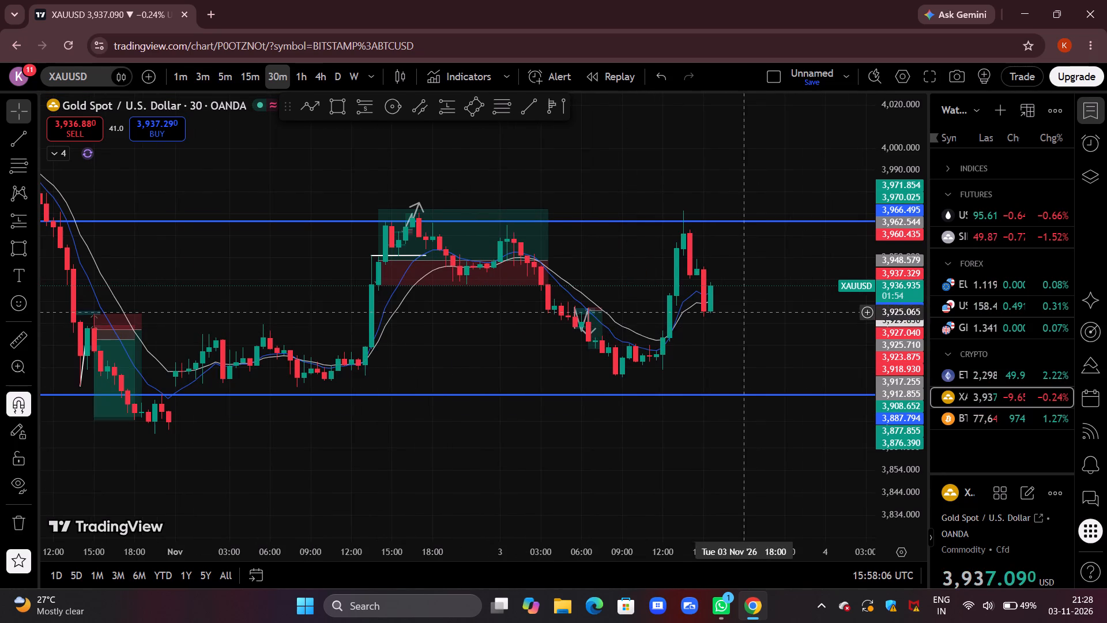
drag(751, 310, 707, 328)
drag(753, 353, 702, 338)
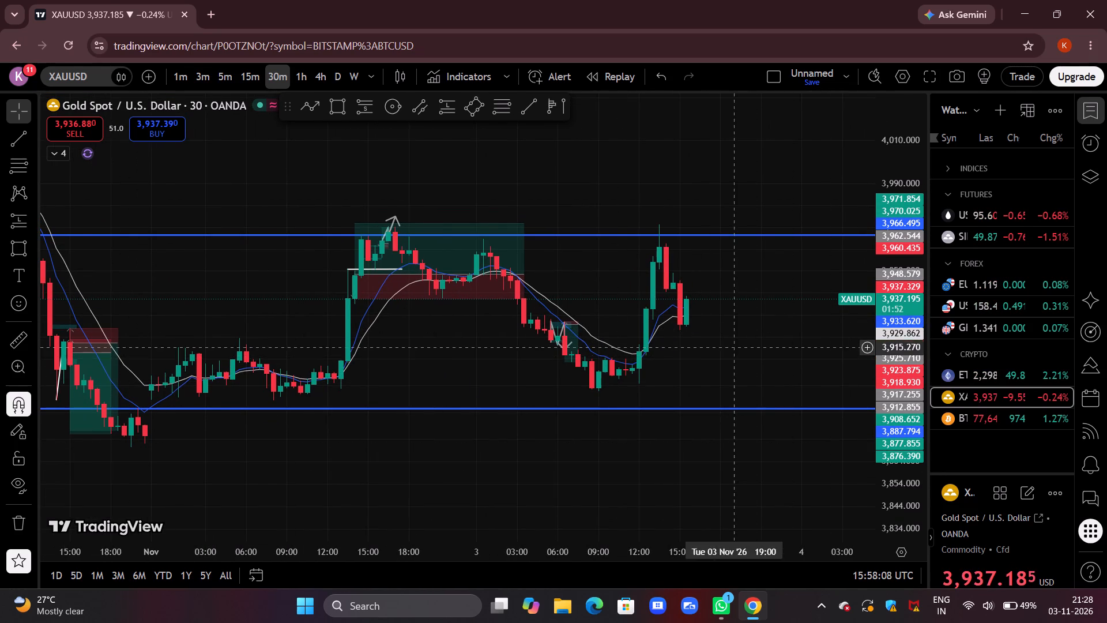
drag(702, 338, 690, 333)
Switch XAUUSD to the 15m timeframe and examine the 3 November price movement and latest candles up close.
click(261, 77)
scroll(732, 246, up, 2)
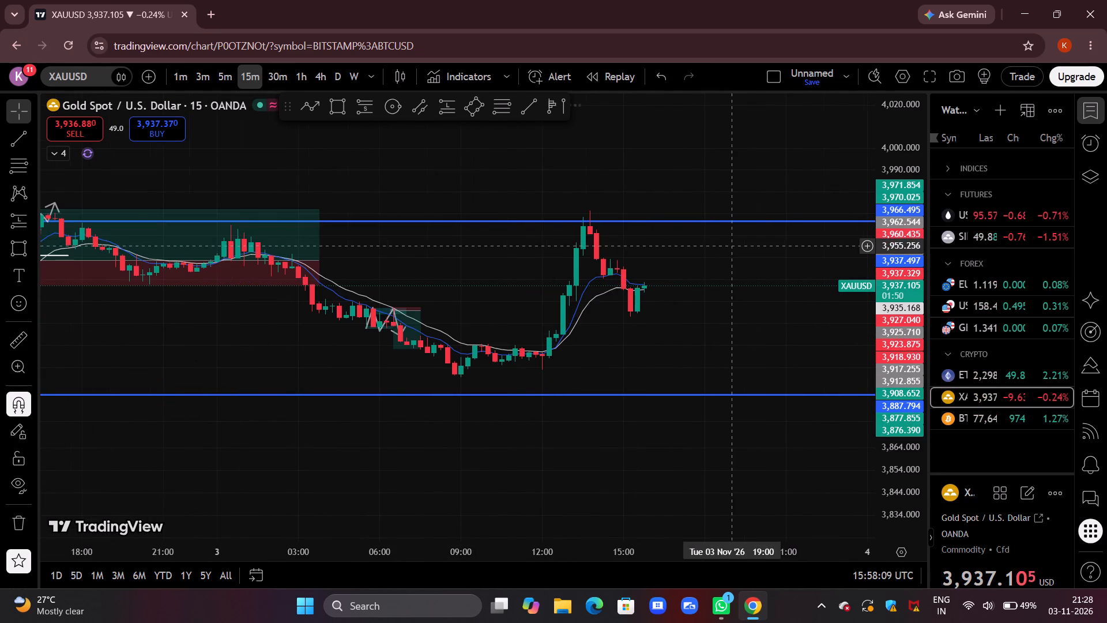
scroll(732, 246, up, 4)
drag(906, 416, 870, 186)
drag(597, 307, 673, 253)
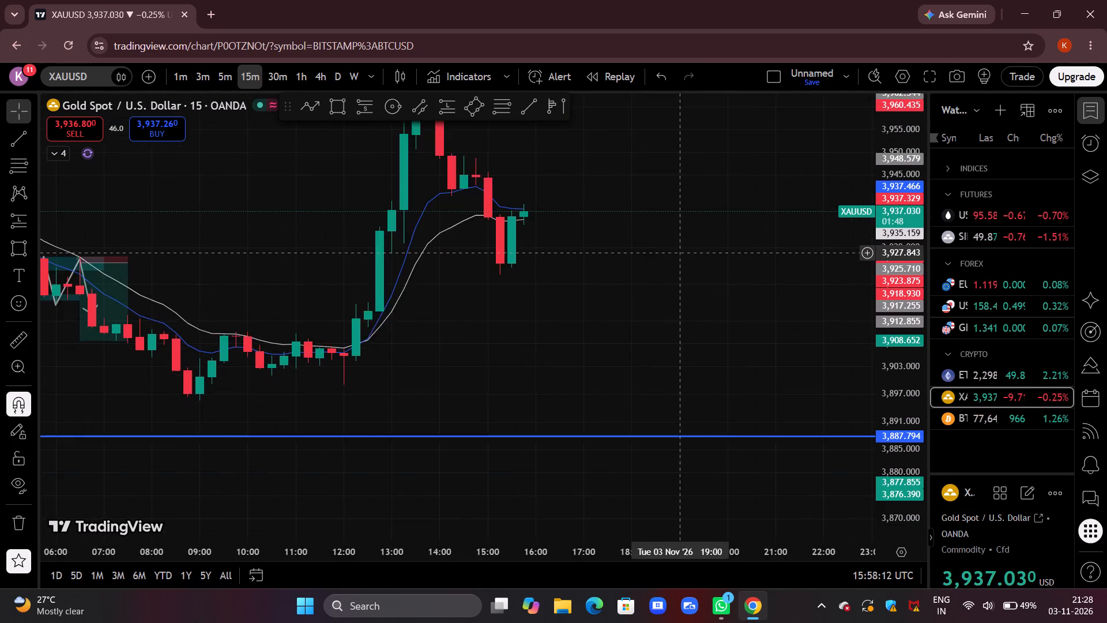
scroll(674, 253, up, 4)
Switch XAUUSD to the 5m timeframe and examine the 3 November price movement between the two horizontal lines.
click(231, 82)
scroll(375, 226, down, 6)
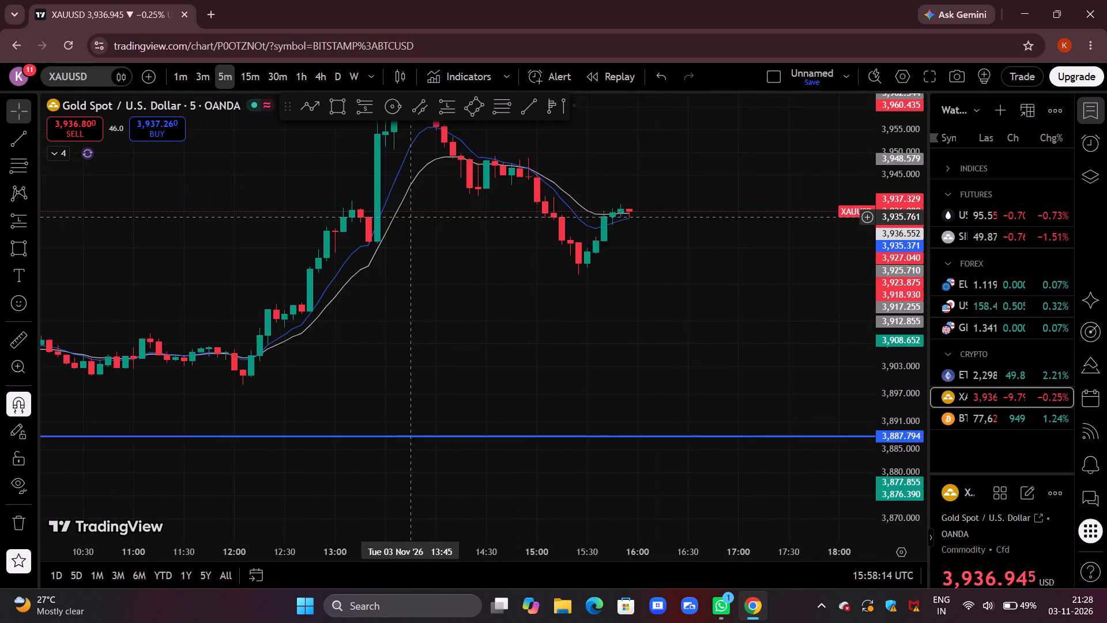
scroll(407, 216, down, 7)
drag(608, 271, 567, 337)
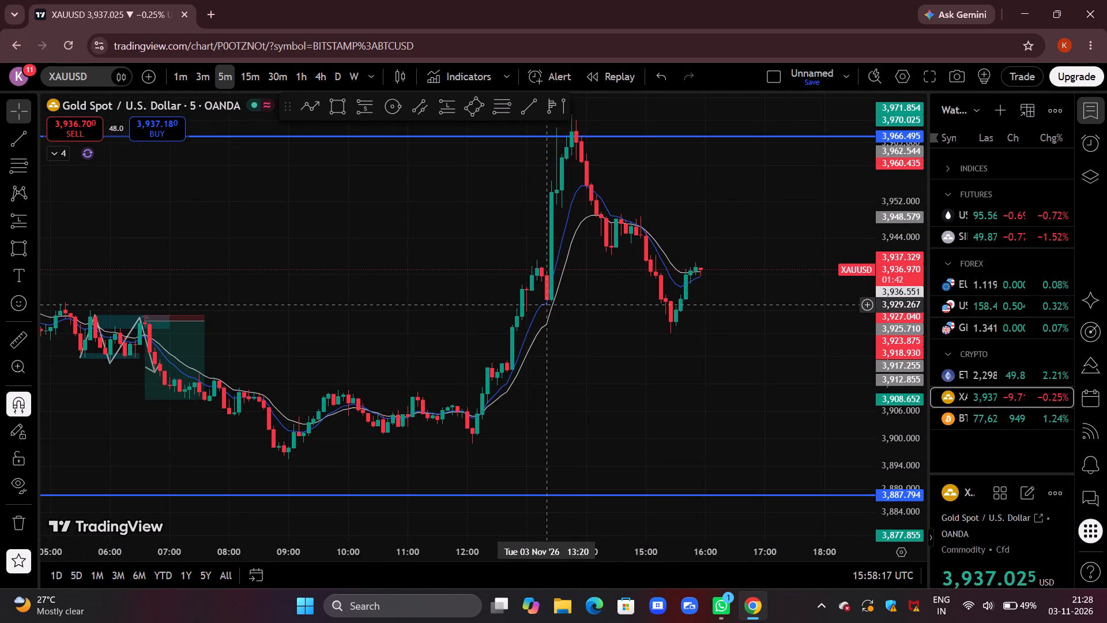
drag(608, 368, 798, 343)
drag(773, 272, 608, 263)
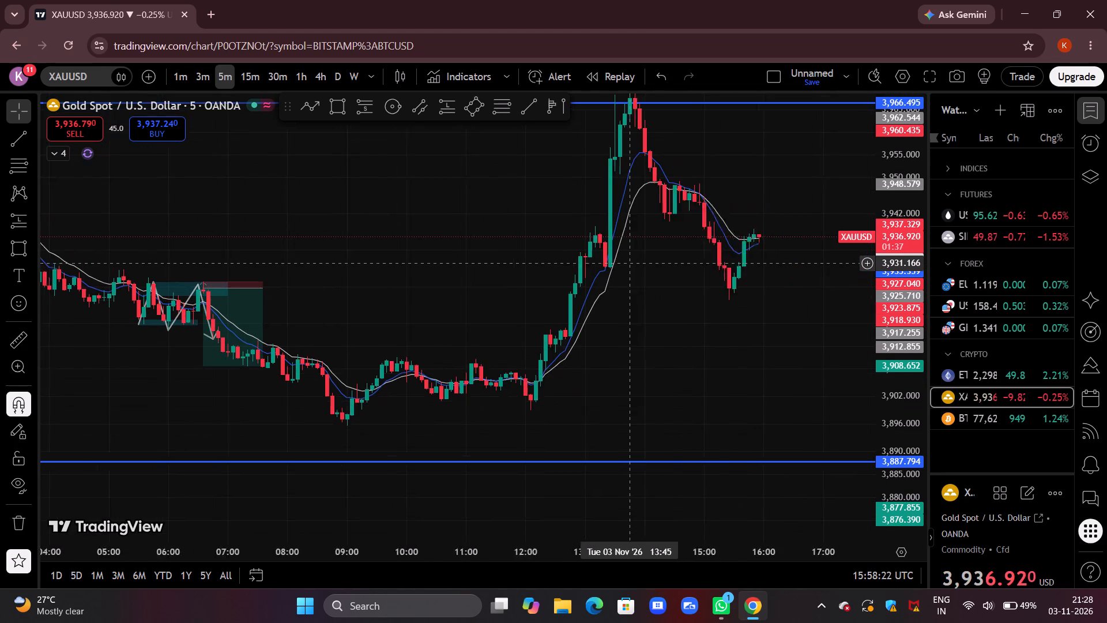
drag(608, 263, 537, 266)
scroll(627, 278, up, 8)
drag(620, 258, 637, 376)
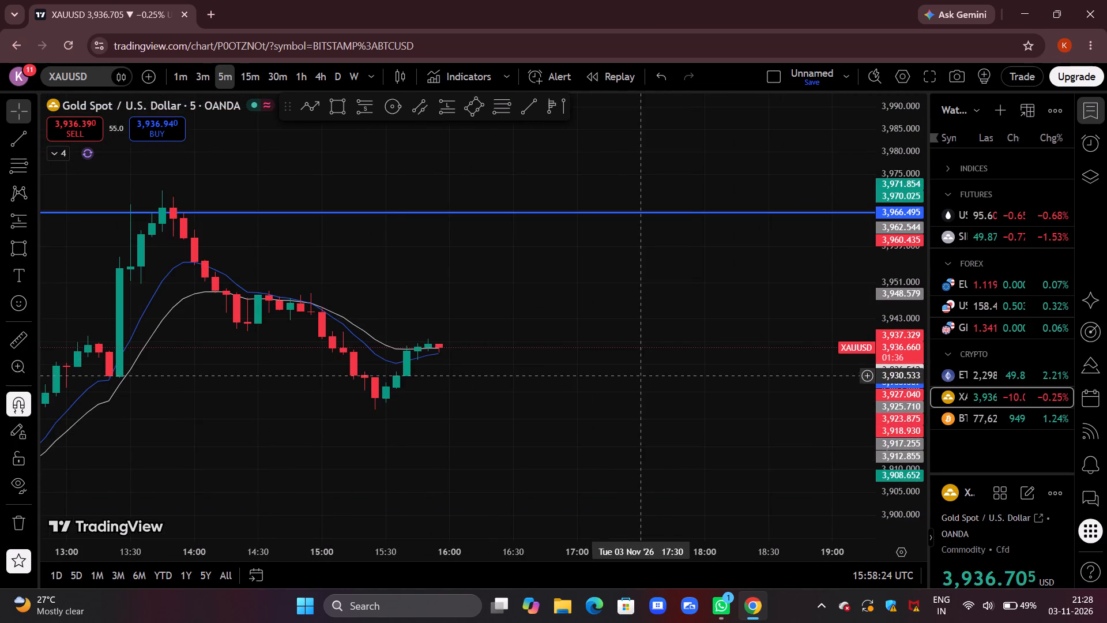
Examine the latest 5m XAUUSD candles around the two moving averages in close detail.
scroll(383, 418, up, 3)
drag(382, 418, 677, 340)
drag(899, 451, 924, 287)
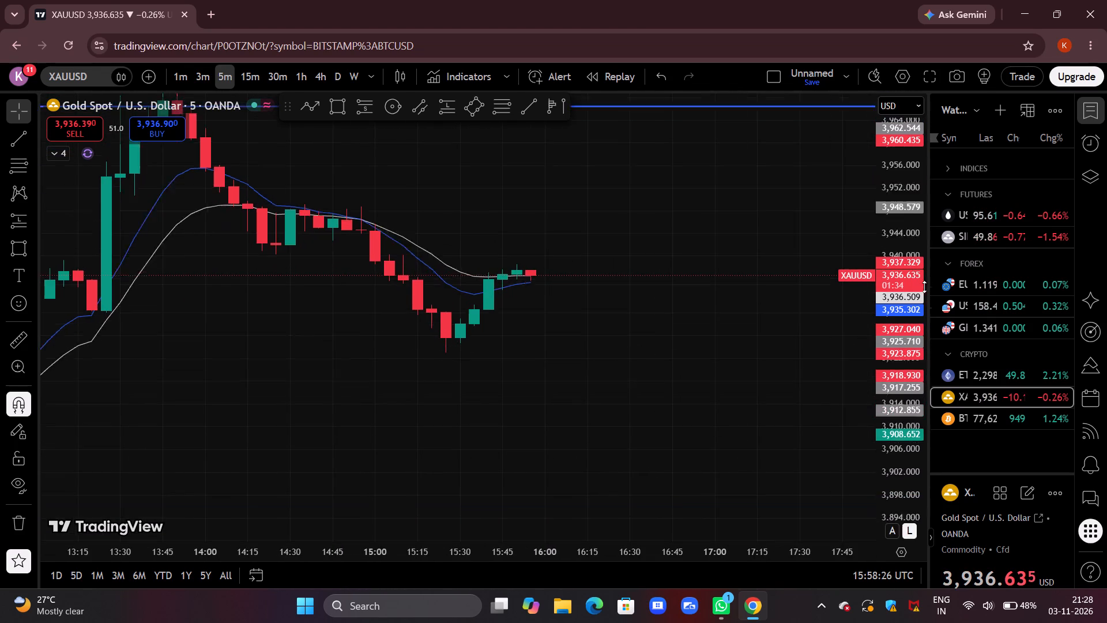
drag(924, 287, 932, 247)
drag(590, 307, 797, 321)
scroll(767, 328, up, 5)
drag(480, 255, 644, 383)
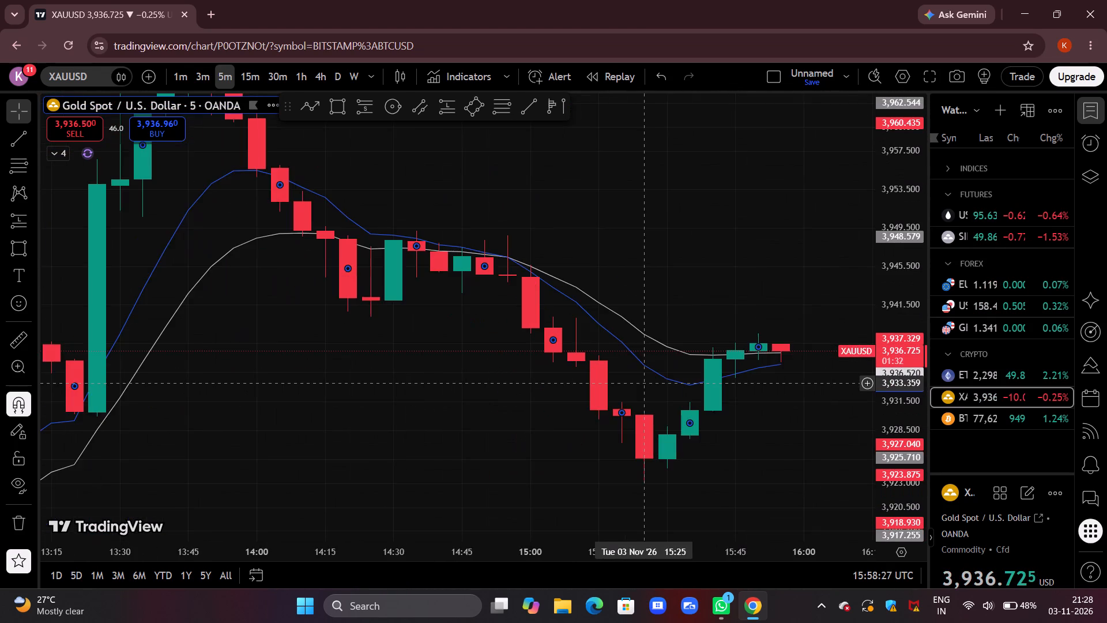
scroll(645, 381, up, 4)
drag(883, 476, 920, 149)
scroll(628, 219, down, 8)
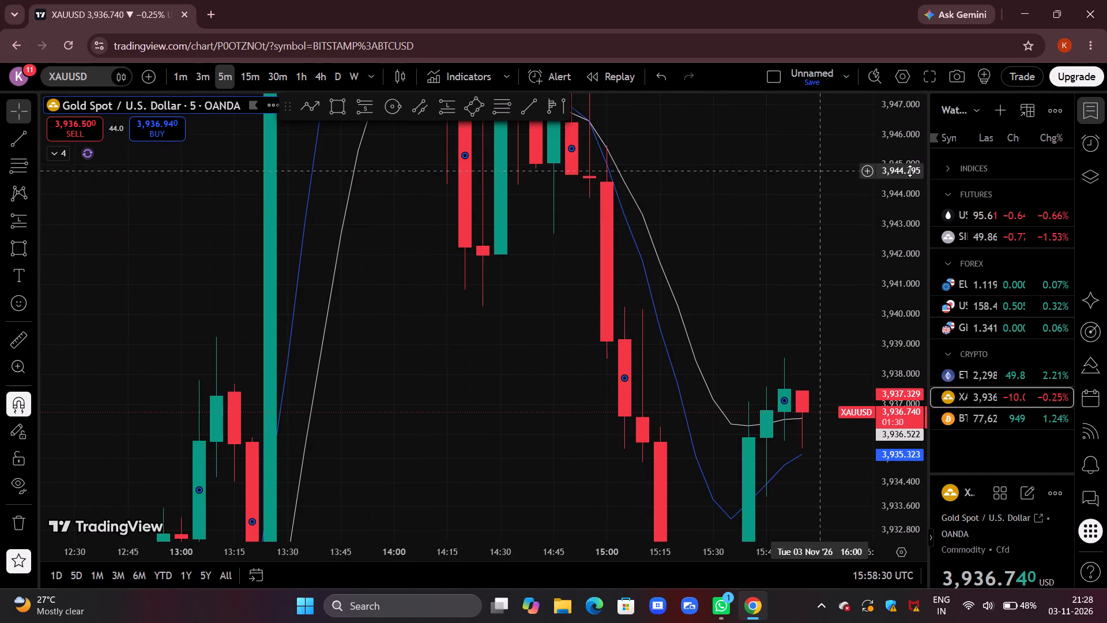
drag(891, 162, 875, 459)
drag(830, 324, 645, 250)
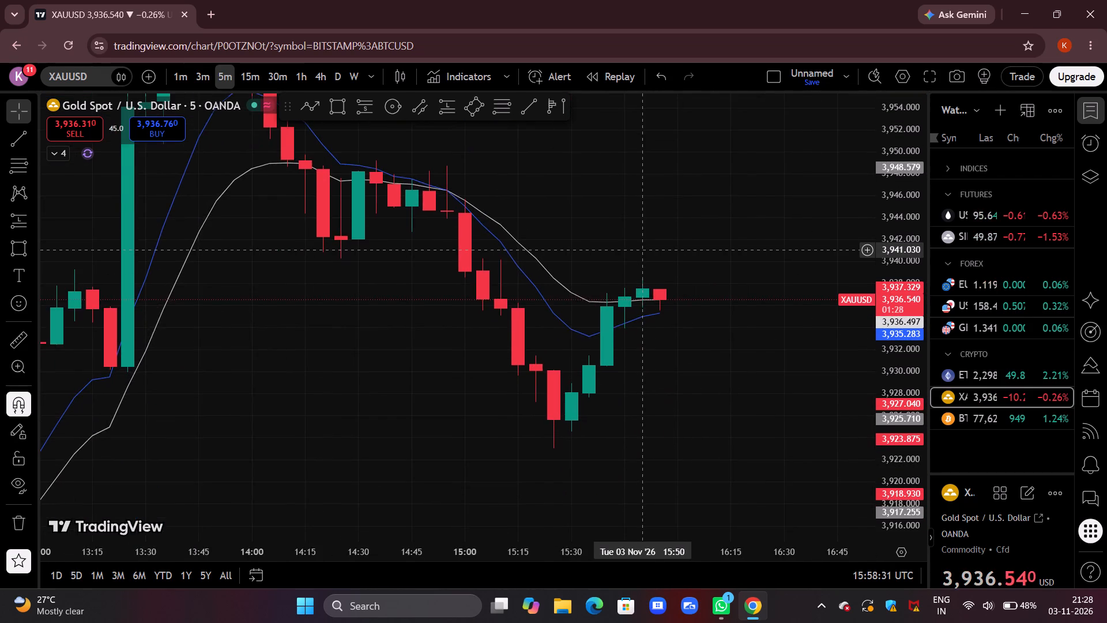
Re-examine the wider 5m XAUUSD price movement from the upper horizontal line to the latest candles.
scroll(645, 250, down, 6)
drag(896, 175, 857, 359)
drag(820, 366, 732, 342)
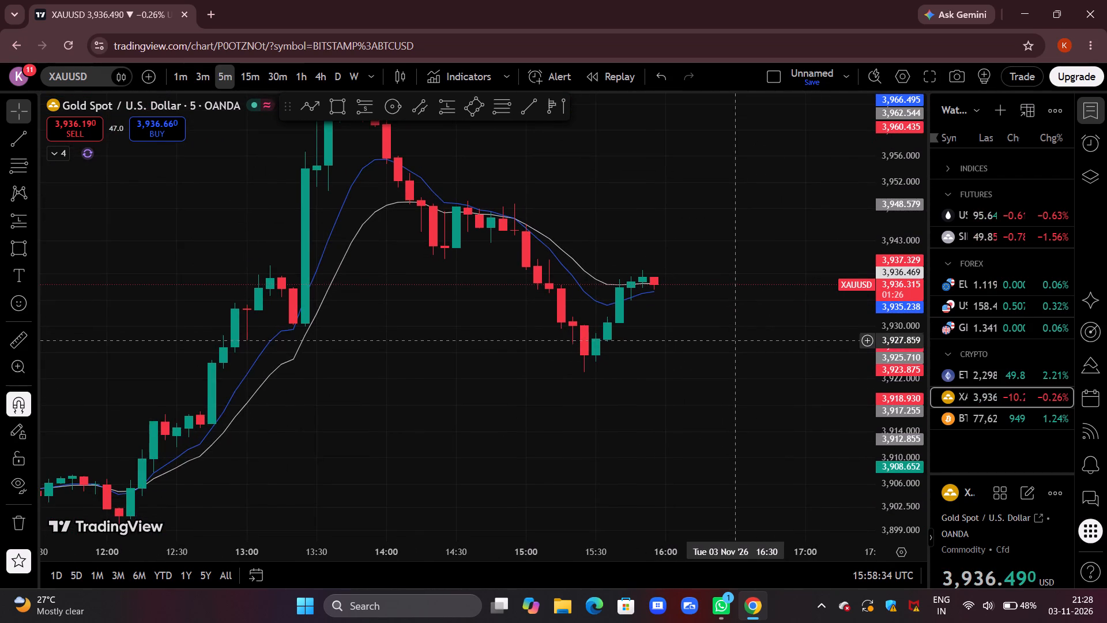
scroll(733, 335, up, 2)
drag(718, 258, 712, 370)
scroll(707, 351, down, 4)
drag(725, 330, 744, 284)
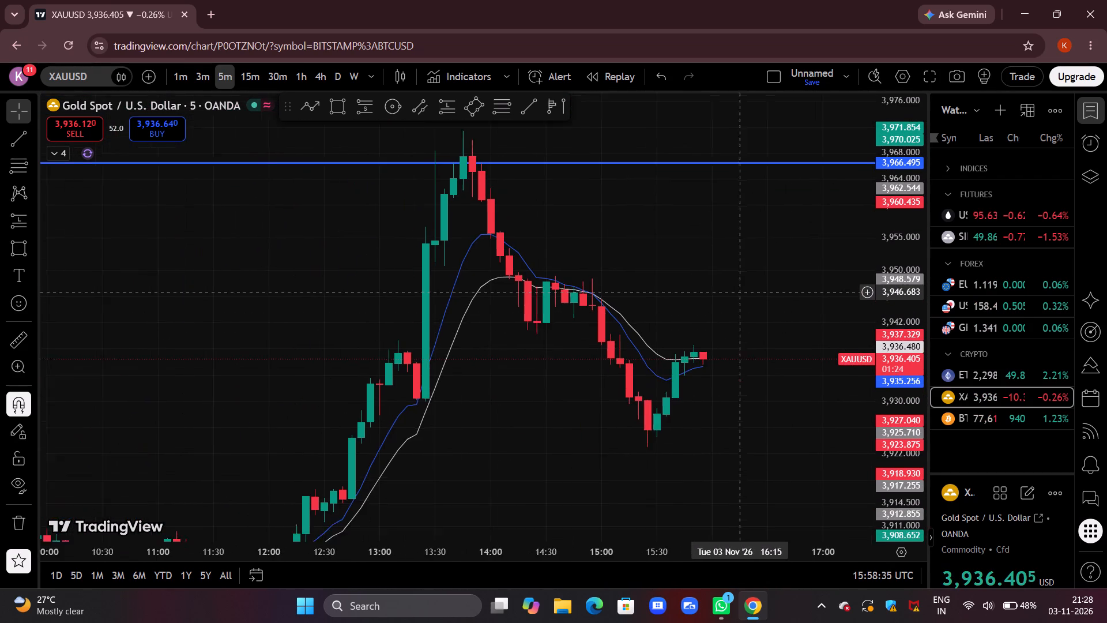
drag(744, 284, 754, 265)
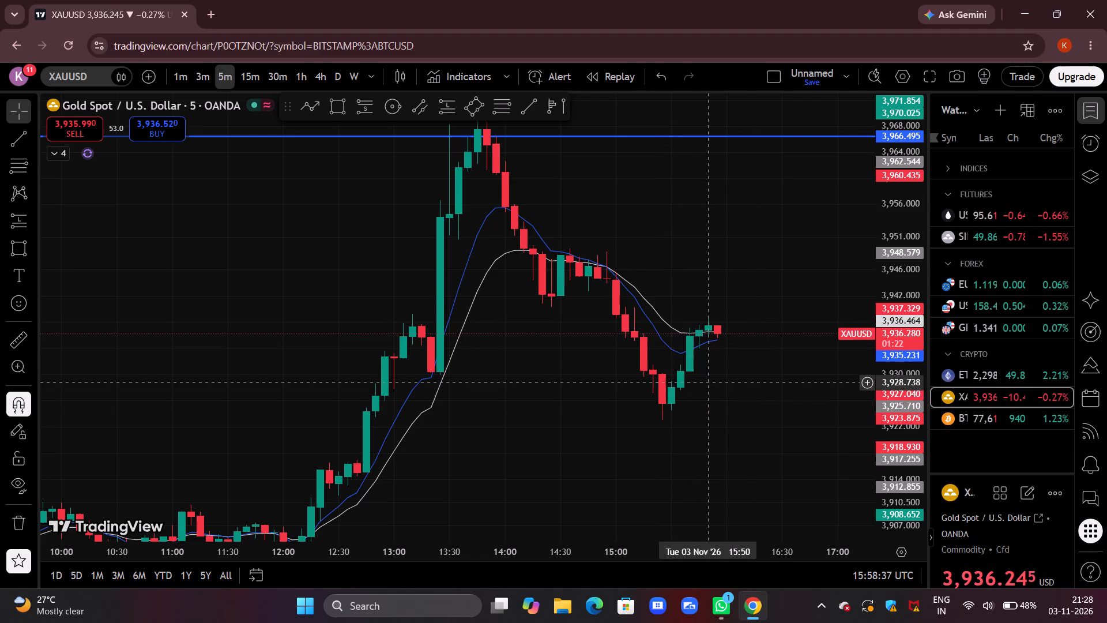
drag(763, 355, 650, 298)
scroll(650, 295, up, 2)
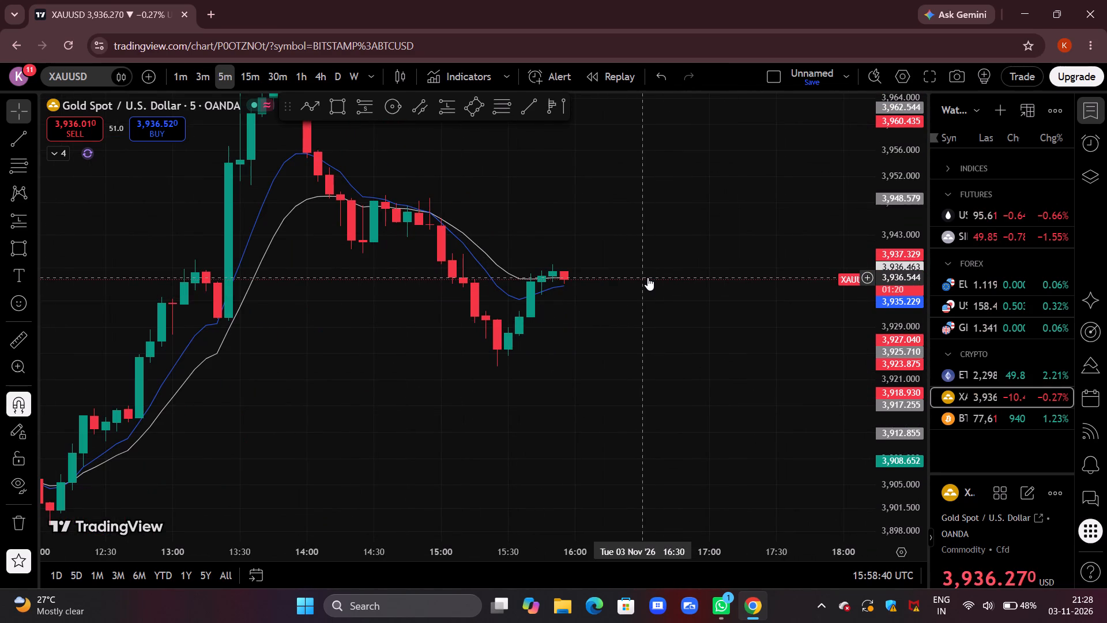
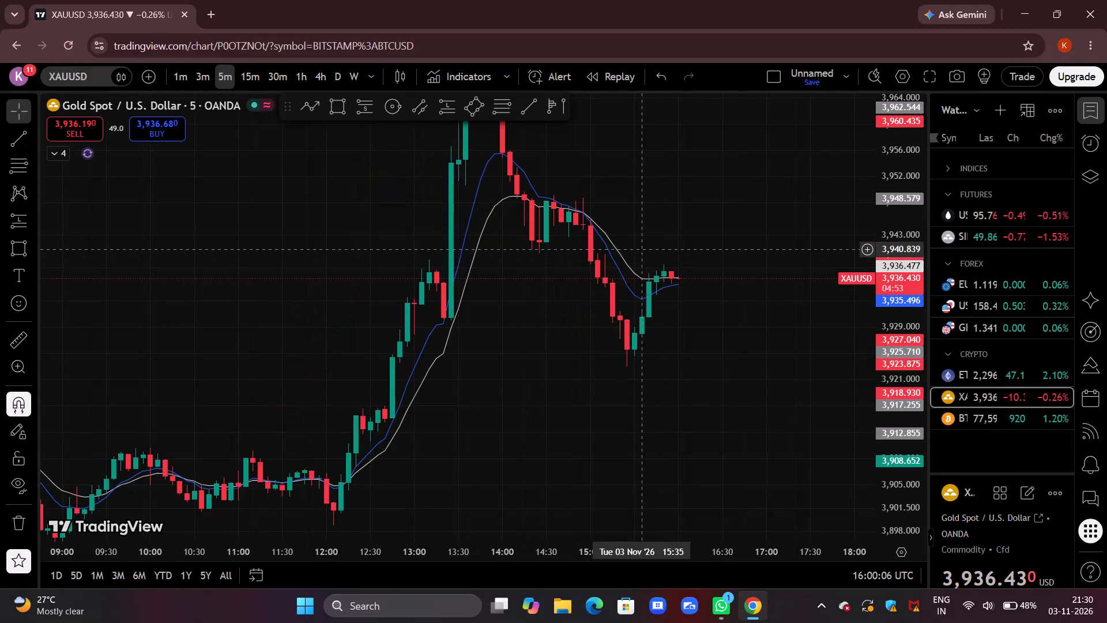
Examine the latest 5m XAUUSD candles around the two moving averages at several zoom levels.
drag(664, 250, 515, 250)
drag(892, 466, 901, 104)
drag(713, 160, 722, 351)
scroll(724, 352, up, 4)
drag(436, 374, 721, 367)
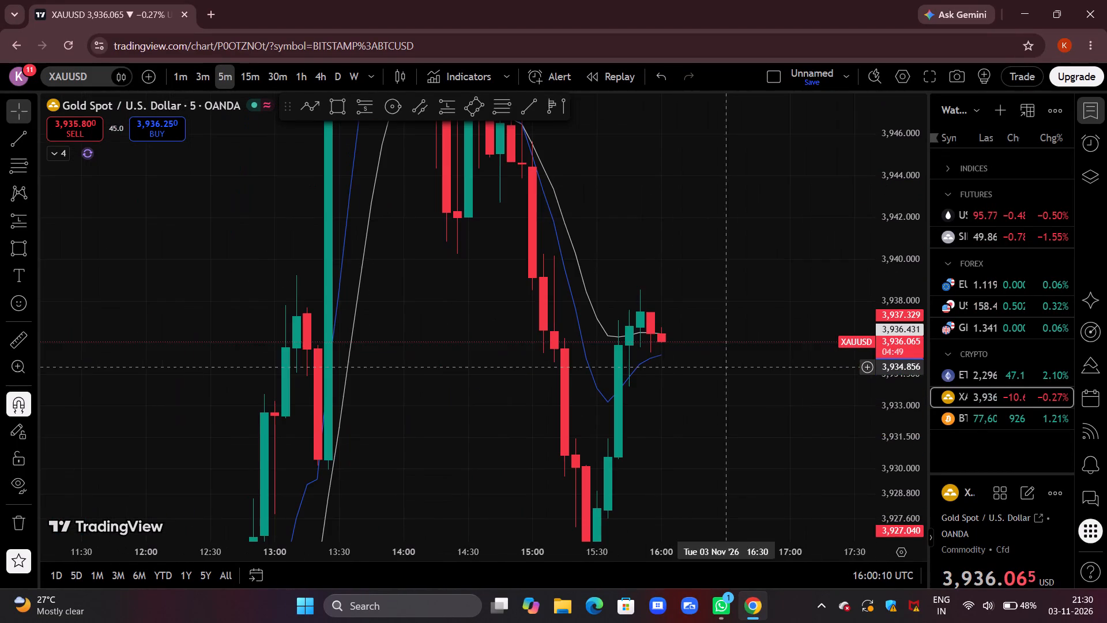
drag(884, 162, 871, 360)
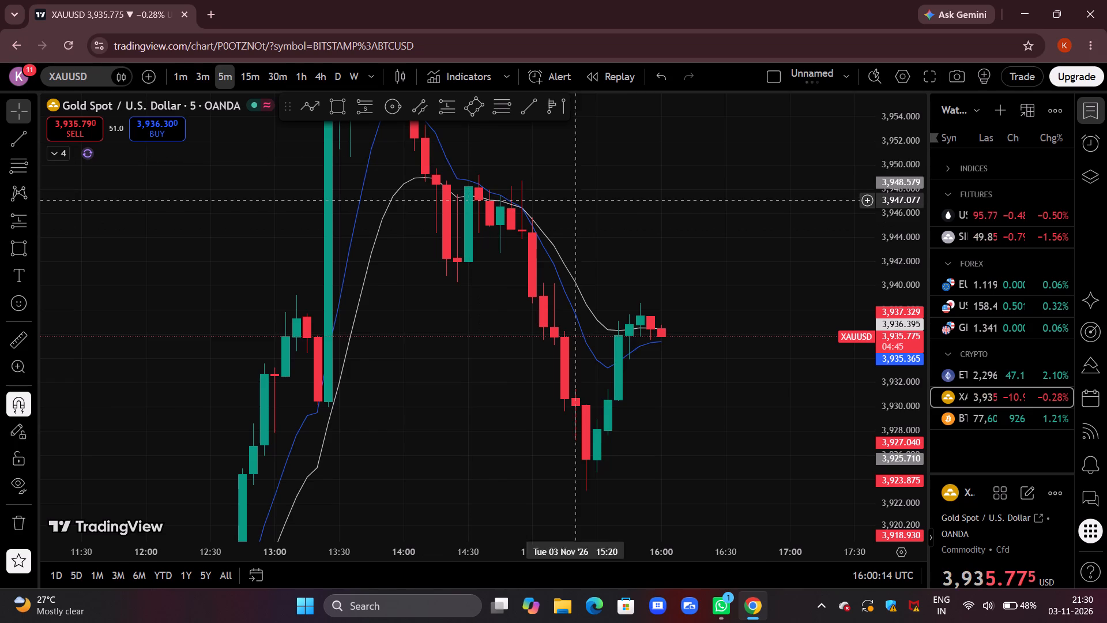
drag(668, 200, 614, 250)
scroll(614, 250, up, 3)
drag(535, 250, 623, 194)
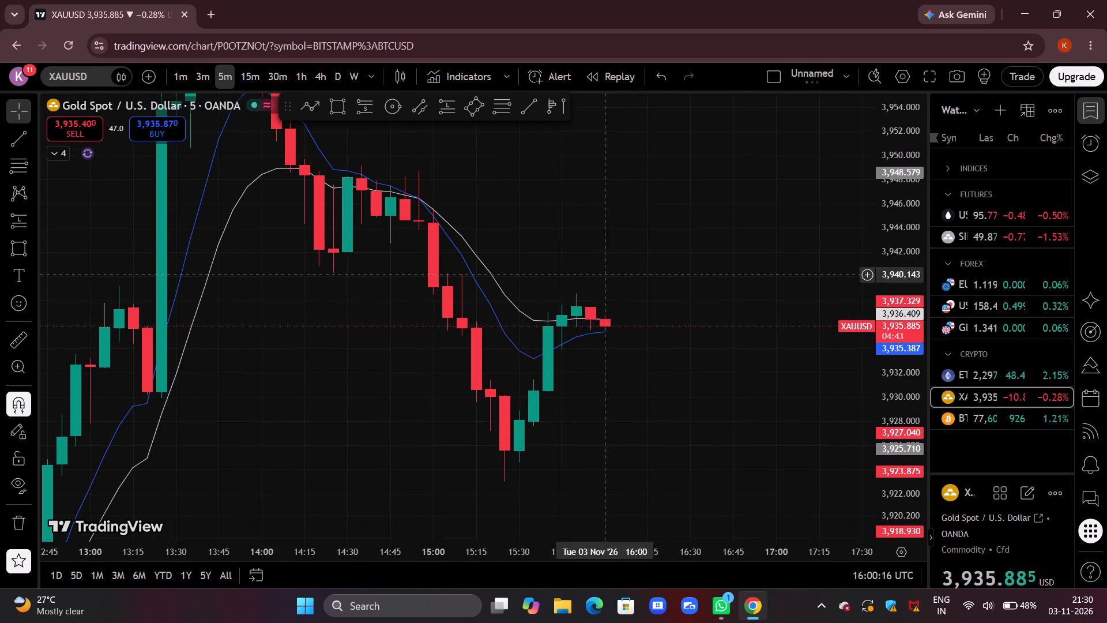
scroll(513, 272, down, 7)
drag(789, 308, 668, 196)
Switch XAUUSD to the 15m timeframe and examine the 2–3 November price movement between the two horizontal lines.
click(253, 73)
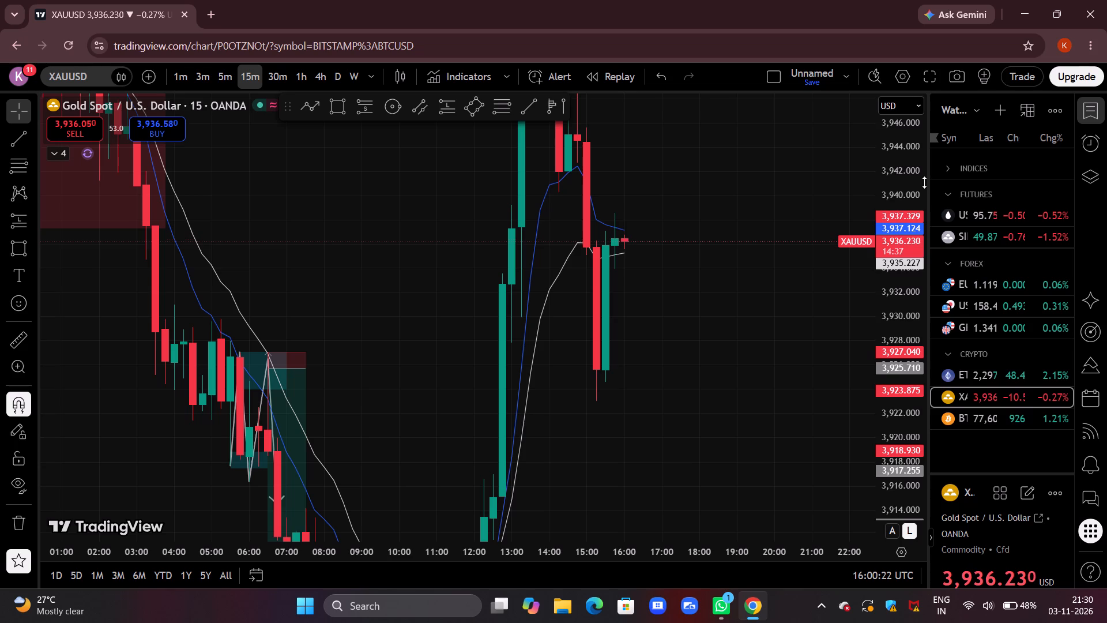
drag(920, 167, 865, 400)
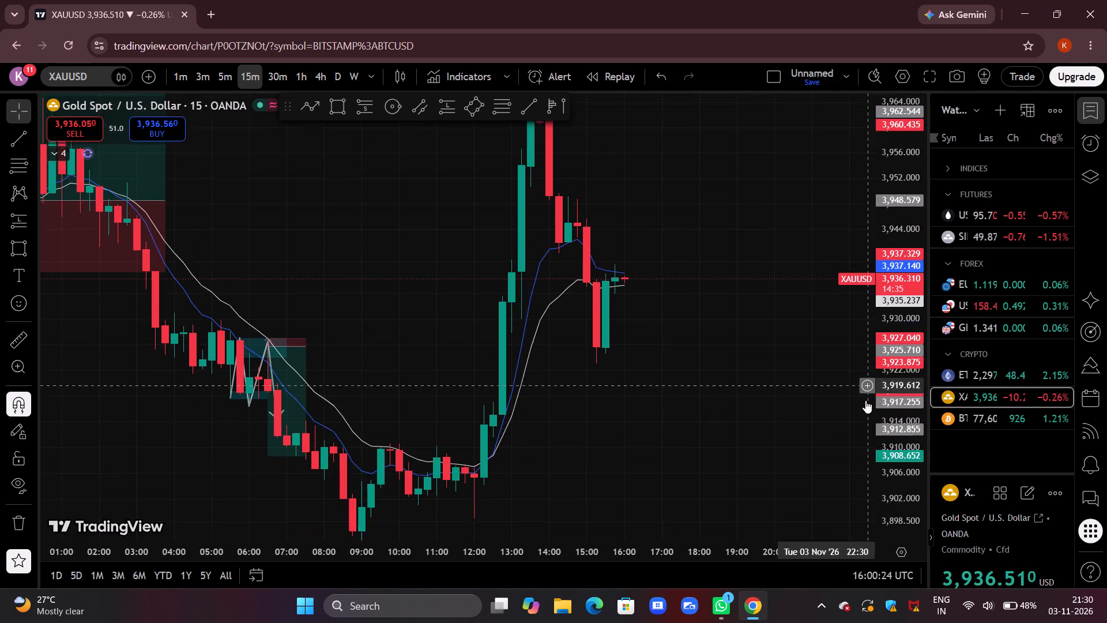
drag(865, 400, 825, 460)
scroll(750, 422, down, 6)
drag(782, 406, 671, 390)
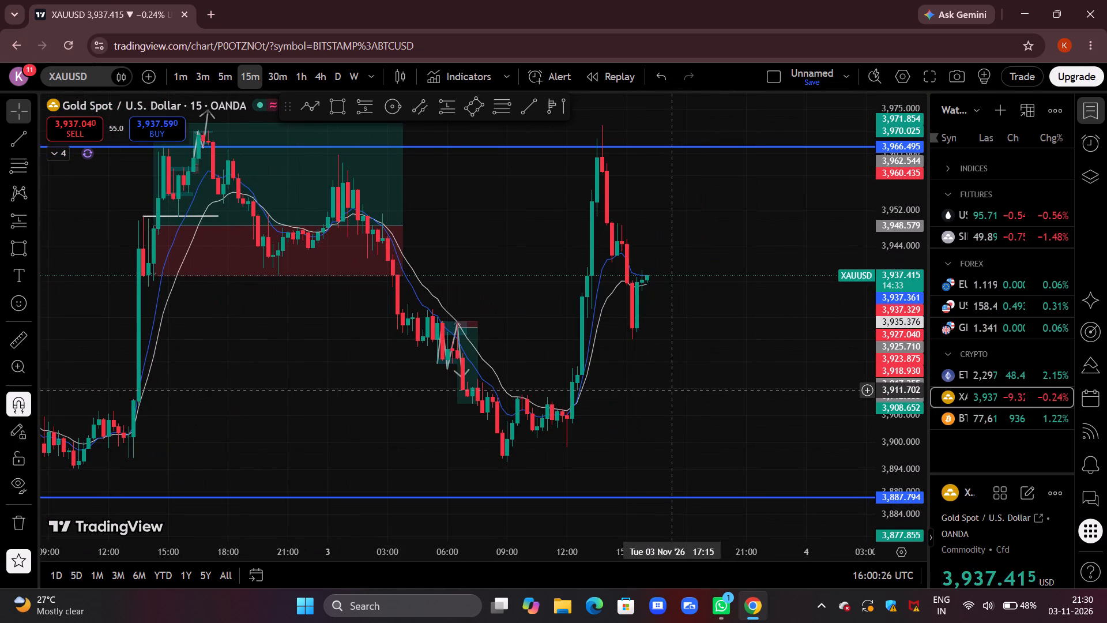
scroll(709, 381, down, 2)
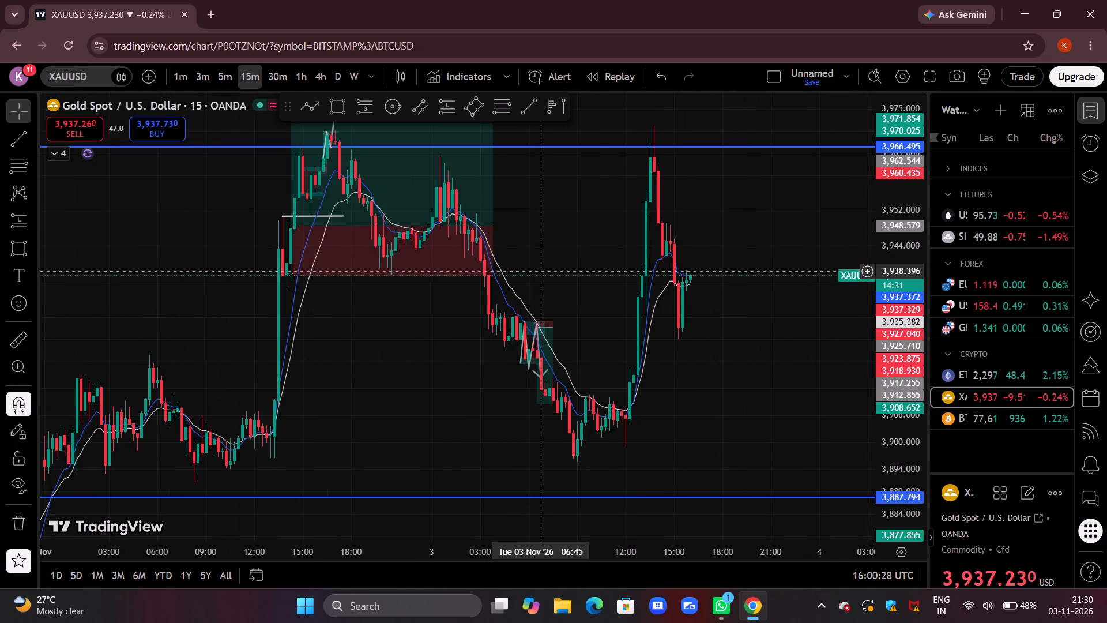
drag(590, 255, 425, 248)
scroll(425, 248, up, 4)
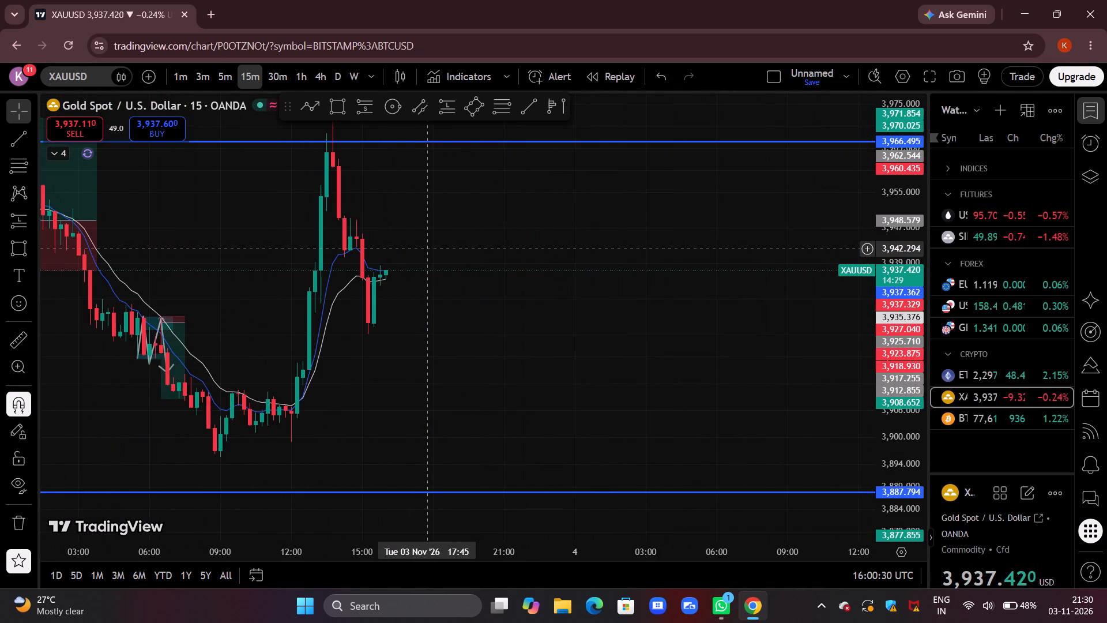
drag(408, 246, 726, 201)
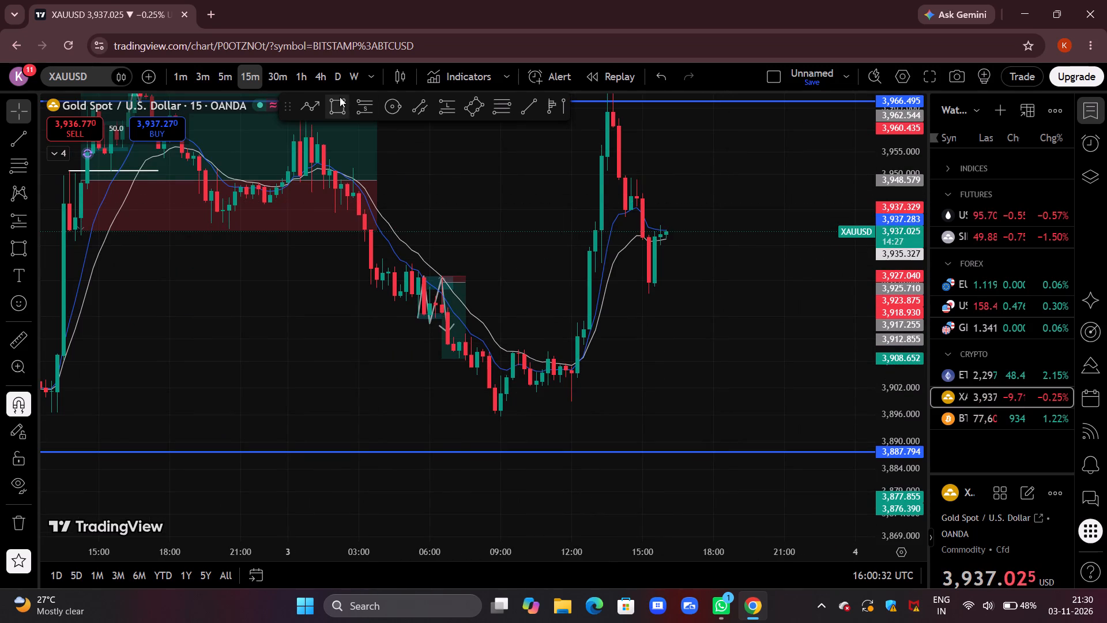
drag(914, 165, 875, 354)
scroll(842, 342, down, 4)
drag(786, 320, 691, 333)
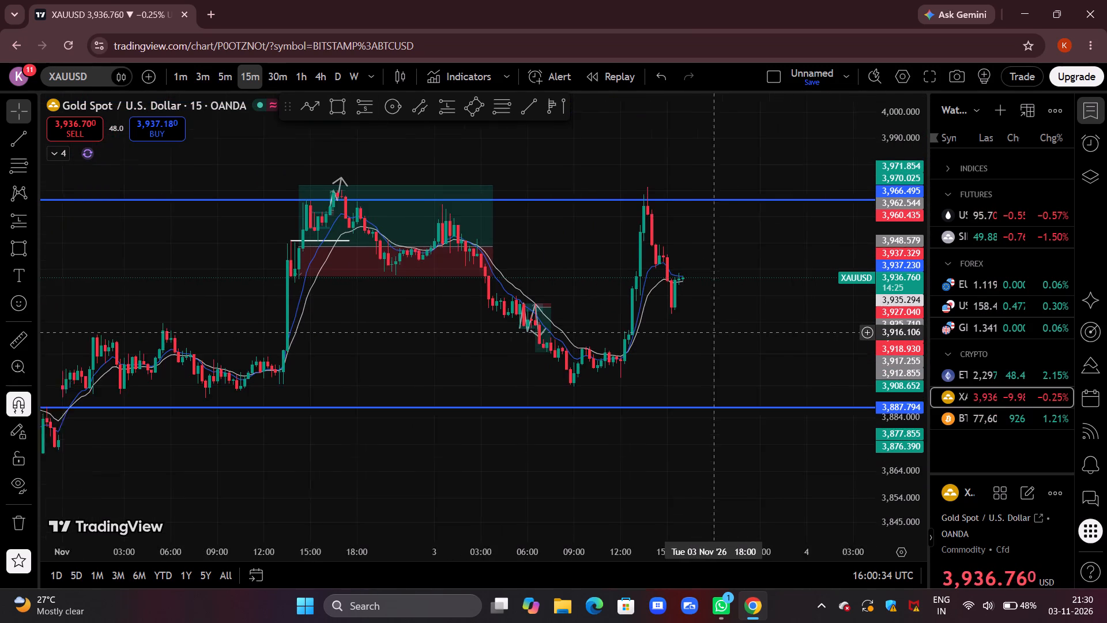
drag(691, 333, 686, 335)
drag(717, 334, 673, 339)
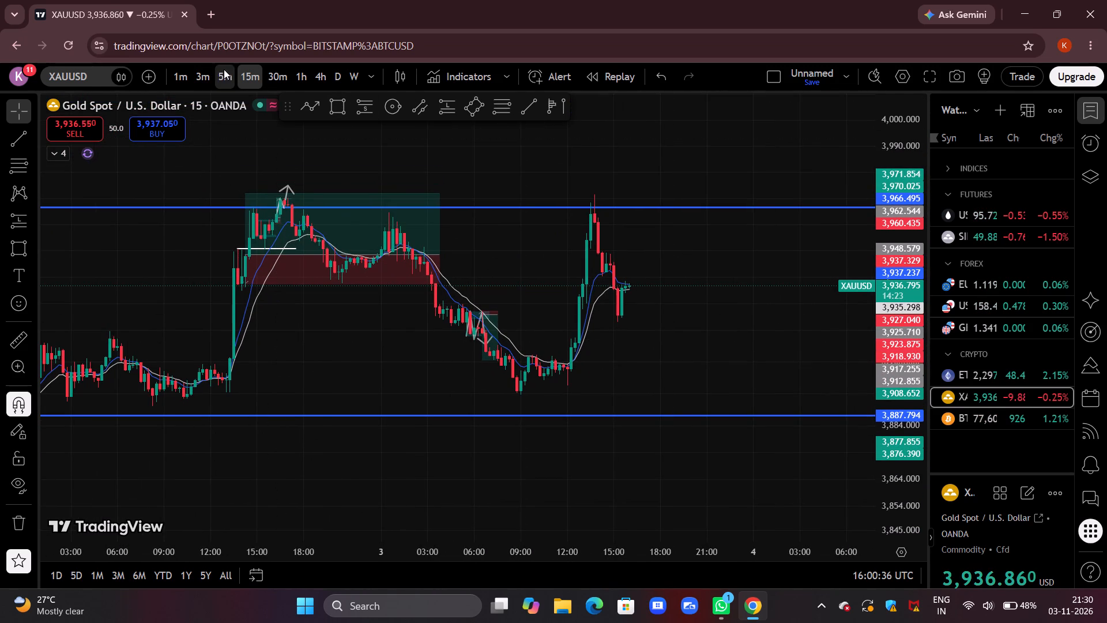
Switch XAUUSD back to the 5m timeframe and examine the 3 November rise, pullback and latest candles.
click(224, 69)
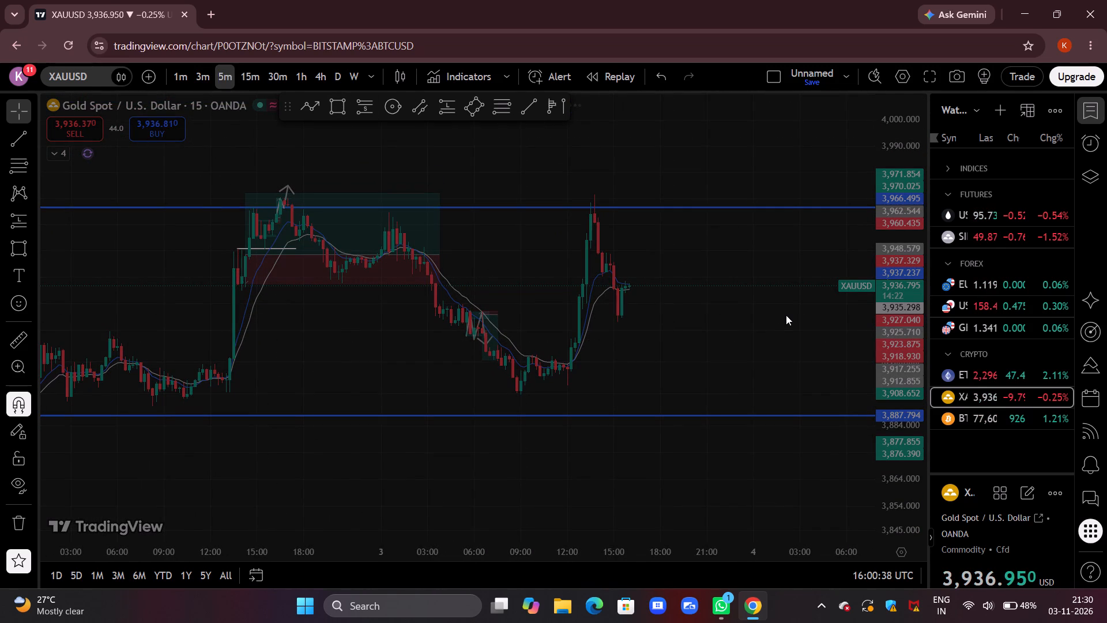
drag(786, 315, 728, 362)
scroll(730, 348, up, 3)
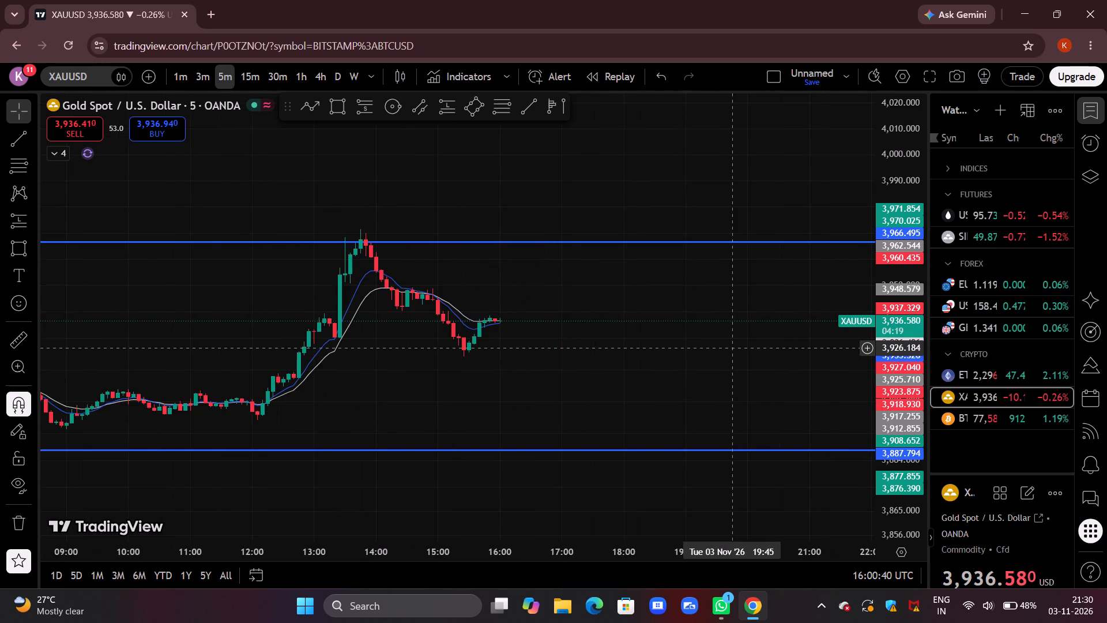
drag(509, 362, 736, 331)
scroll(748, 329, up, 4)
drag(904, 490, 943, 198)
drag(665, 336, 805, 278)
scroll(800, 283, up, 4)
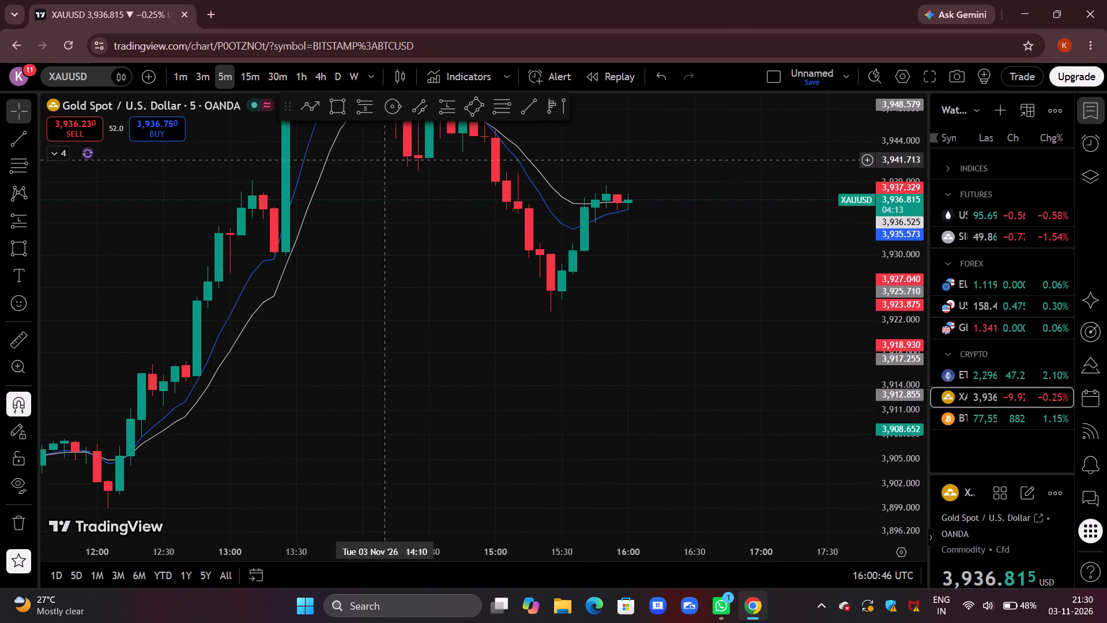
drag(696, 153, 685, 207)
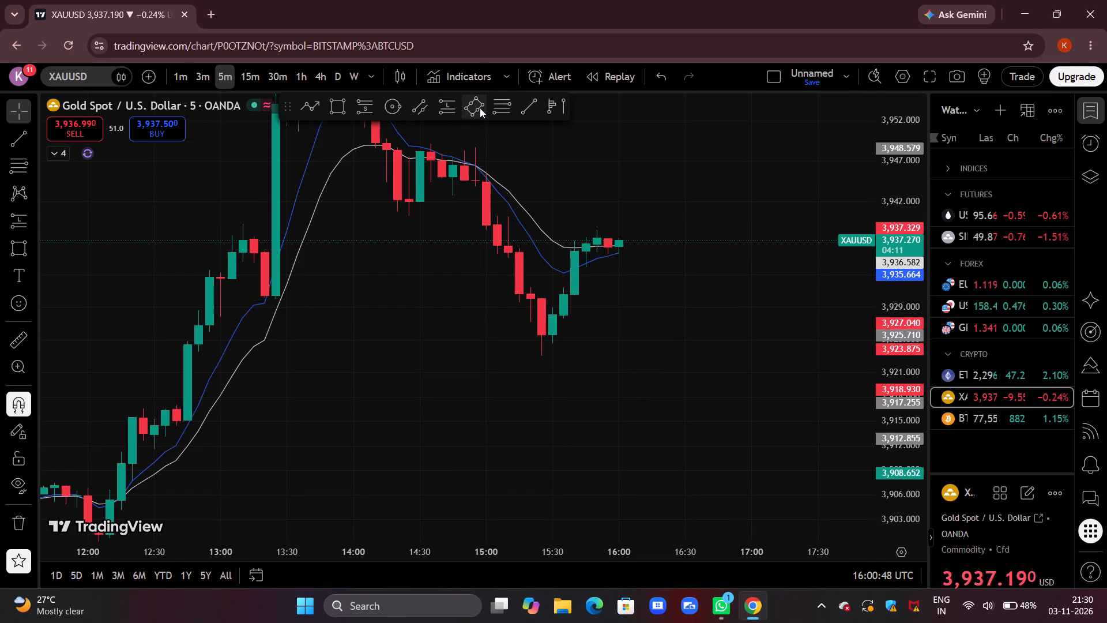
Draw a rectangle zone on the 5m XAUUSD chart from about 3,939.2 to 3,942.7, spanning 13:10 to 16:30 on 3 November.
click(340, 114)
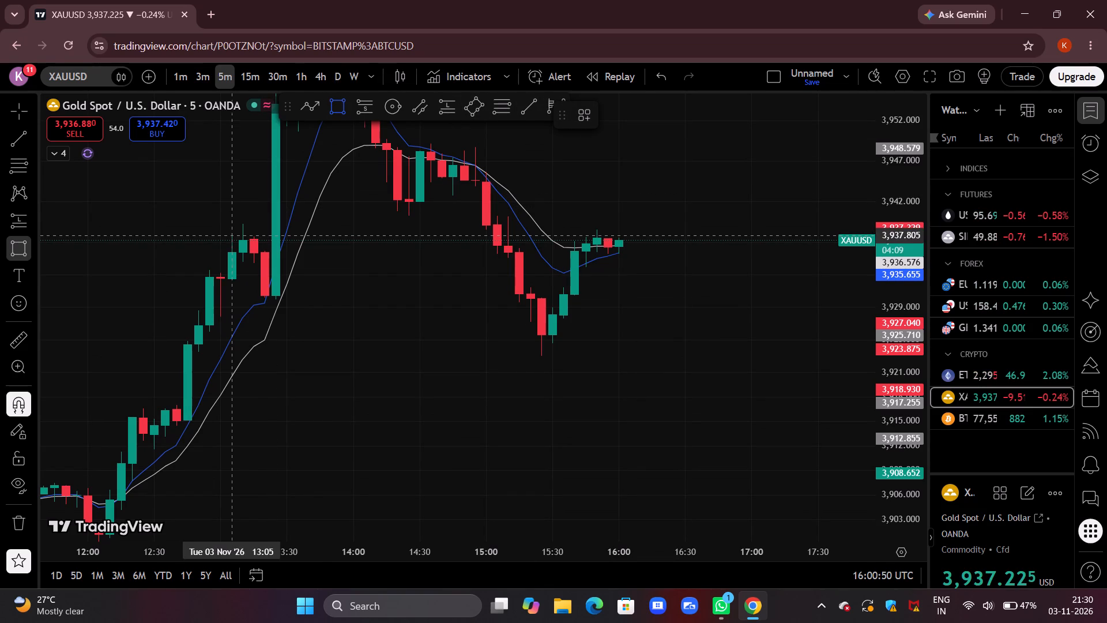
click(240, 219)
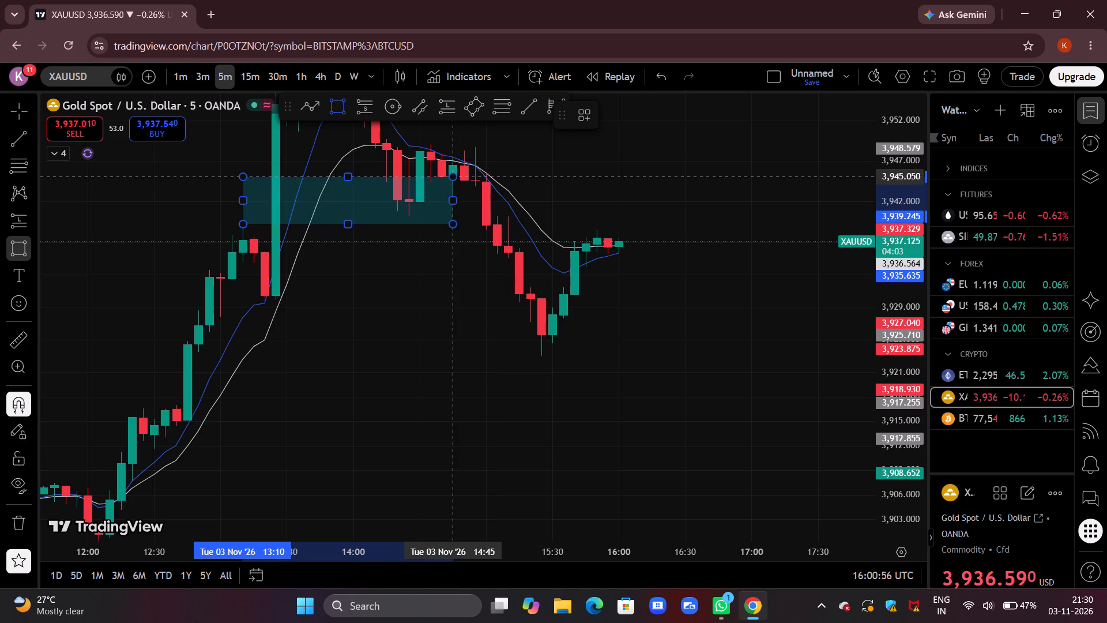
click(454, 198)
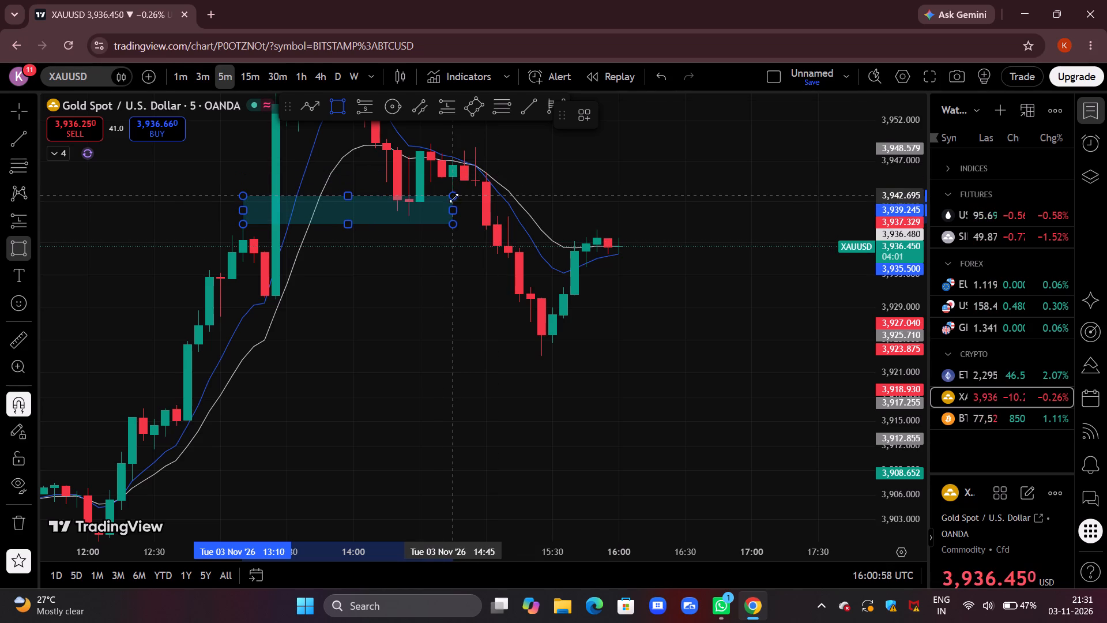
click(580, 177)
drag(453, 212, 661, 208)
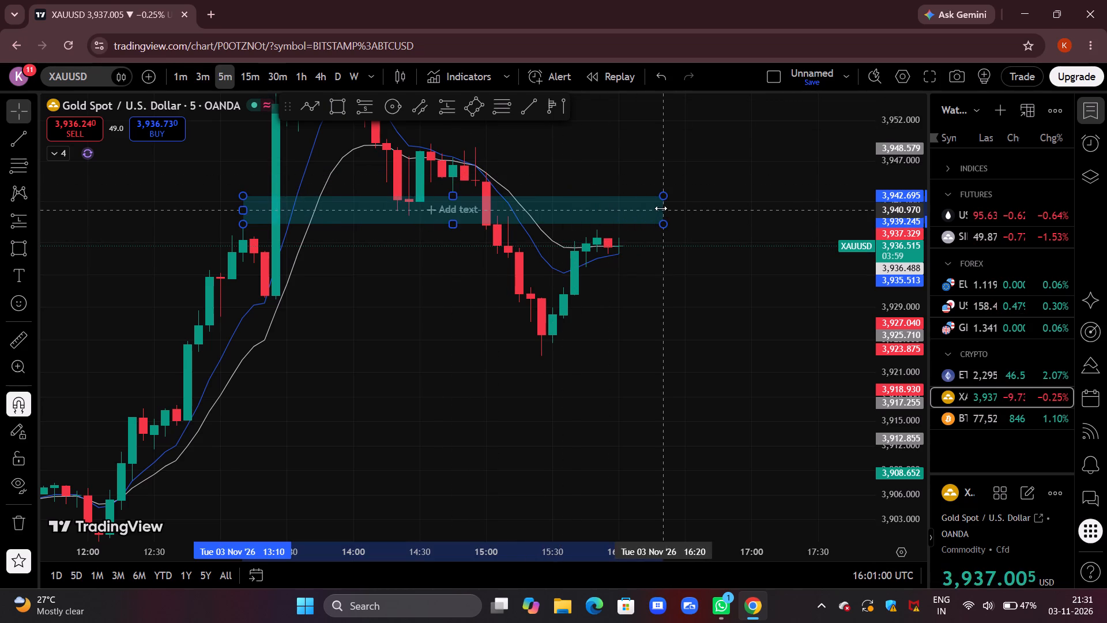
drag(661, 208, 682, 208)
click(642, 181)
drag(667, 175, 641, 175)
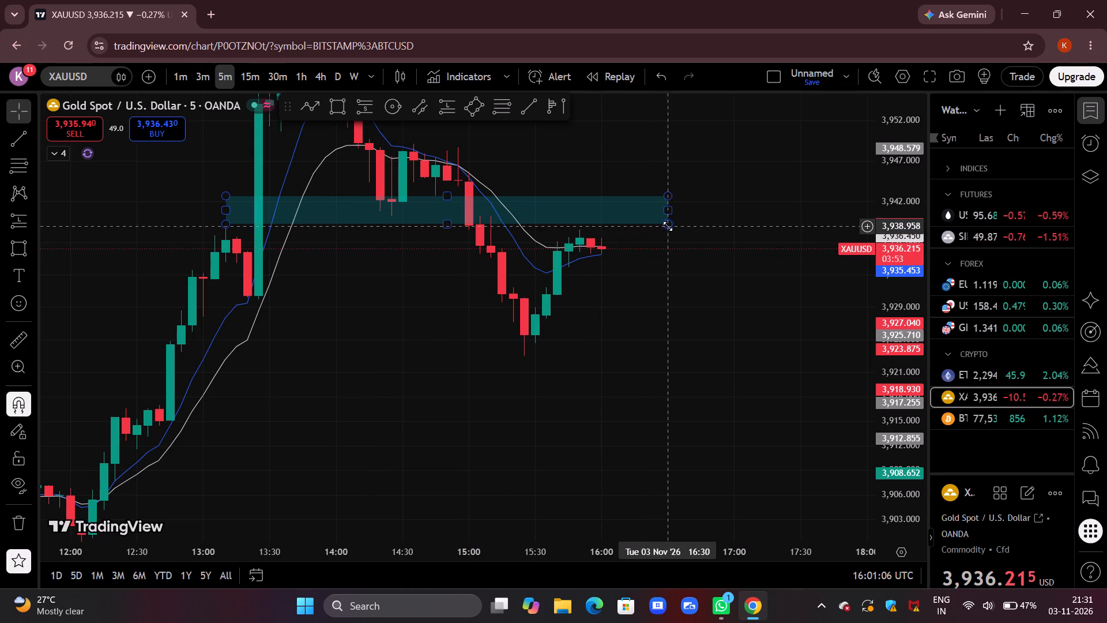
Raise the rectangle zone's lower edge to about 3,940.2 and move its right edge to about 16:25.
drag(665, 299, 736, 286)
scroll(736, 287, down, 6)
drag(895, 468, 947, 221)
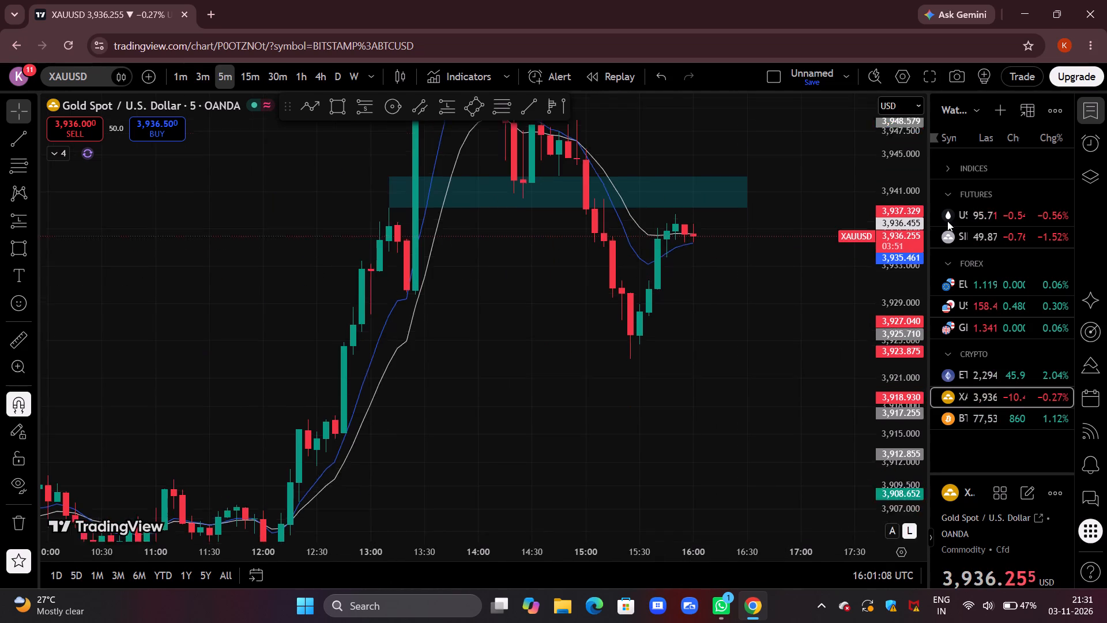
drag(947, 221, 947, 213)
drag(803, 226, 728, 444)
scroll(740, 418, up, 4)
drag(603, 411, 894, 373)
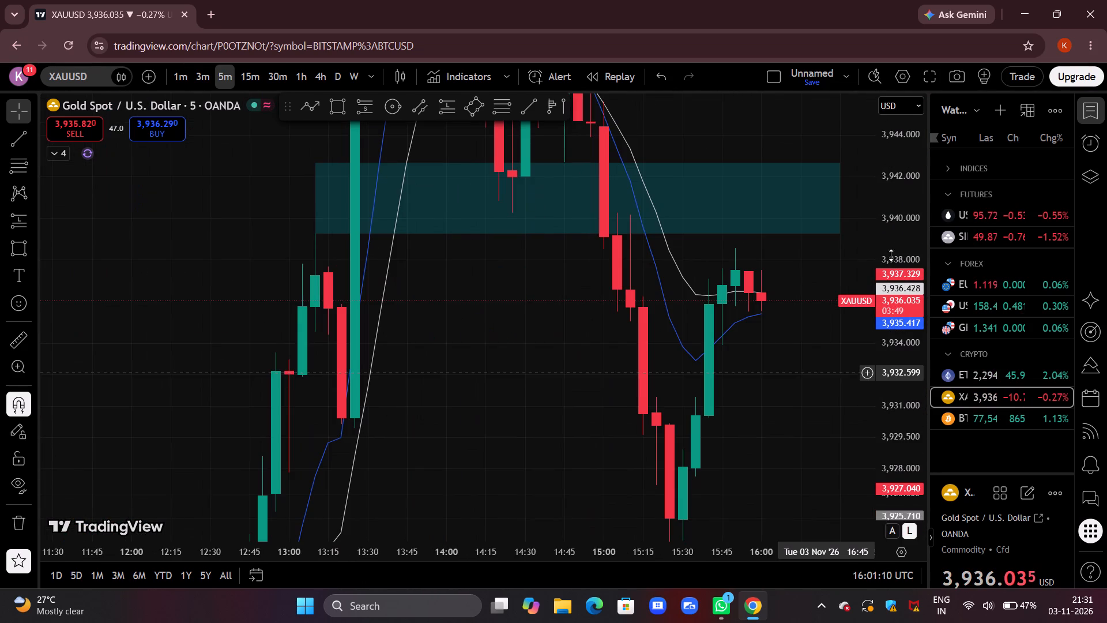
drag(842, 237, 818, 210)
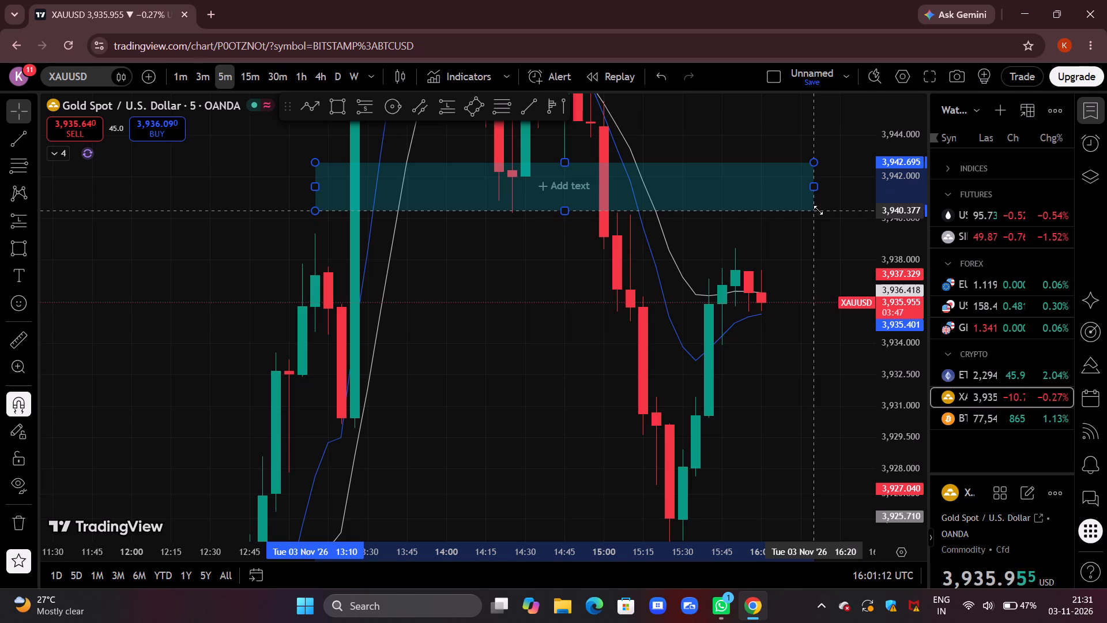
drag(818, 210, 830, 214)
click(792, 271)
Extend the rectangle zone's right edge to about 17:25, past the latest candles.
drag(792, 272, 504, 314)
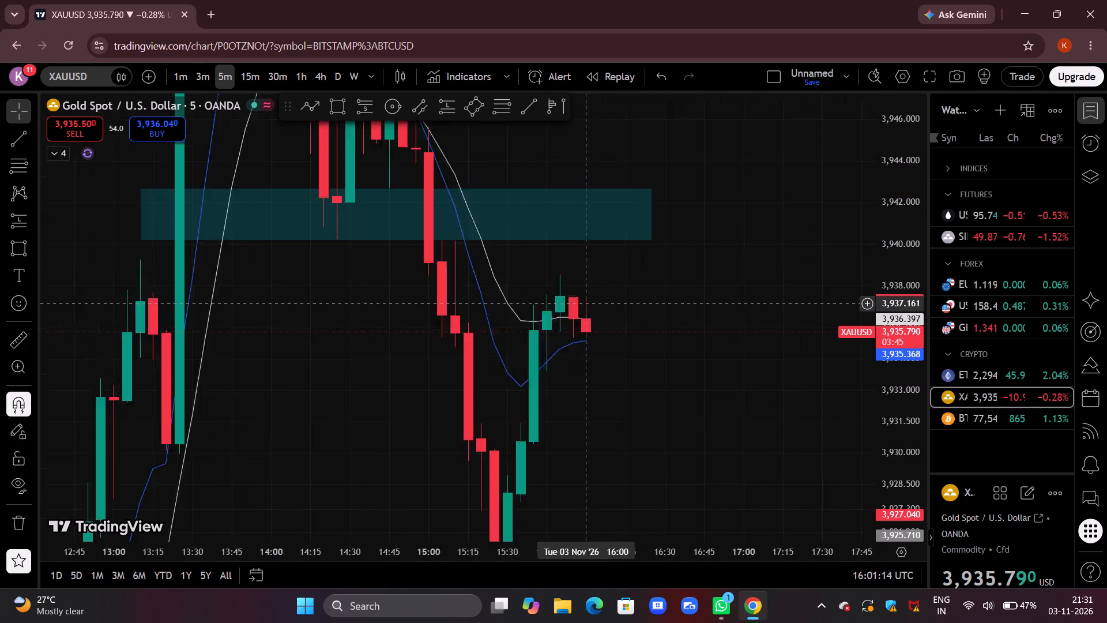
drag(504, 314, 476, 318)
scroll(476, 318, up, 3)
drag(436, 230, 646, 226)
drag(520, 343, 534, 343)
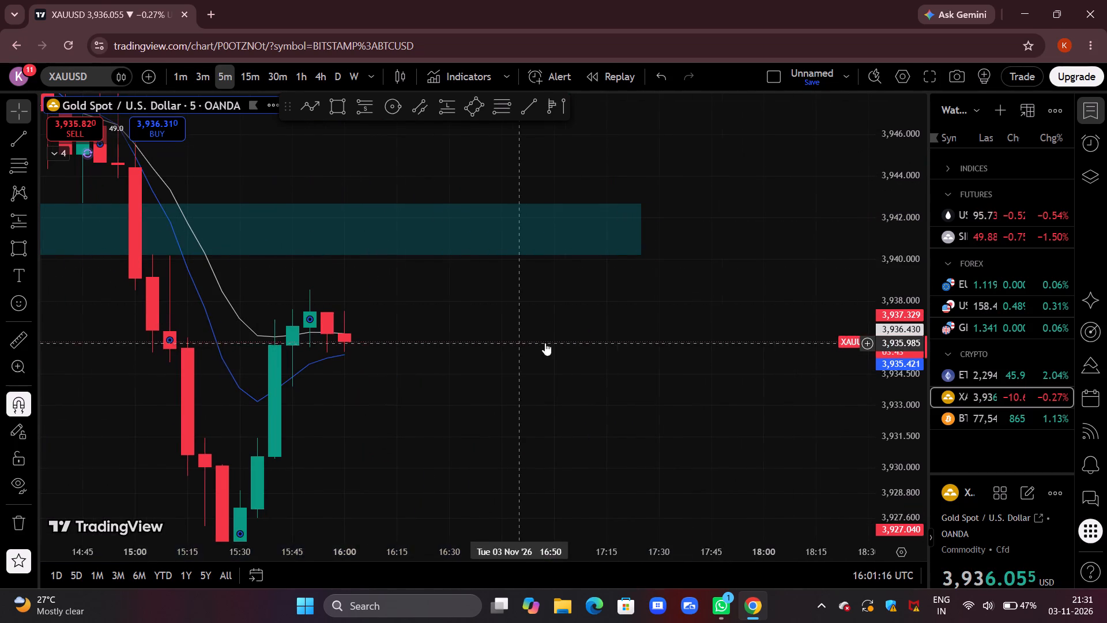
Examine the 5m price movement around the rectangle zone, from the upper horizontal line to the latest candles.
drag(457, 355, 892, 295)
scroll(808, 311, down, 6)
drag(904, 206, 861, 471)
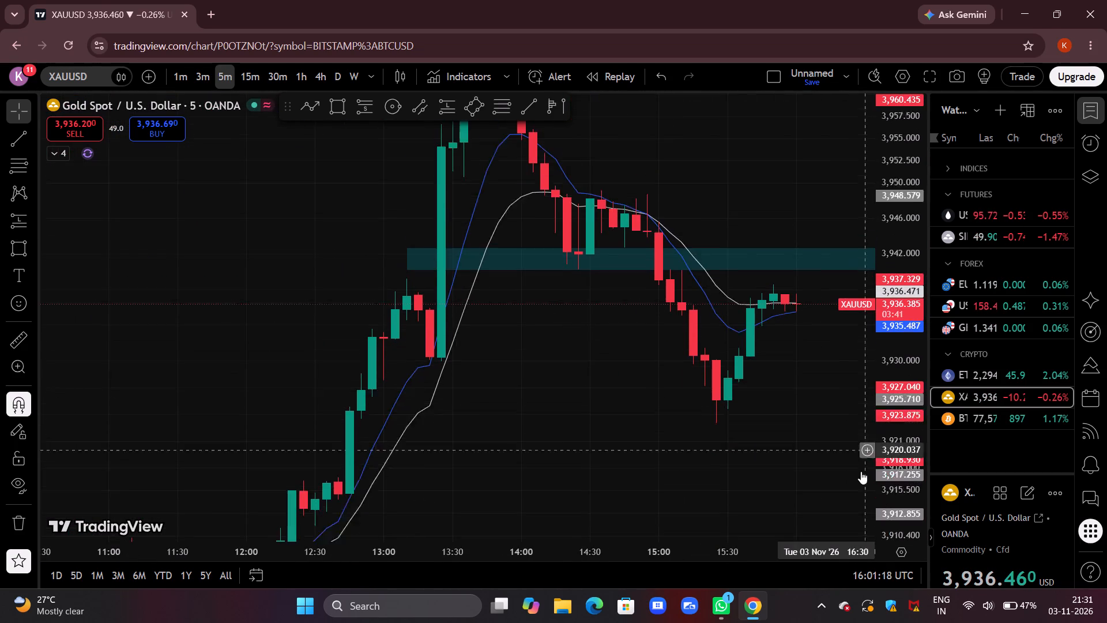
drag(861, 471, 857, 485)
drag(847, 391, 617, 451)
scroll(615, 449, down, 2)
drag(729, 429, 676, 431)
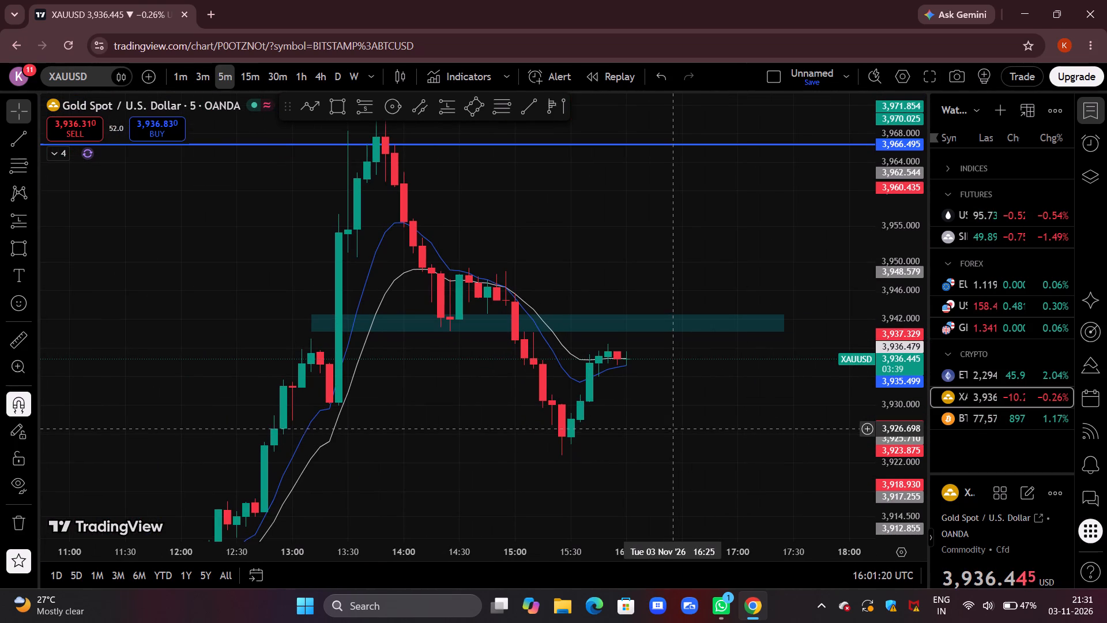
drag(714, 418, 672, 428)
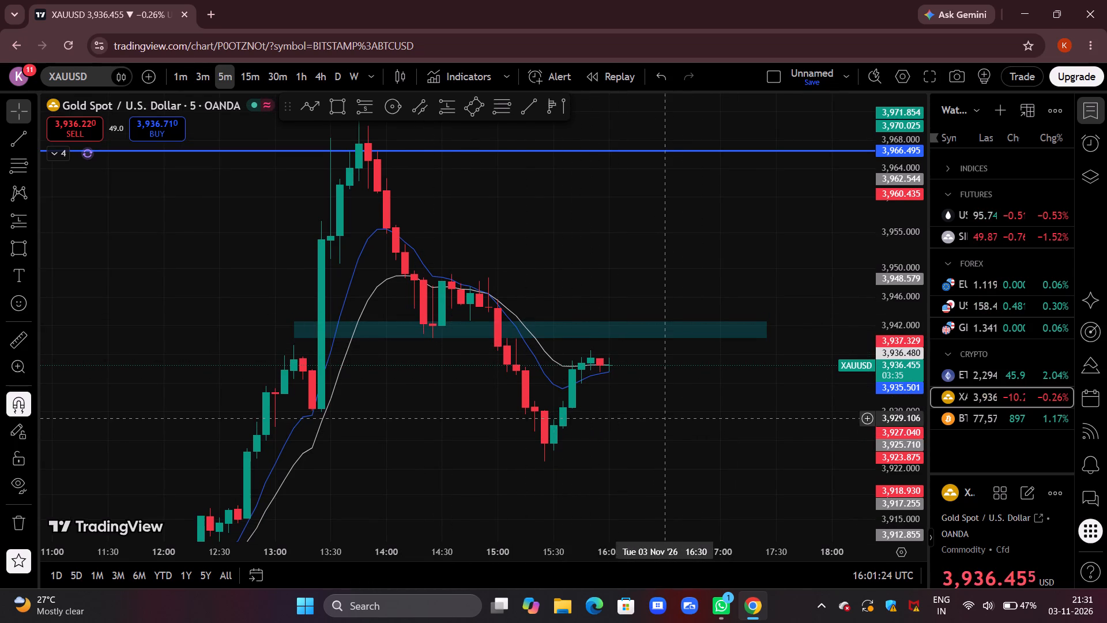
drag(686, 415, 710, 390)
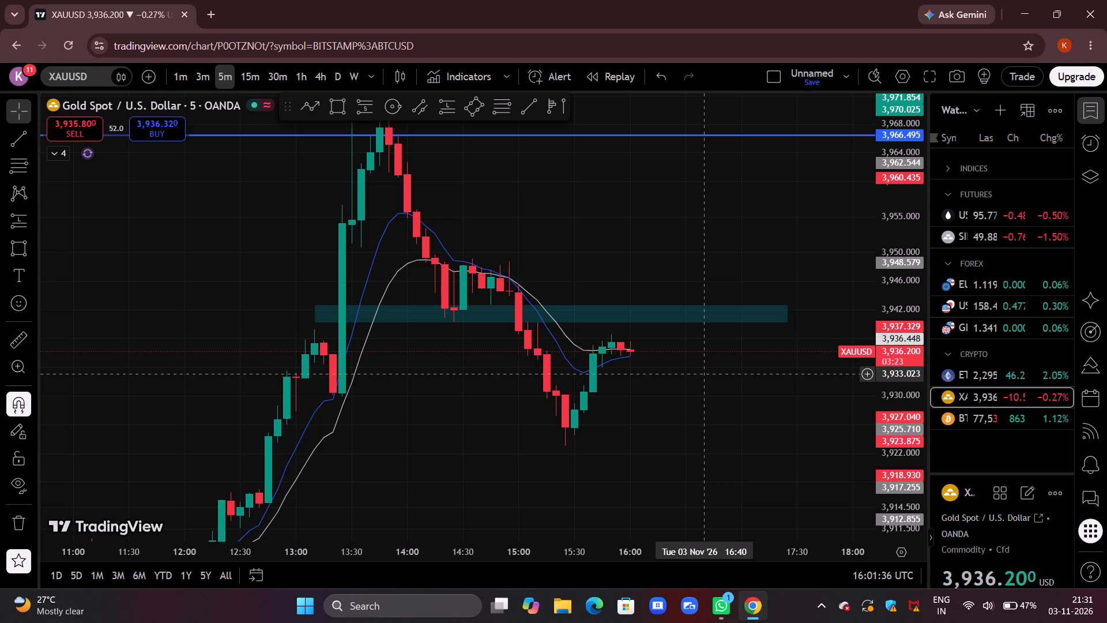
Examine the wider 5m XAUUSD history, comparing the earlier long position area with the latest high at the upper horizontal line.
drag(623, 261, 693, 254)
scroll(690, 254, down, 3)
drag(740, 207, 606, 405)
scroll(604, 404, down, 13)
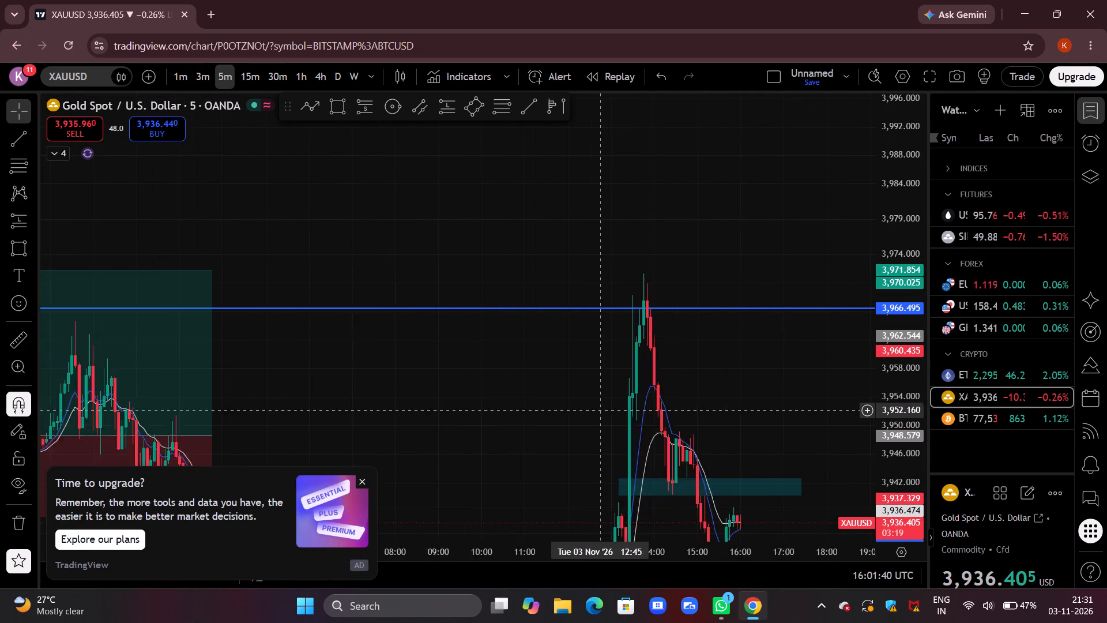
drag(594, 411, 636, 351)
drag(643, 351, 557, 360)
drag(523, 441, 520, 304)
drag(533, 298, 547, 374)
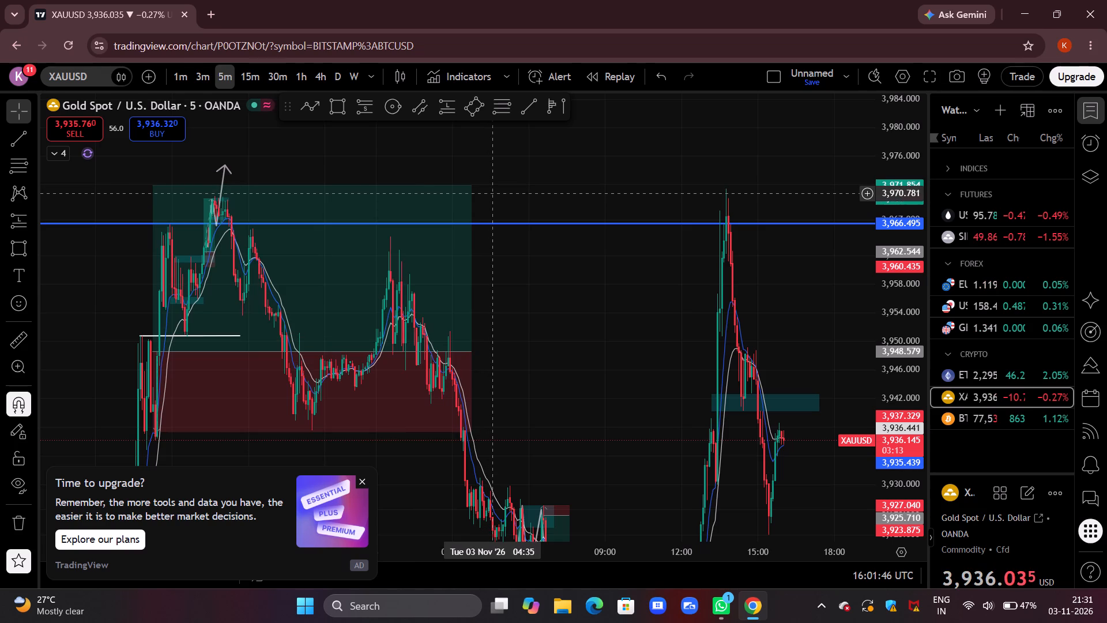
click(492, 200)
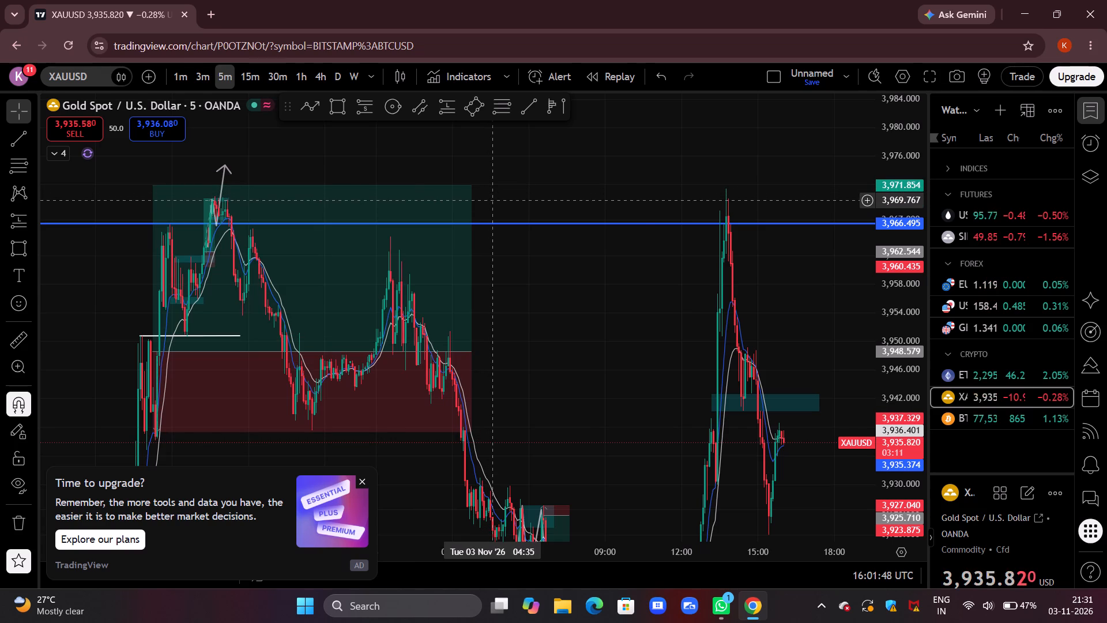
Re-examine the latest 5m XAUUSD candles just below the rectangle zone and around the moving averages.
drag(550, 321, 552, 187)
scroll(556, 189, up, 4)
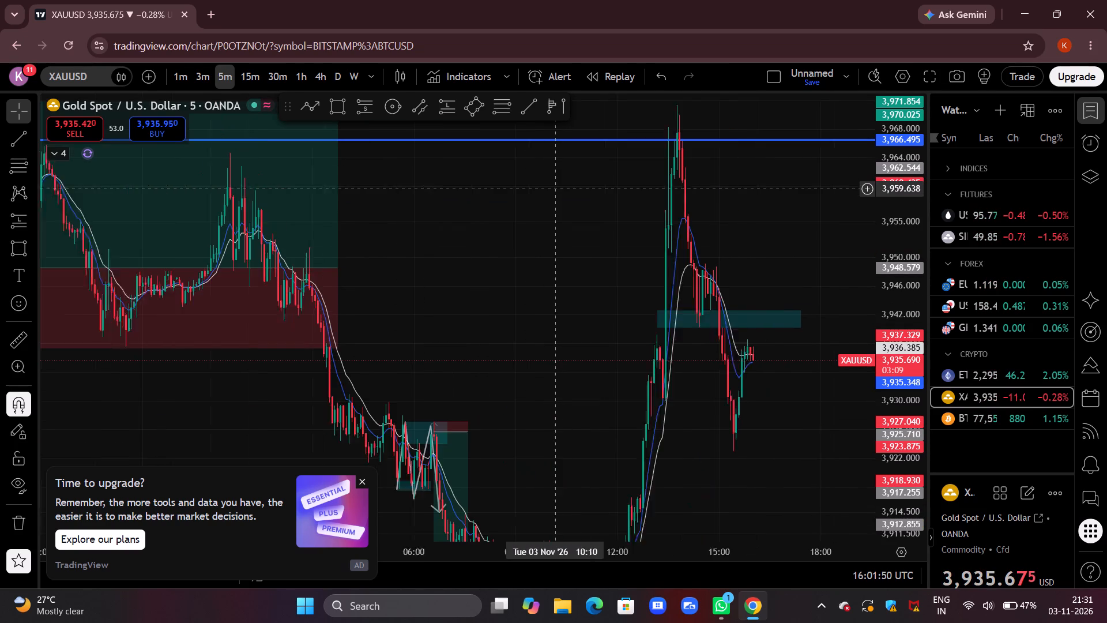
drag(529, 392, 560, 280)
scroll(560, 280, up, 8)
drag(656, 376, 720, 310)
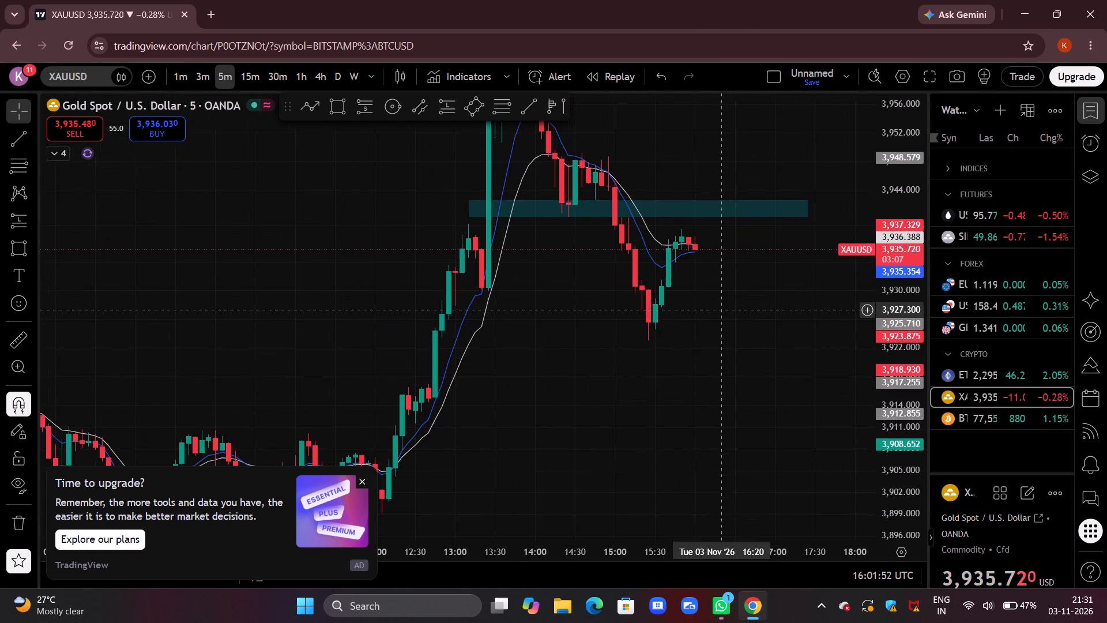
scroll(720, 313, up, 3)
drag(678, 342, 804, 316)
drag(882, 267, 864, 359)
drag(815, 359, 646, 380)
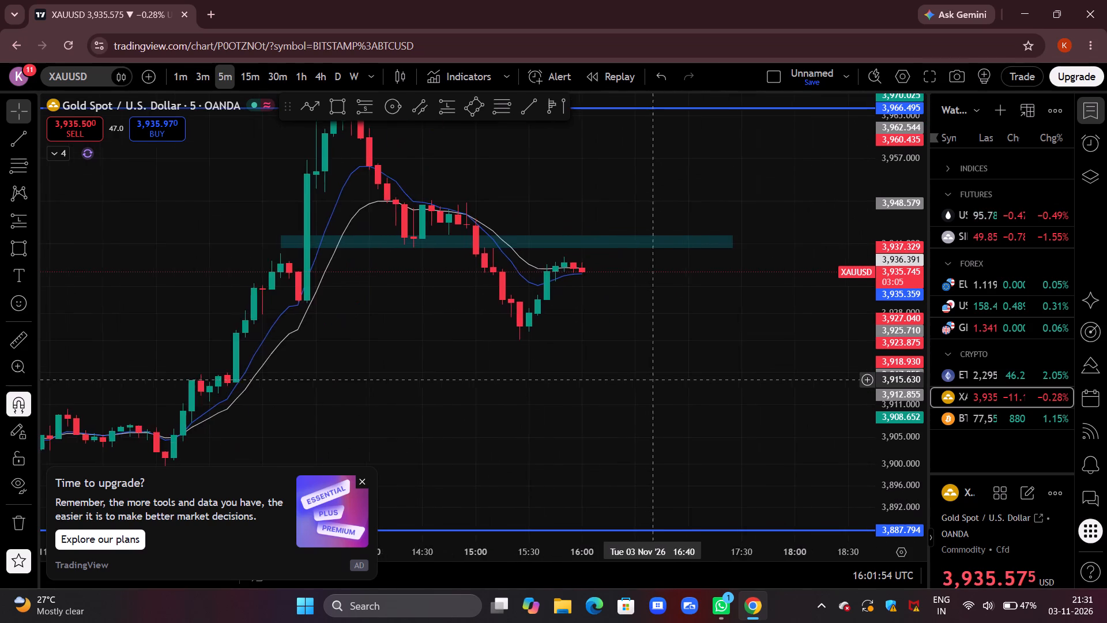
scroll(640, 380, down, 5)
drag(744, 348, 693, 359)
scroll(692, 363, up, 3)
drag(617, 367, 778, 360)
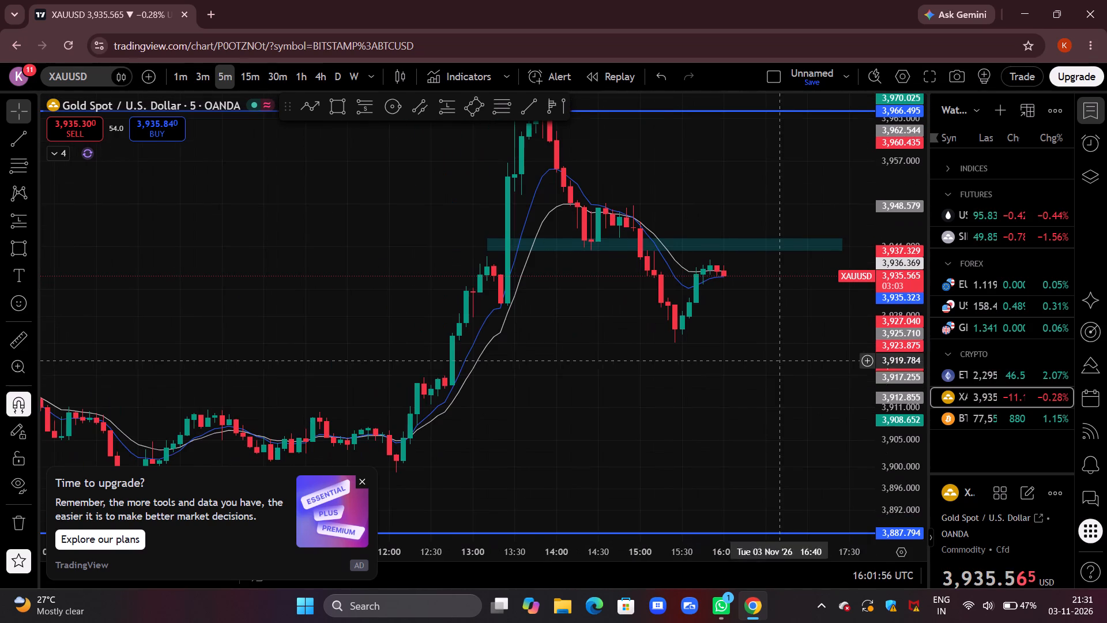
Switch to BTCUSD and examine its wider 5m history between the 77,948 horizontal line and the lower teal zone.
click(1010, 415)
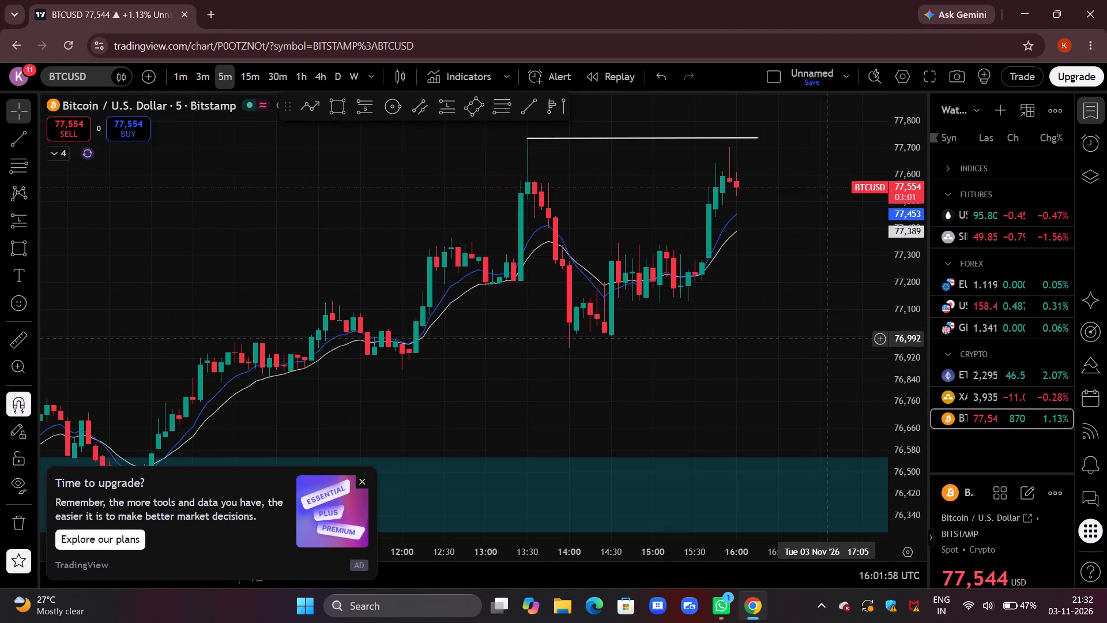
drag(842, 329, 766, 430)
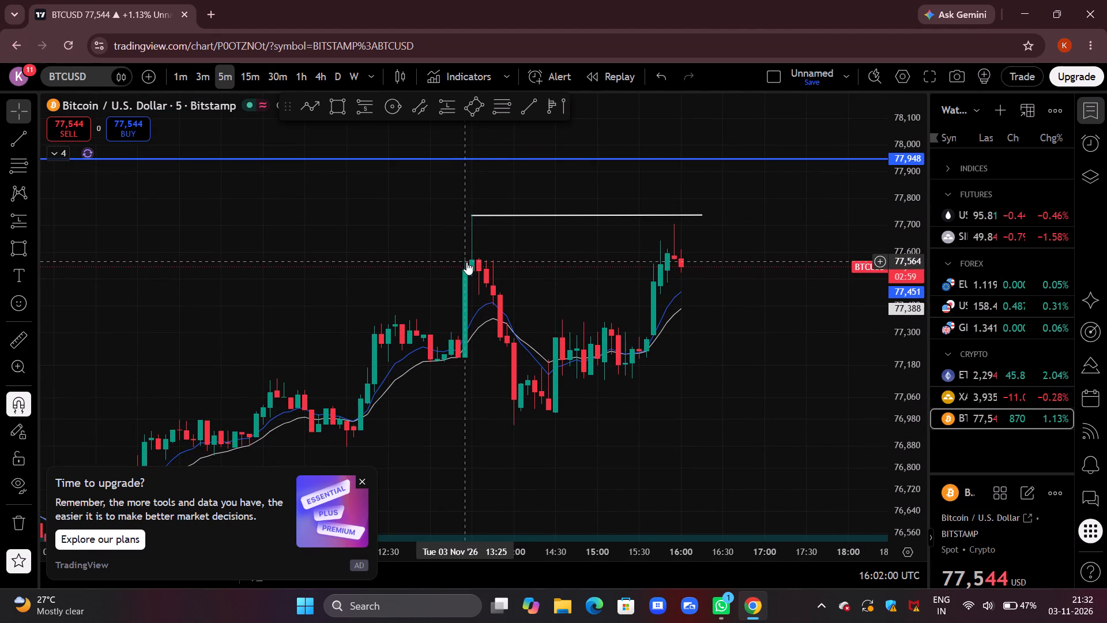
drag(776, 324, 905, 302)
scroll(675, 312, down, 7)
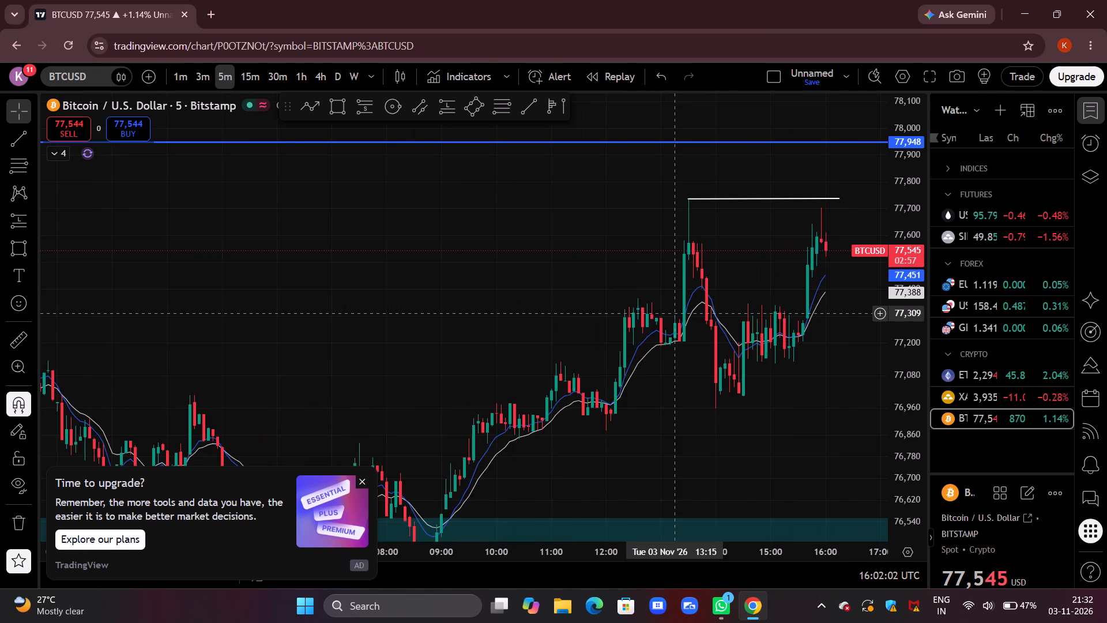
scroll(675, 313, down, 6)
drag(426, 302, 690, 301)
drag(916, 219, 888, 393)
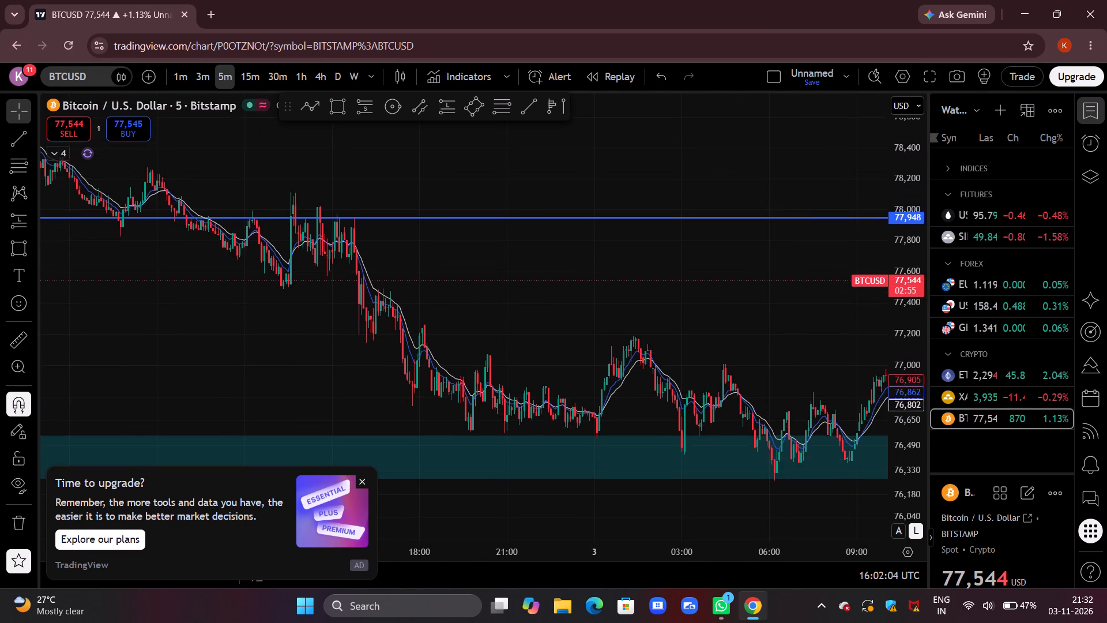
Examine the latest 5m BTCUSD candles against the white line over the recent high and the moving averages.
drag(807, 385, 457, 350)
scroll(691, 348, up, 8)
drag(671, 351, 665, 351)
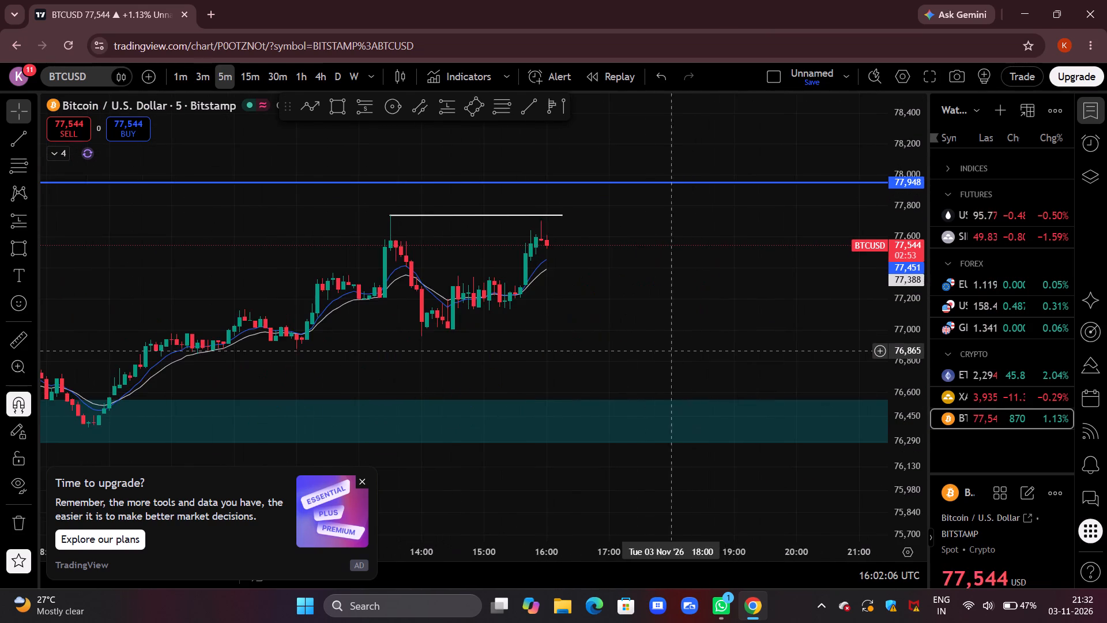
drag(665, 351, 628, 359)
scroll(628, 359, up, 2)
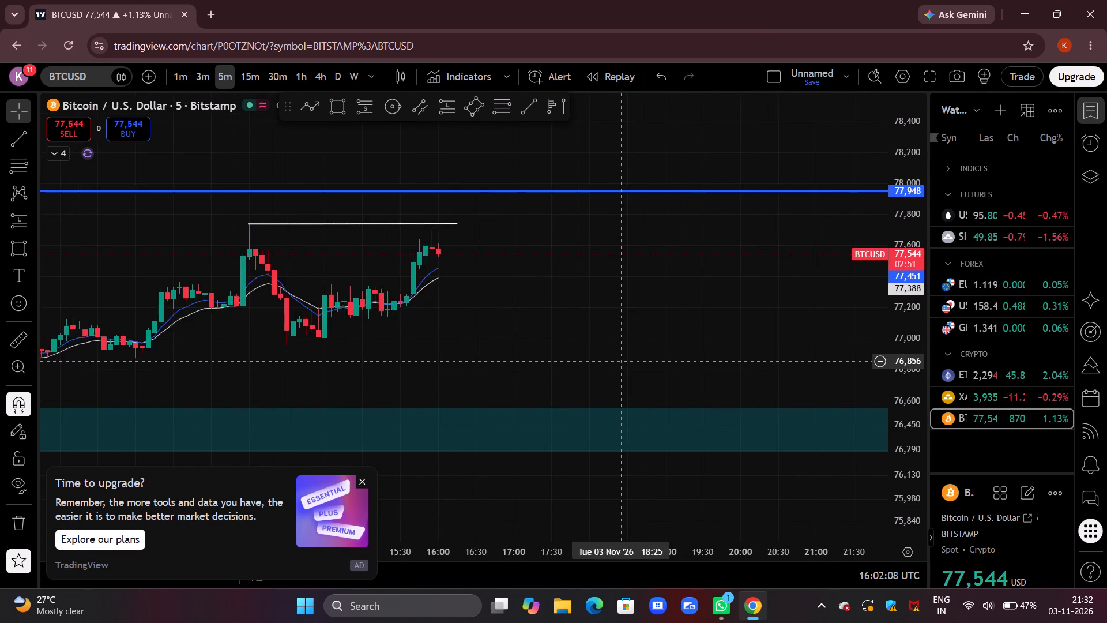
scroll(624, 361, up, 1)
drag(466, 359, 798, 320)
drag(908, 433, 908, 219)
drag(839, 227, 714, 430)
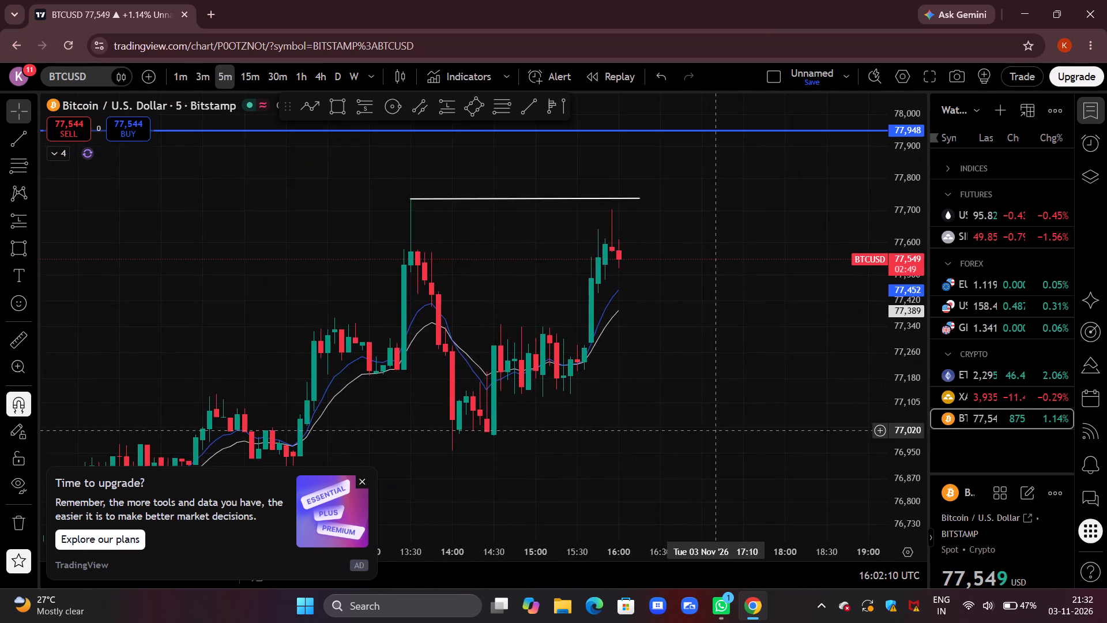
scroll(710, 420, up, 4)
drag(589, 403, 791, 381)
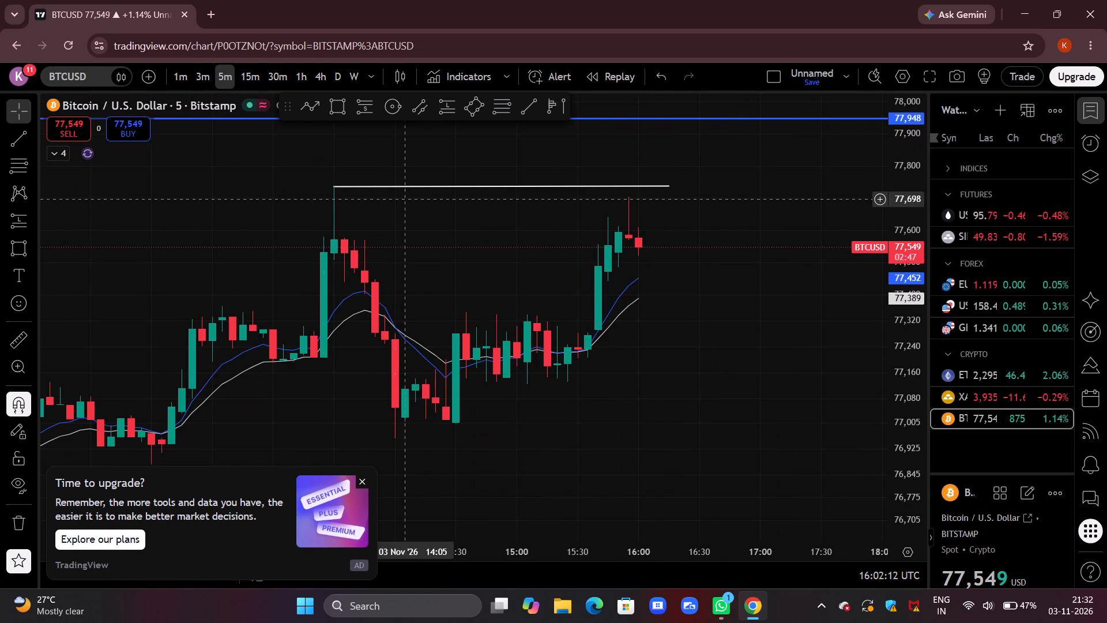
Switch back to XAUUSD and examine the latest 5m candles around the rectangle zone.
click(985, 388)
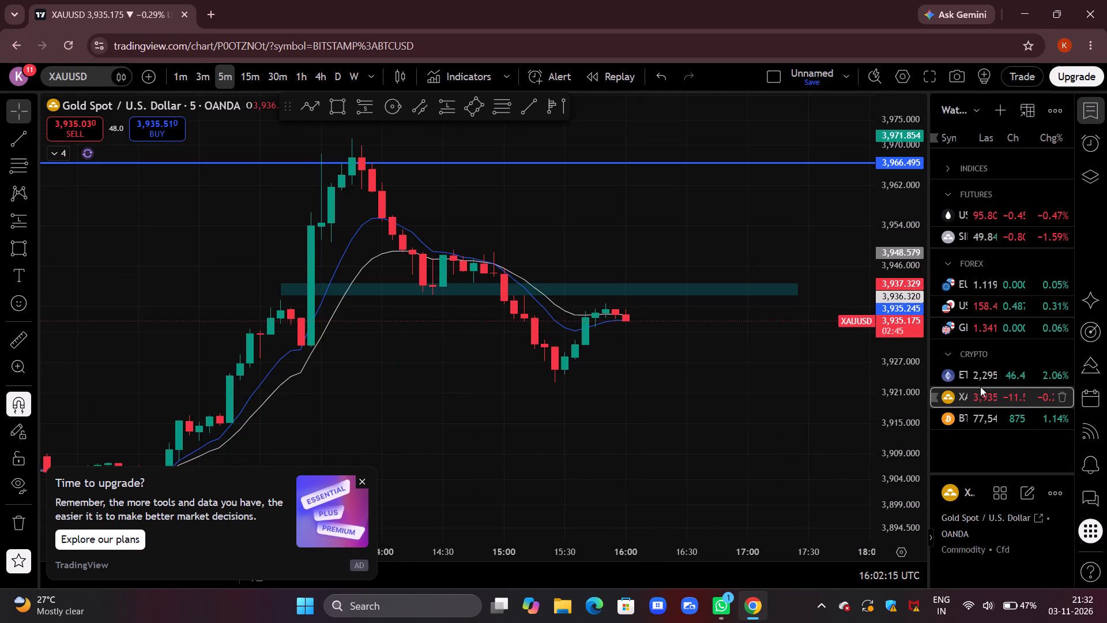
drag(773, 438, 782, 352)
scroll(785, 349, down, 6)
drag(914, 451, 888, 234)
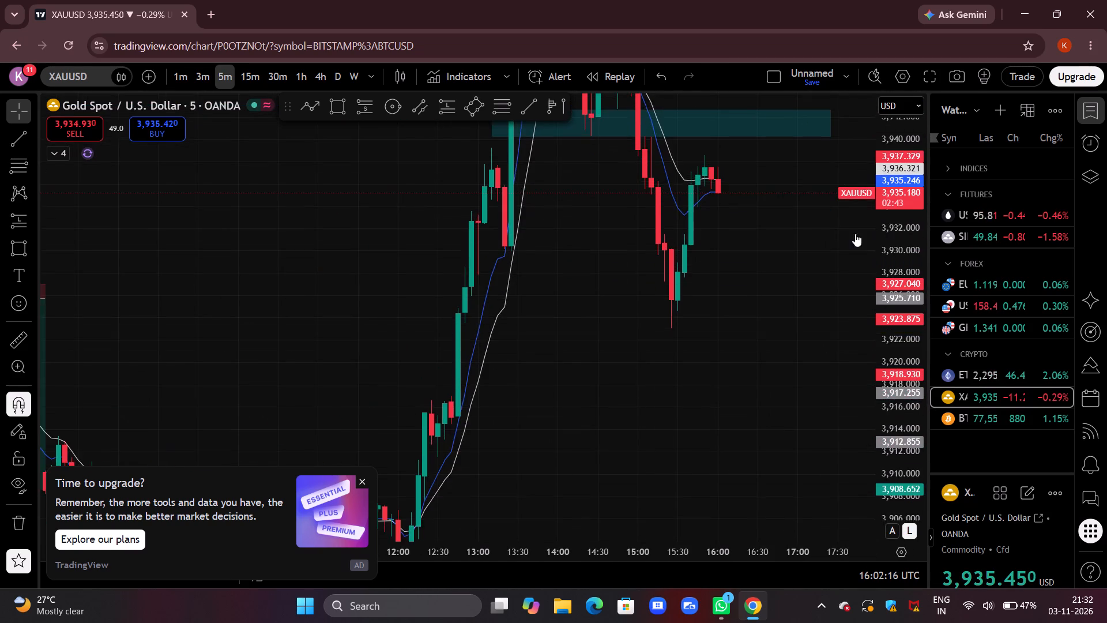
drag(822, 254, 624, 453)
scroll(618, 452, up, 3)
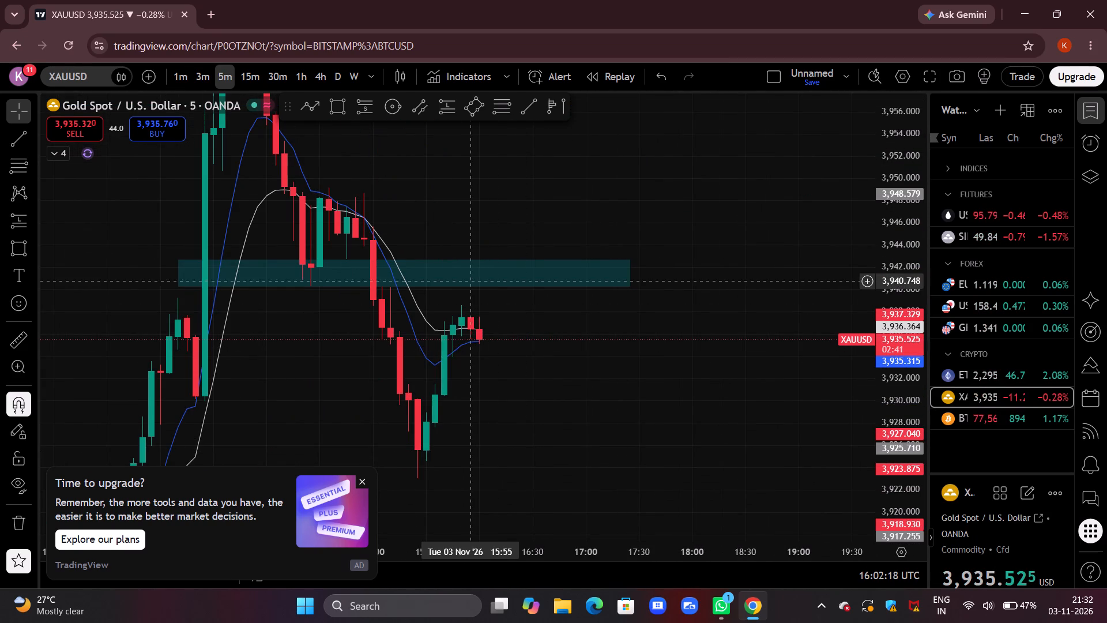
Shift the XAUUSD rectangle zone slightly lower and earlier, spanning about 3,939.3 to 3,941.7, and deselect it.
drag(476, 259, 468, 269)
click(527, 196)
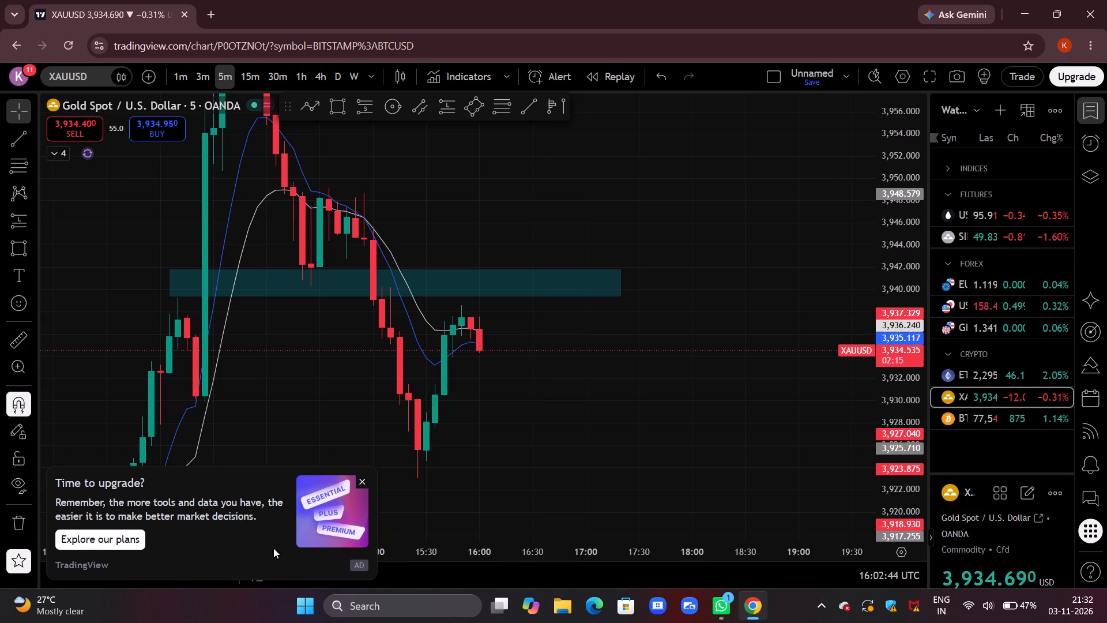
Dismiss the upgrade advertisement covering the chart.
click(365, 484)
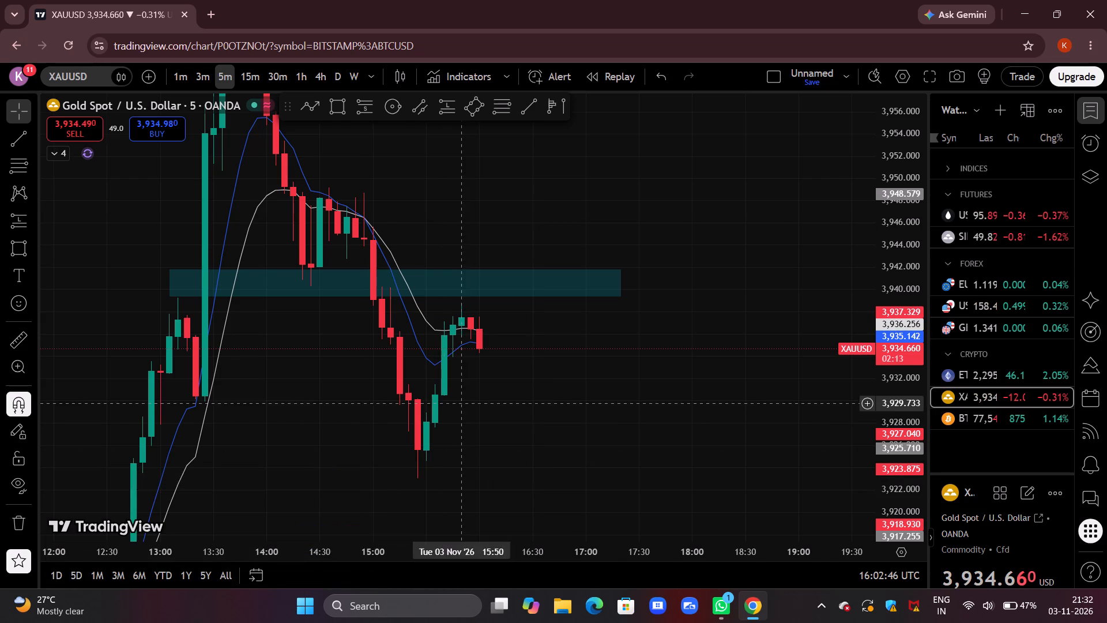
Examine the XAUUSD price swing around the rectangle zone on the 5m, 3m and 1m timeframes.
drag(481, 438, 694, 295)
drag(465, 293, 429, 294)
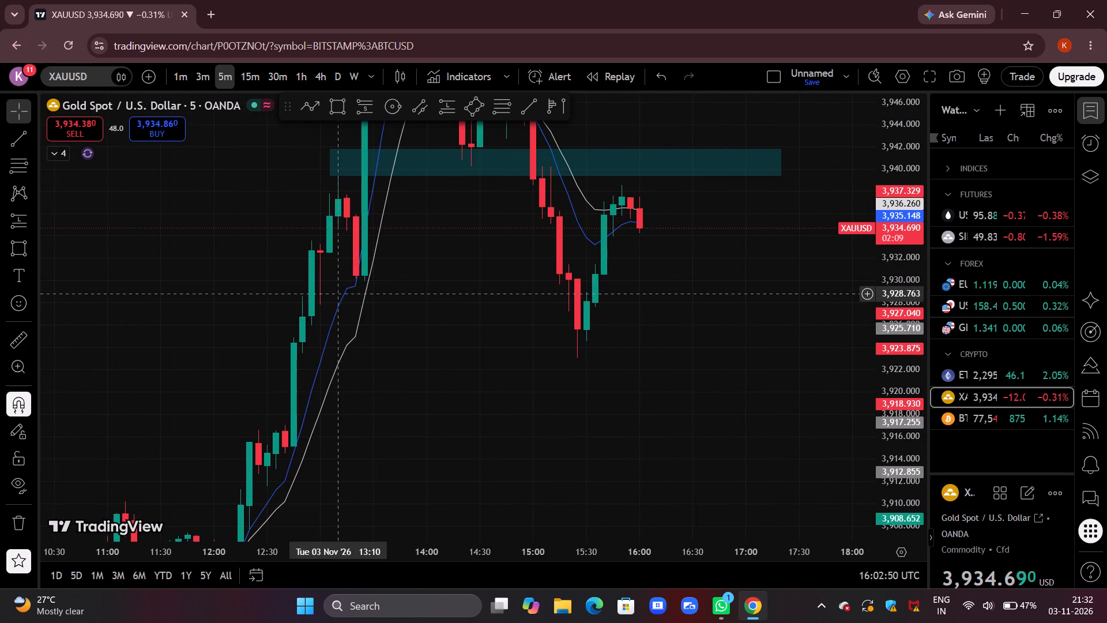
drag(397, 311, 487, 339)
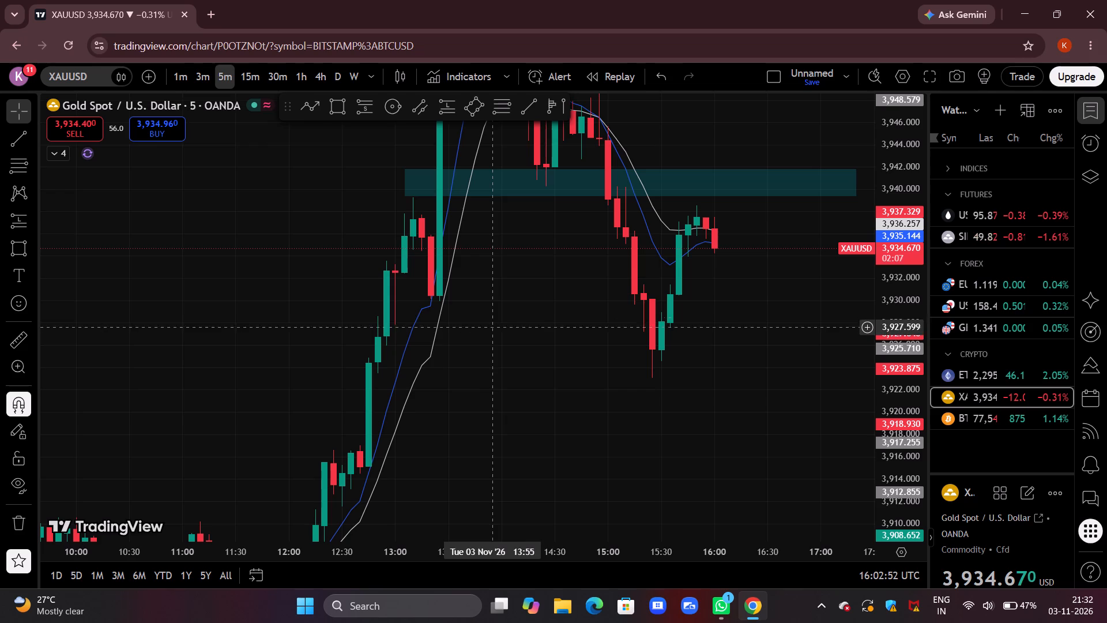
click(207, 82)
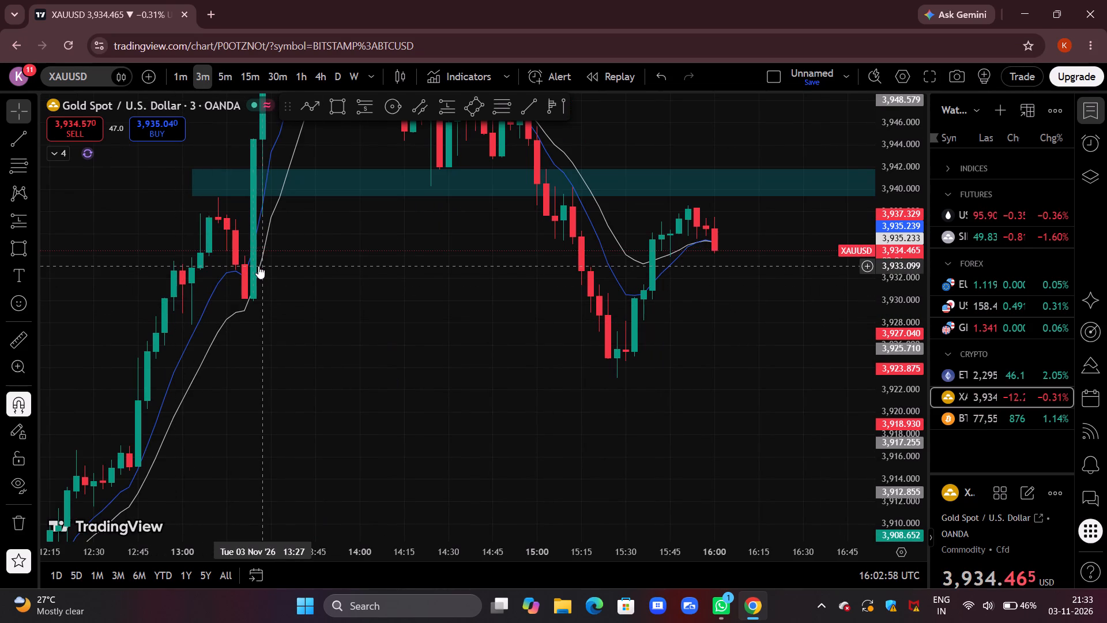
drag(286, 281, 264, 368)
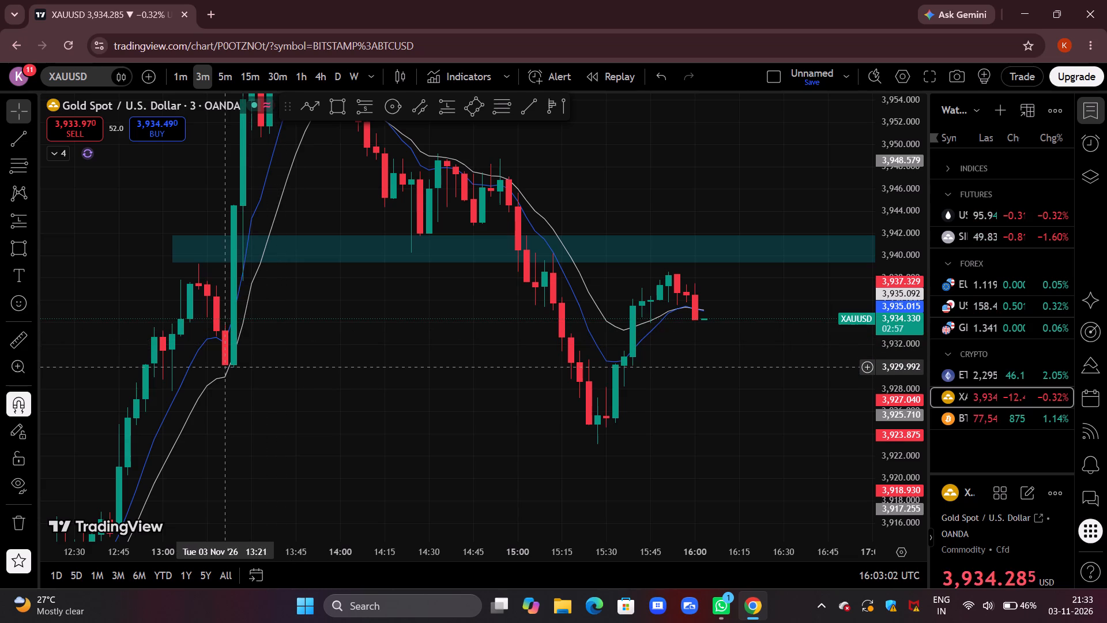
click(178, 69)
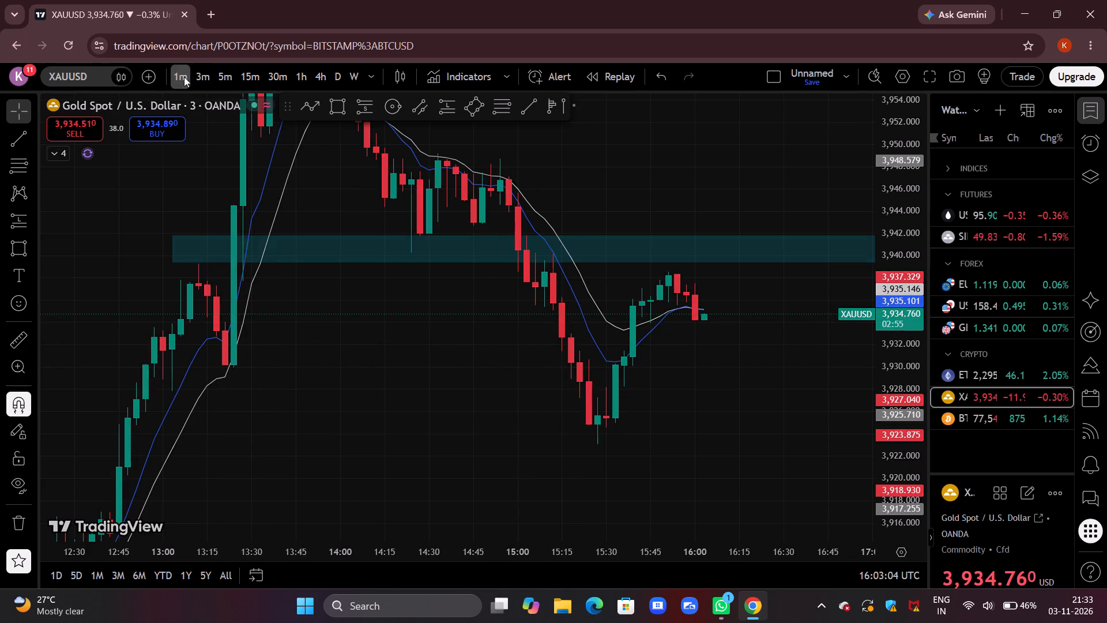
scroll(328, 304, down, 15)
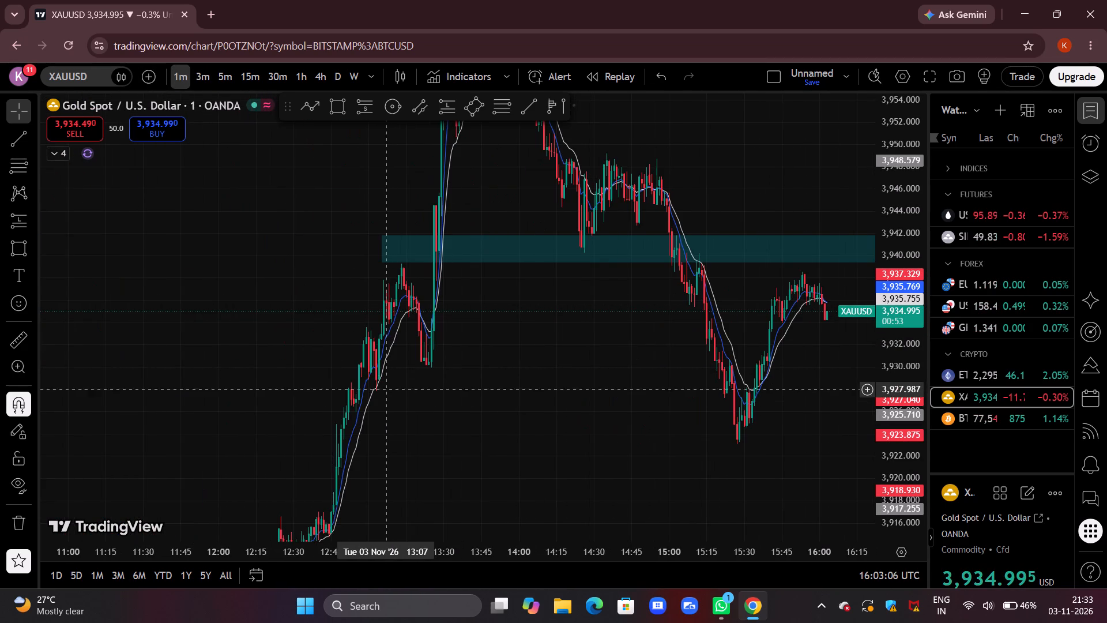
Return to the 5m timeframe and examine the latest XAUUSD candles below the rectangle zone.
click(228, 70)
scroll(623, 330, up, 10)
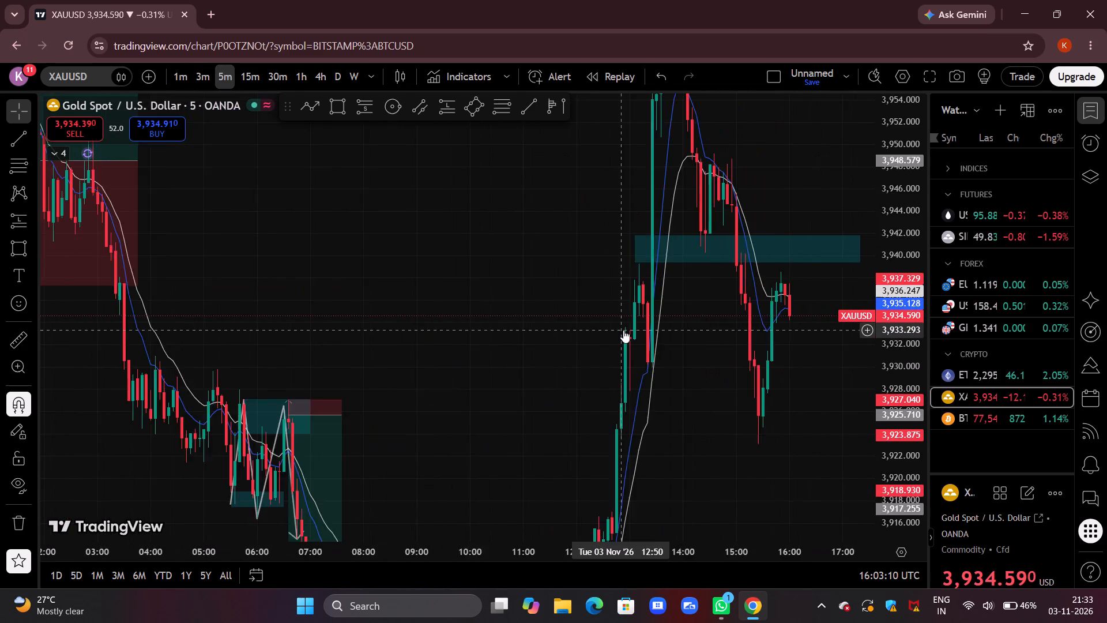
scroll(623, 330, up, 2)
drag(782, 357, 720, 399)
scroll(721, 400, up, 6)
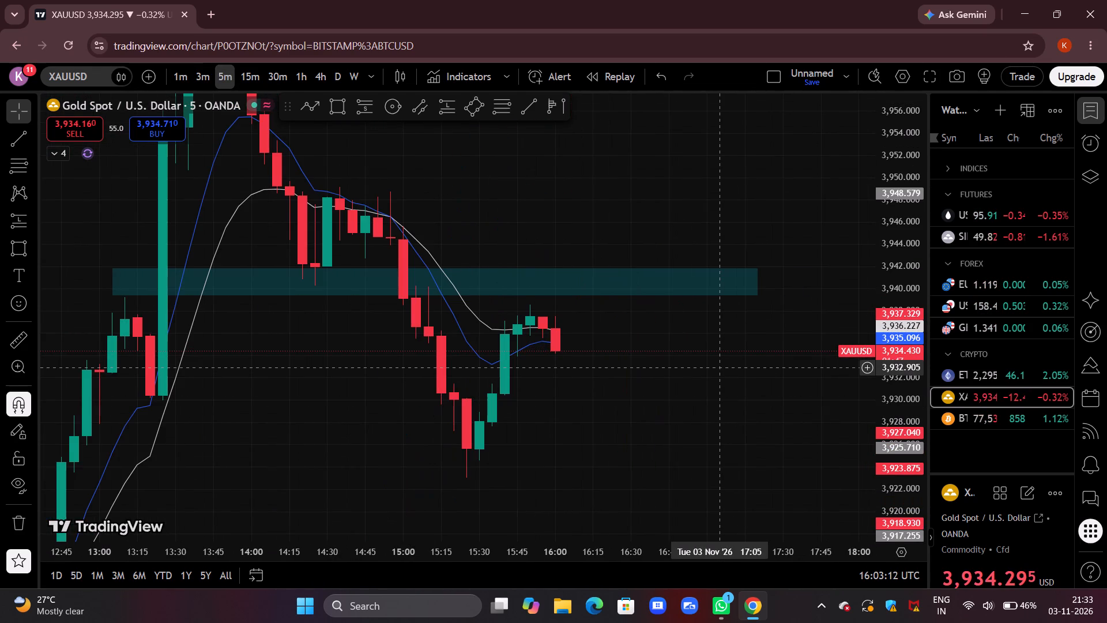
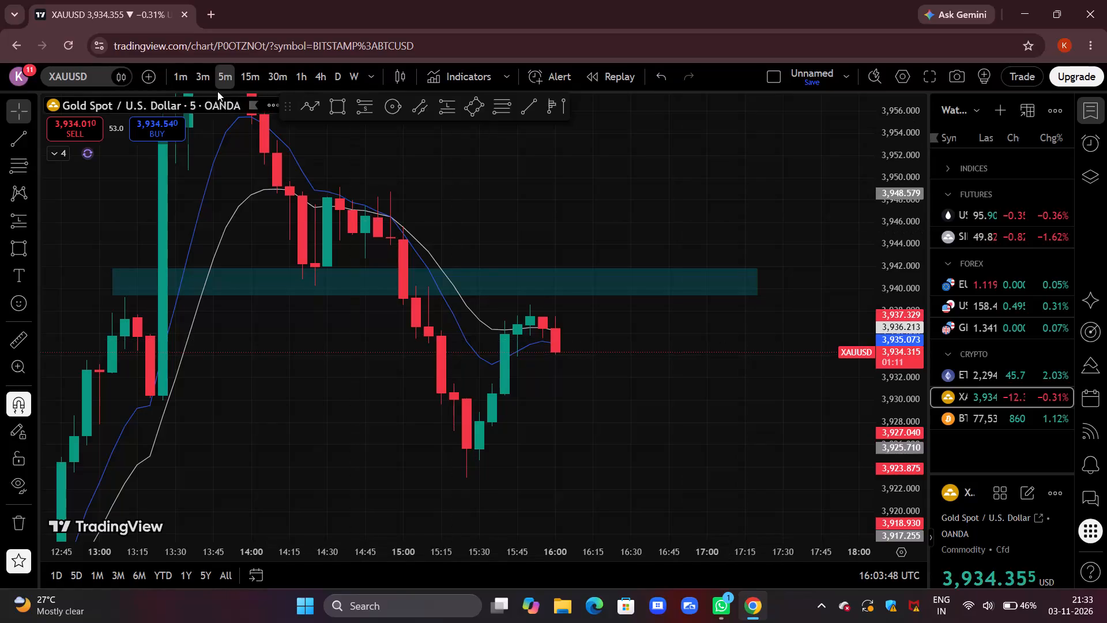
Examine XAUUSD on the 3m and 1m timeframes, covering the earlier price swings around the rectangle zone.
click(195, 70)
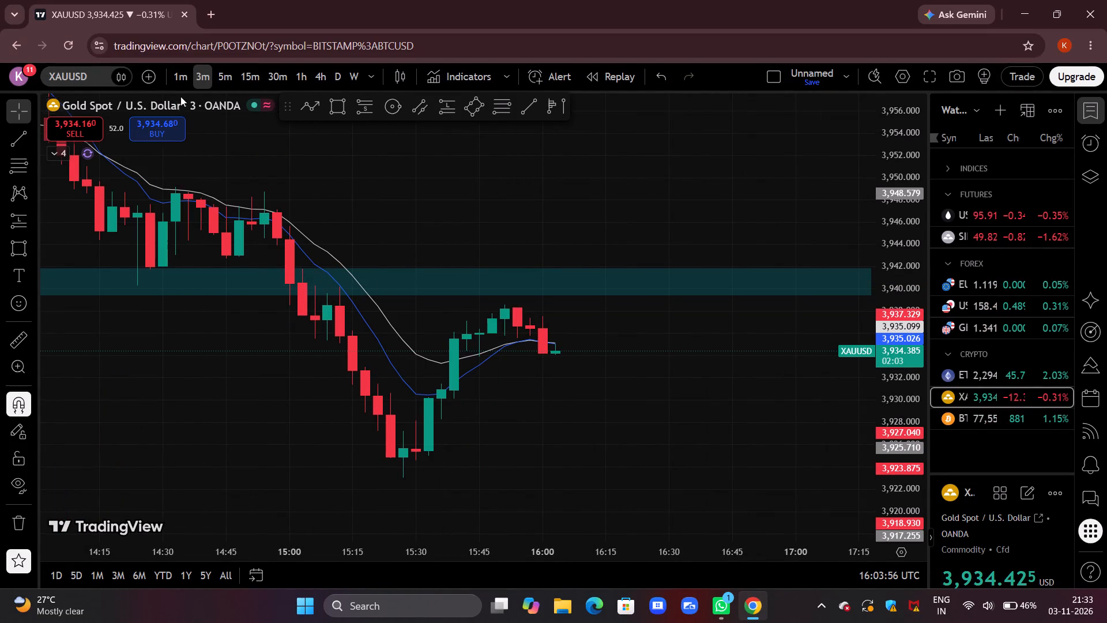
click(179, 69)
scroll(412, 241, down, 4)
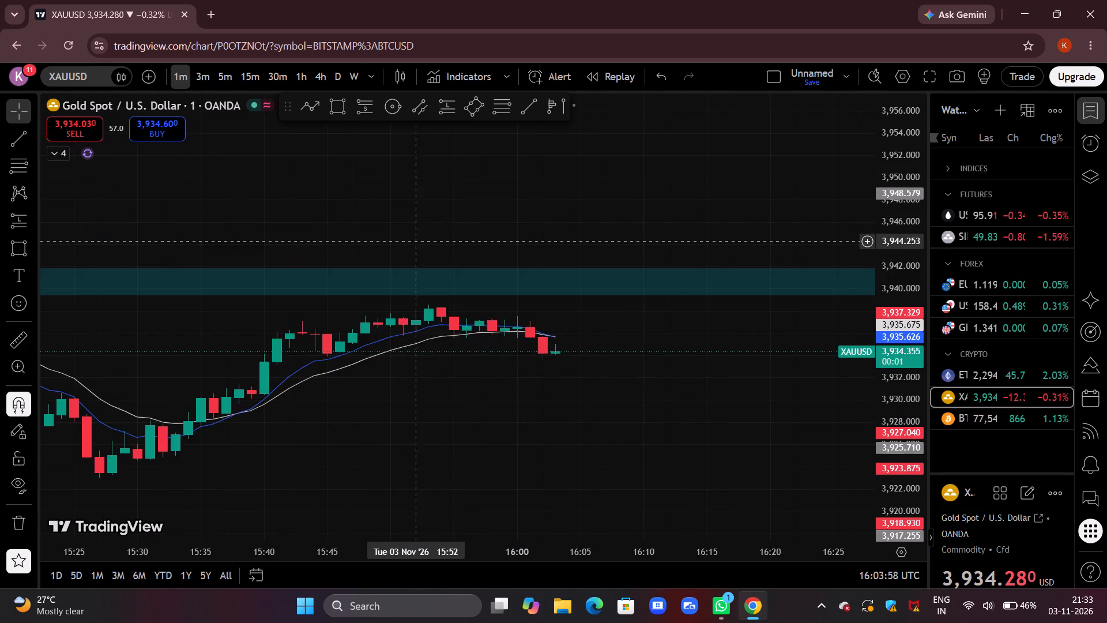
scroll(412, 241, down, 2)
drag(503, 229, 474, 227)
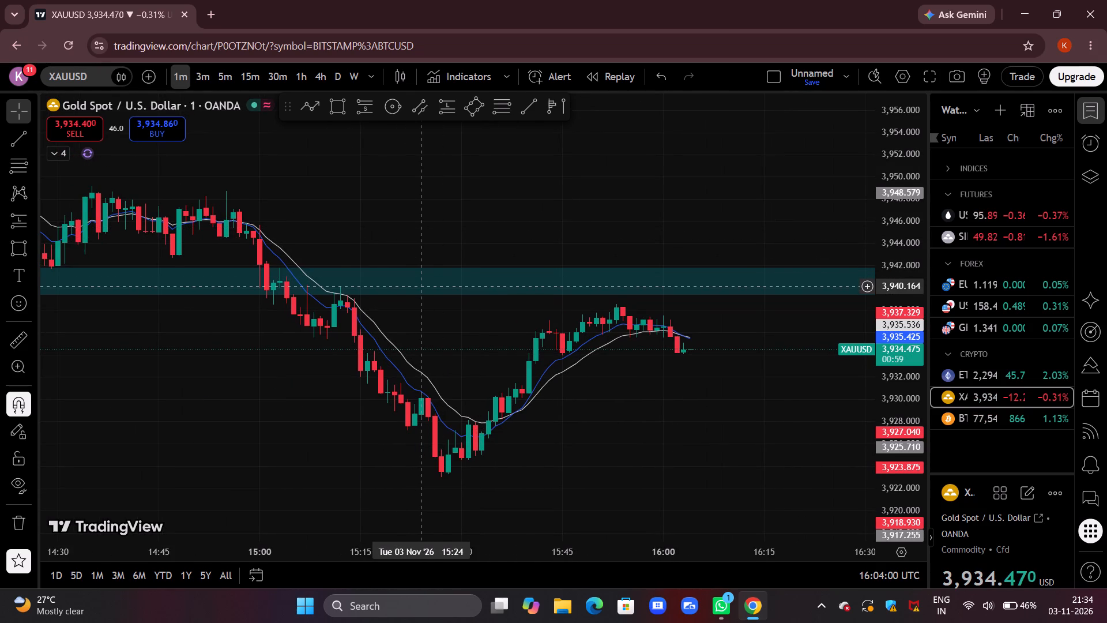
drag(415, 254, 472, 221)
scroll(472, 221, down, 7)
drag(649, 188, 615, 196)
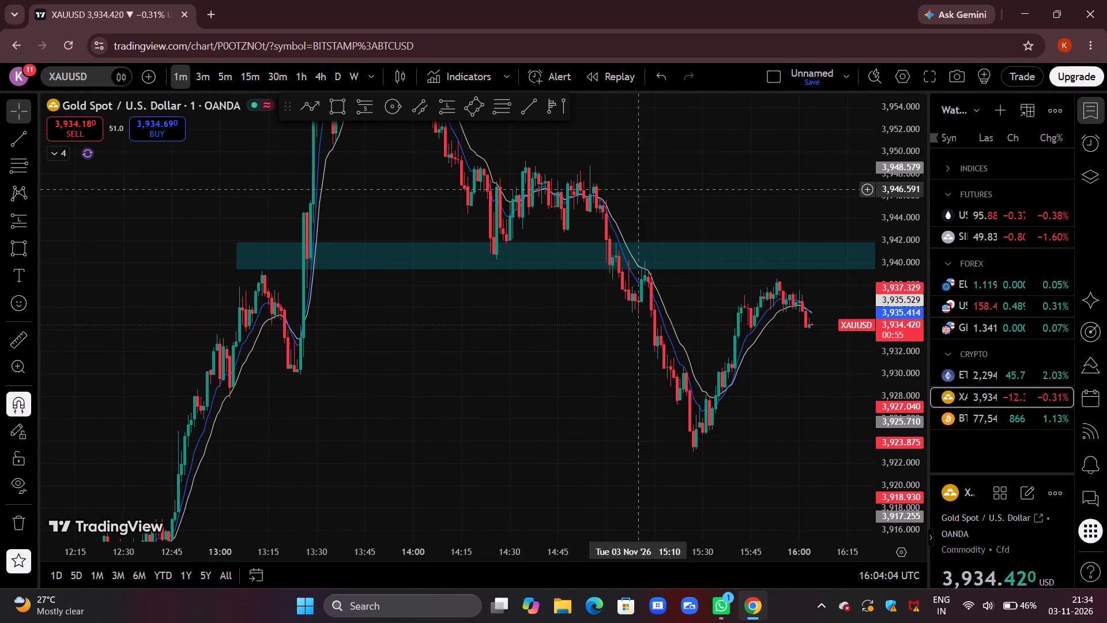
drag(615, 196, 563, 213)
Move the XAUUSD rectangle zone slightly lower, spanning about 3,938.9 to 3,941.3, and deselect it.
drag(503, 268, 503, 269)
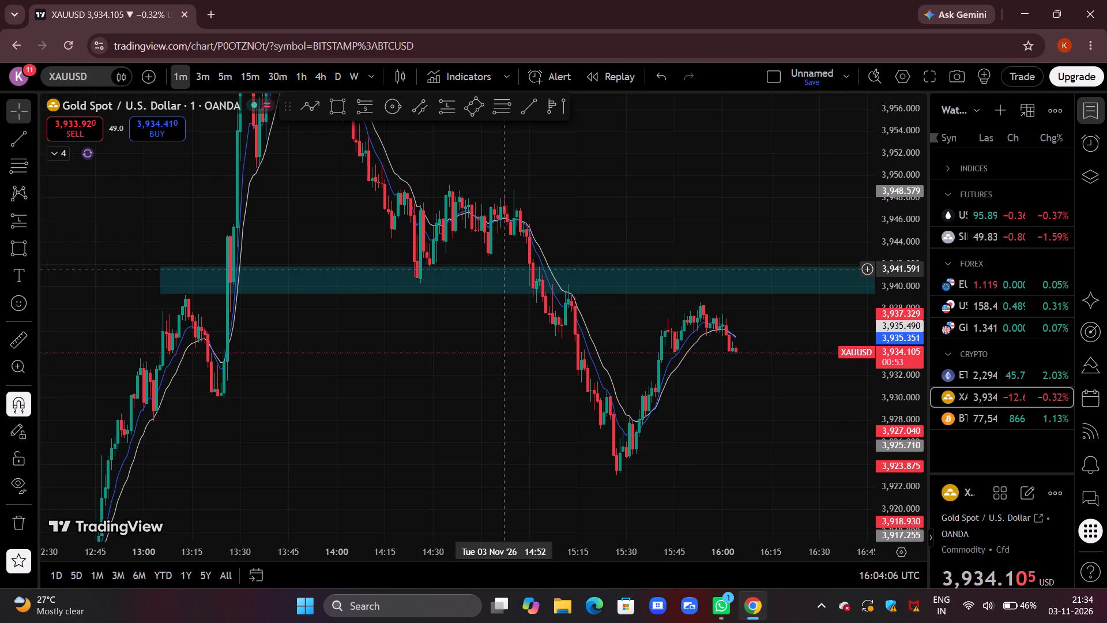
drag(503, 269, 502, 263)
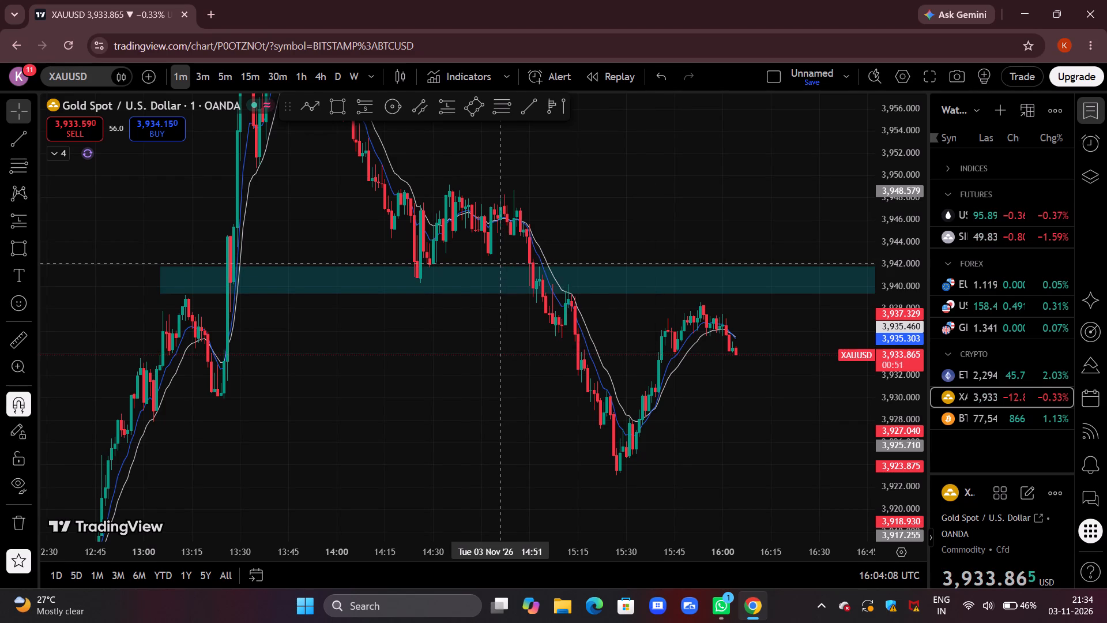
drag(470, 265, 472, 270)
click(586, 207)
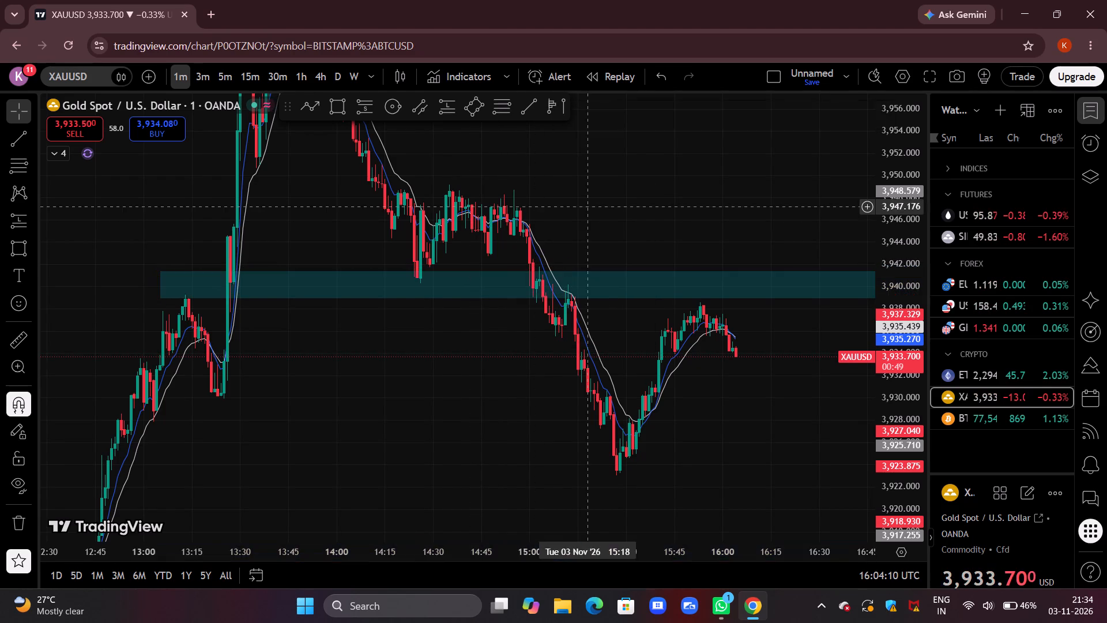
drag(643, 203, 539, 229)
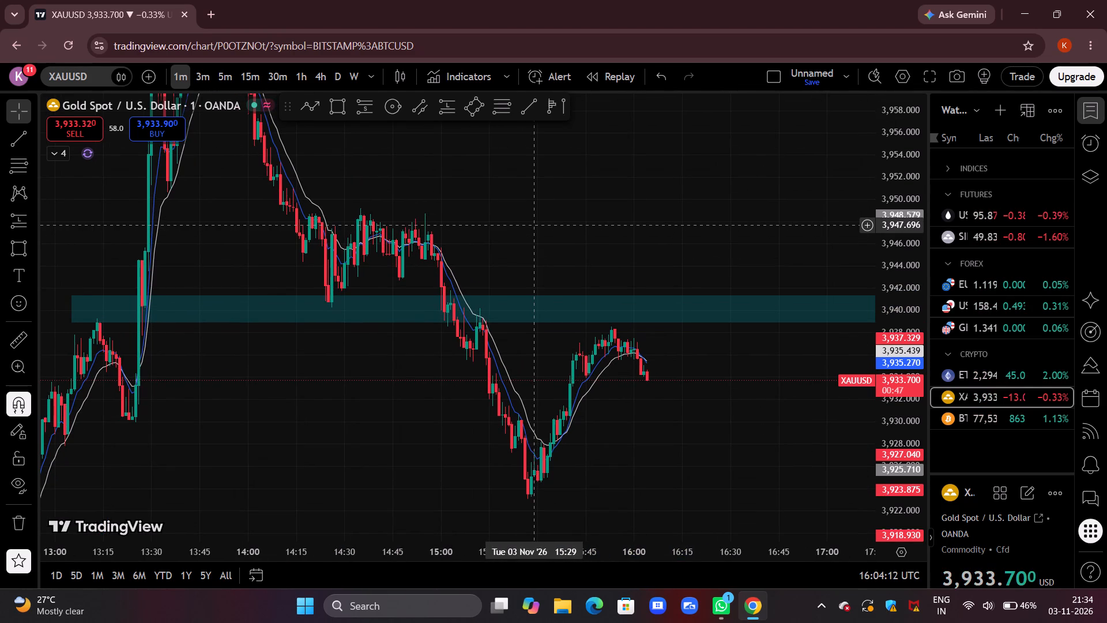
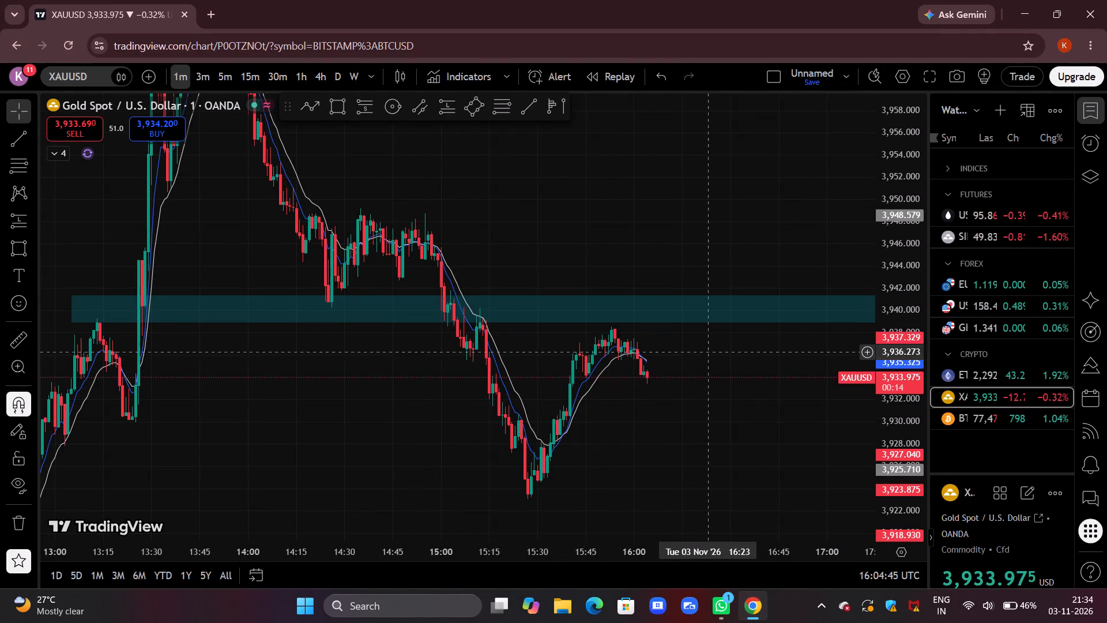
Examine XAUUSD on the 5m timeframe, covering the rally, the following decline and recent price action around the rectangle zone.
click(229, 74)
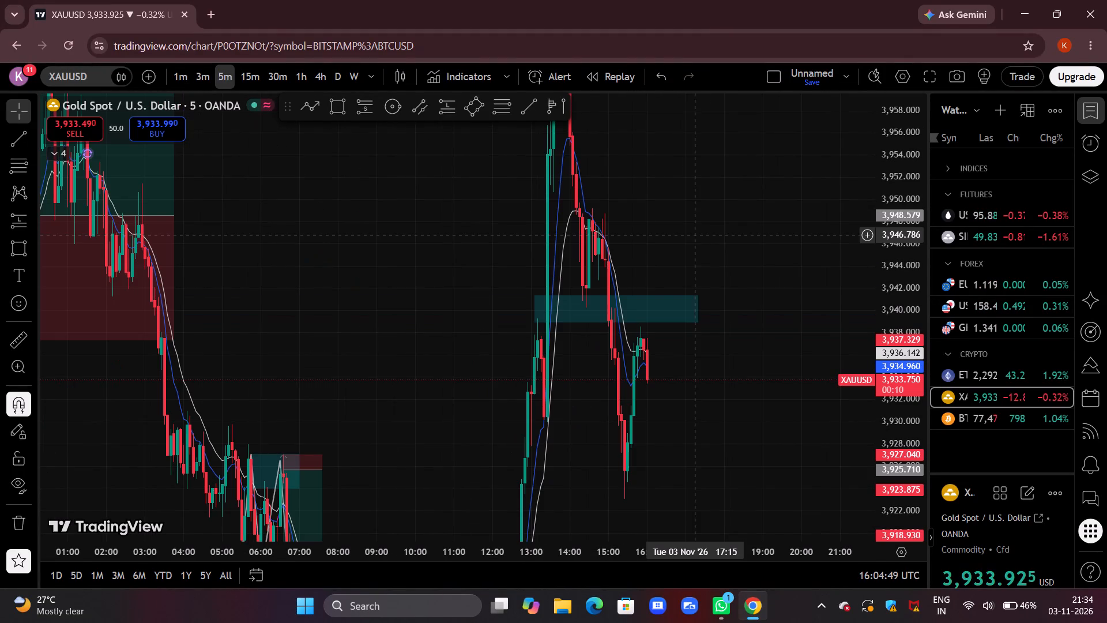
scroll(695, 235, up, 6)
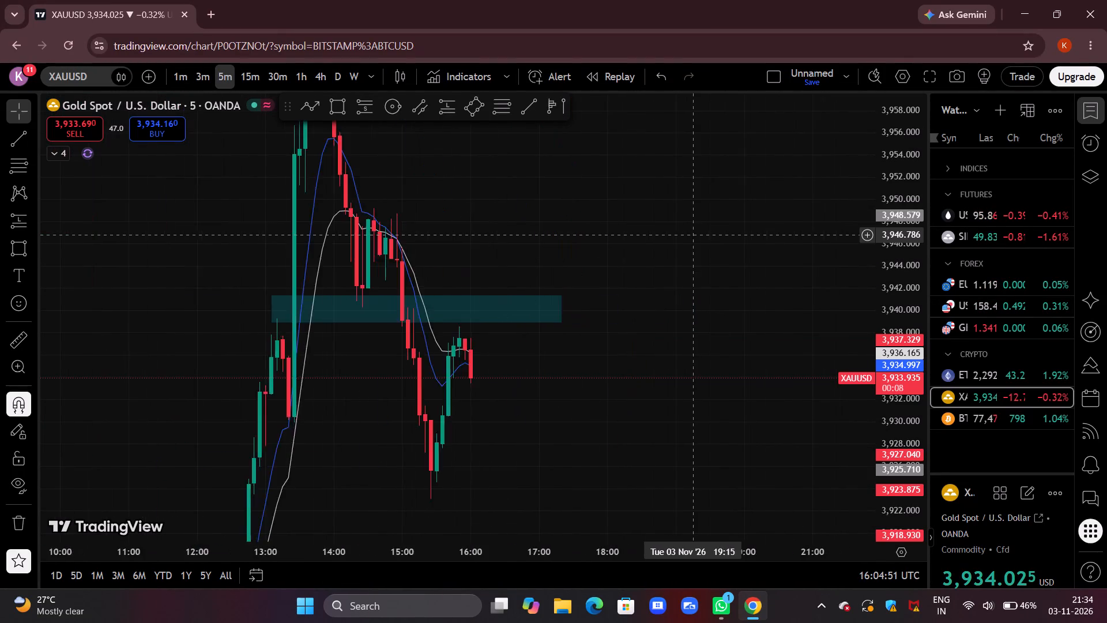
scroll(695, 235, up, 3)
drag(387, 264, 650, 236)
drag(898, 153, 865, 265)
drag(515, 211, 660, 217)
drag(623, 215, 623, 307)
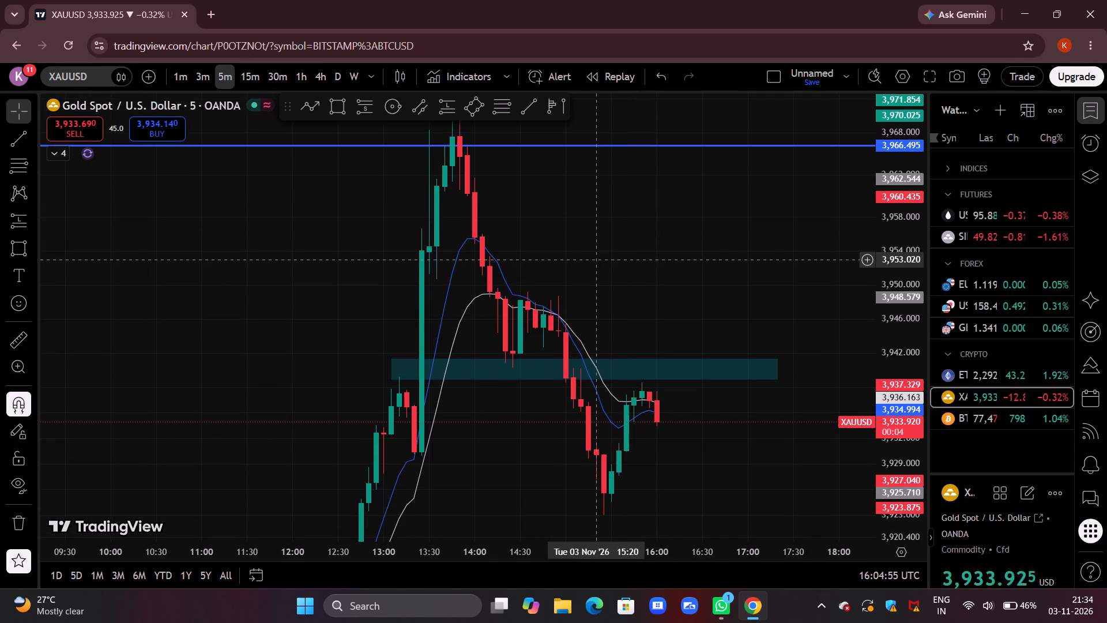
drag(611, 291, 660, 197)
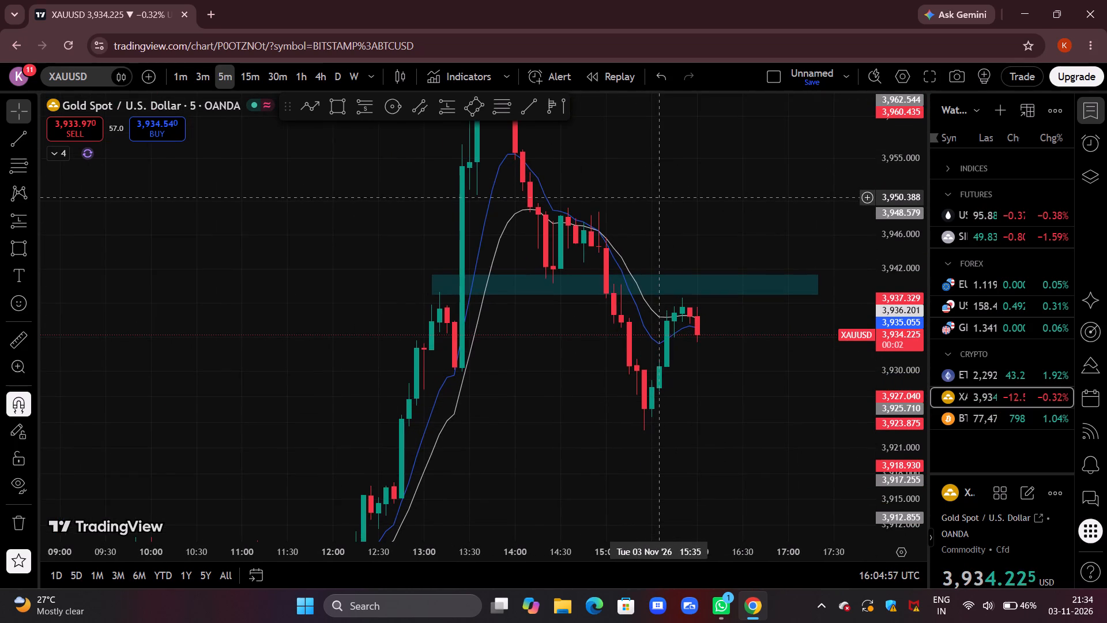
scroll(660, 197, up, 2)
Switch to BTCUSD and examine the 5m price action around the white trend line and the 77,948 level.
click(957, 413)
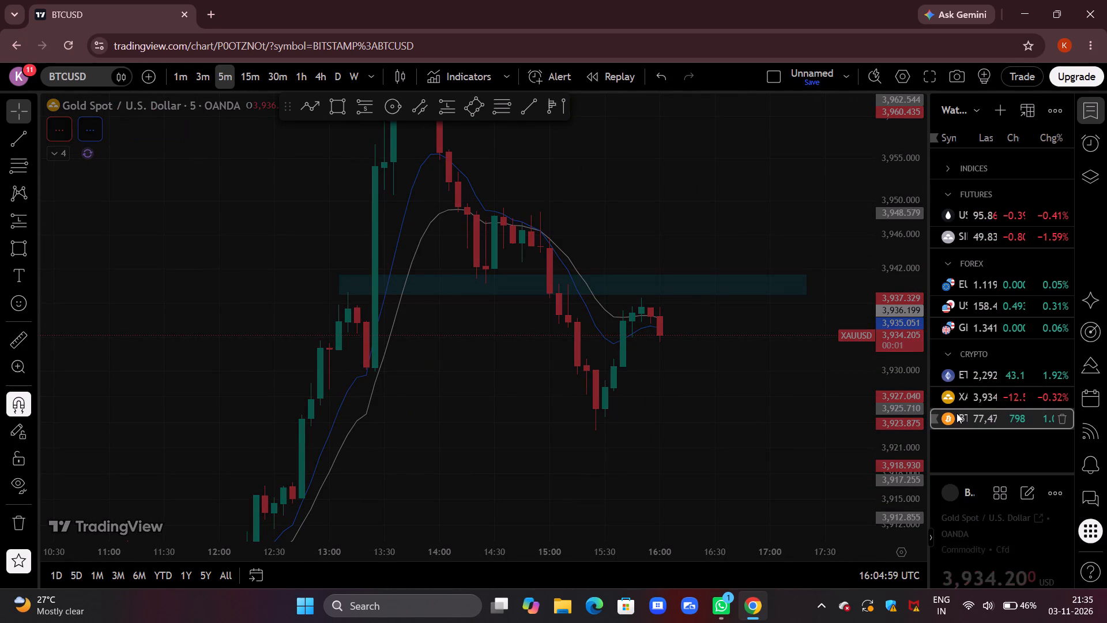
drag(662, 408, 816, 378)
drag(848, 316, 762, 459)
drag(906, 276, 889, 344)
drag(850, 363, 759, 333)
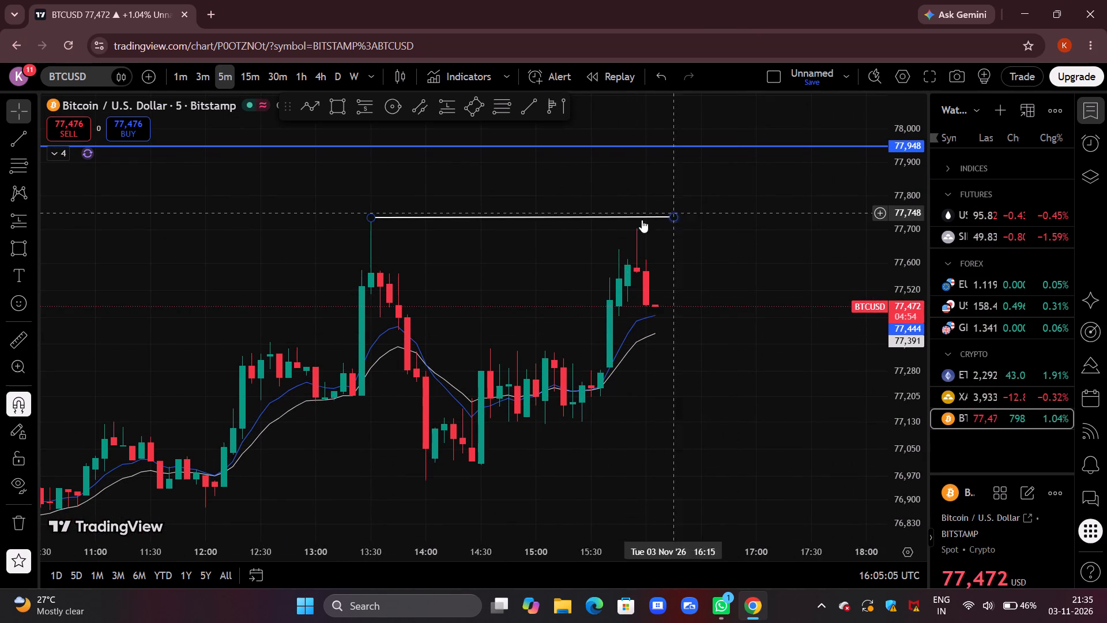
drag(677, 185, 710, 238)
drag(731, 326, 662, 326)
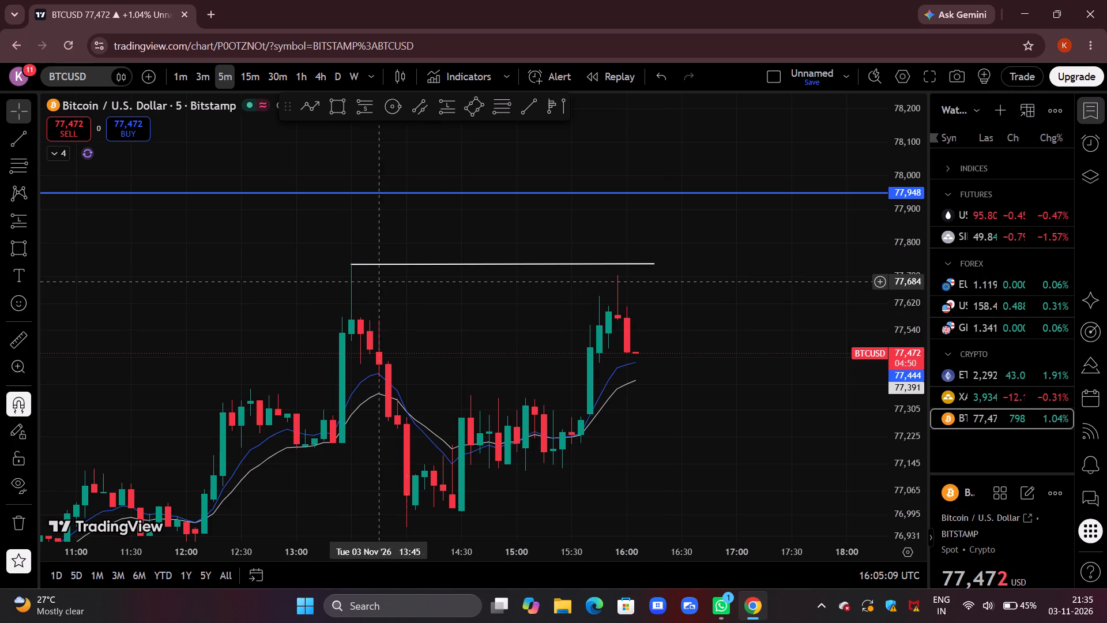
drag(716, 264, 720, 257)
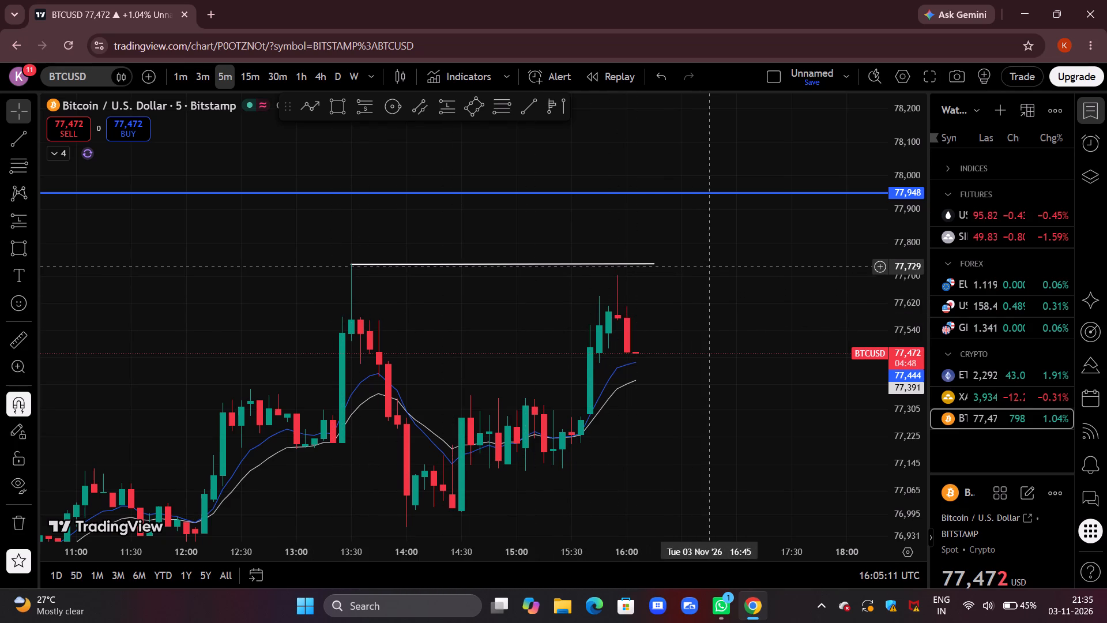
drag(720, 257, 756, 182)
scroll(757, 181, up, 2)
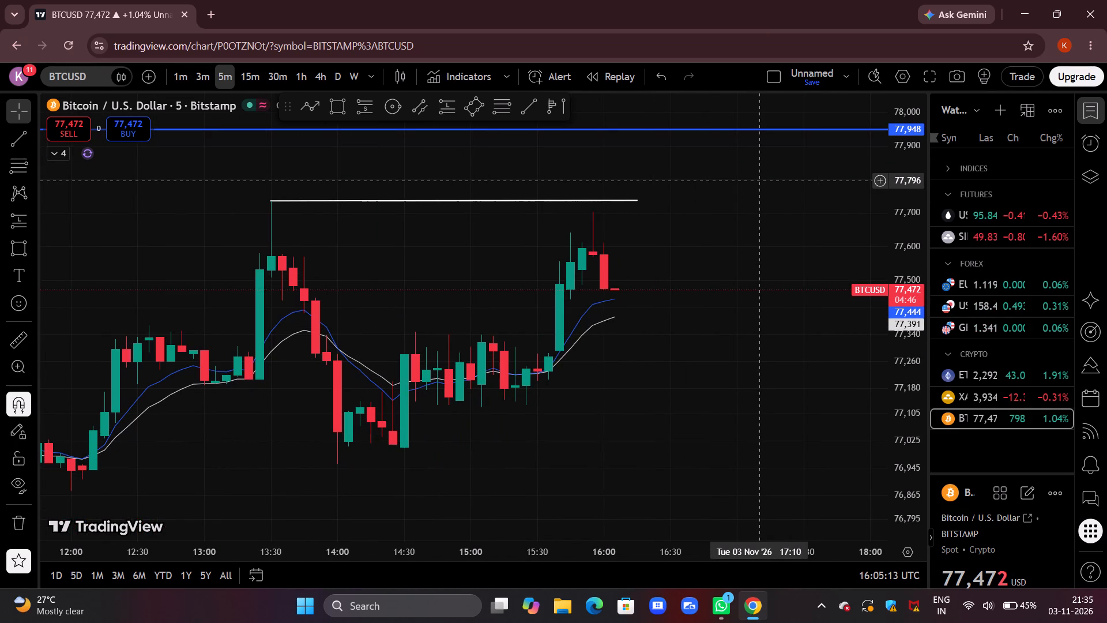
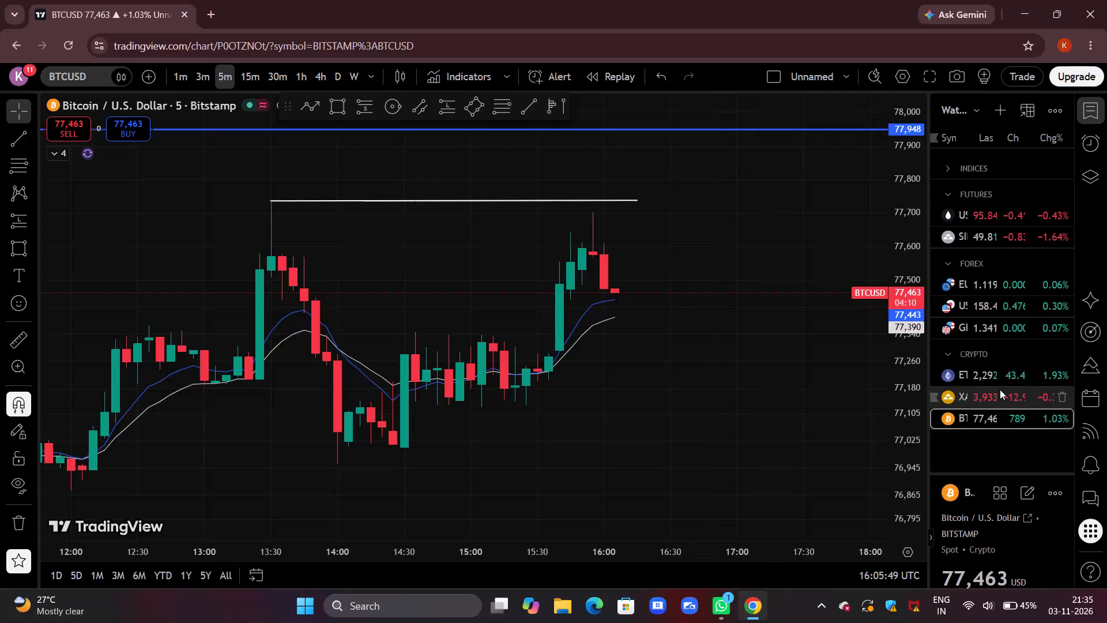
Switch back to XAUUSD and examine the latest 5m candles against the teal rectangle zone and the moving averages.
click(1000, 389)
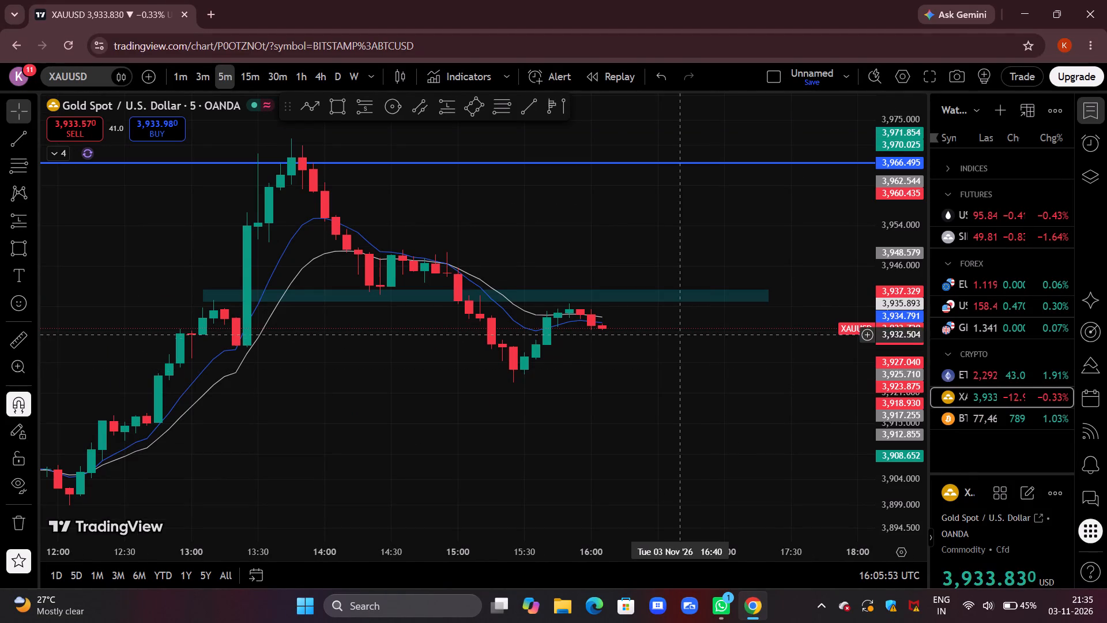
drag(677, 344, 652, 251)
scroll(652, 251, down, 6)
drag(902, 420, 902, 201)
drag(807, 225, 713, 302)
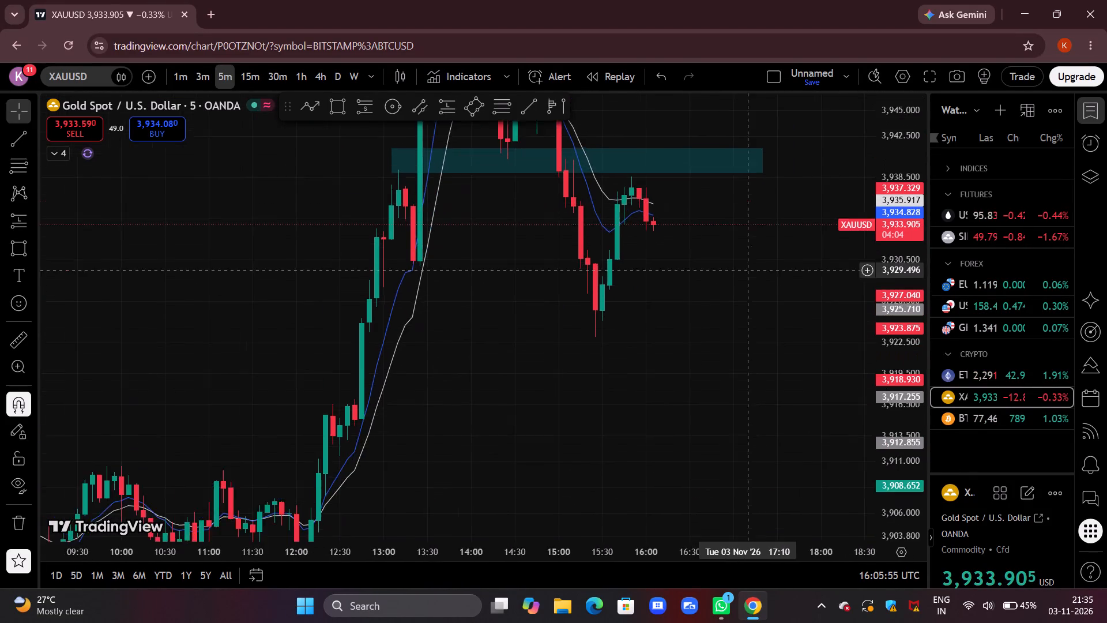
drag(713, 302, 694, 324)
scroll(694, 324, up, 2)
drag(629, 333, 677, 325)
drag(626, 306, 602, 370)
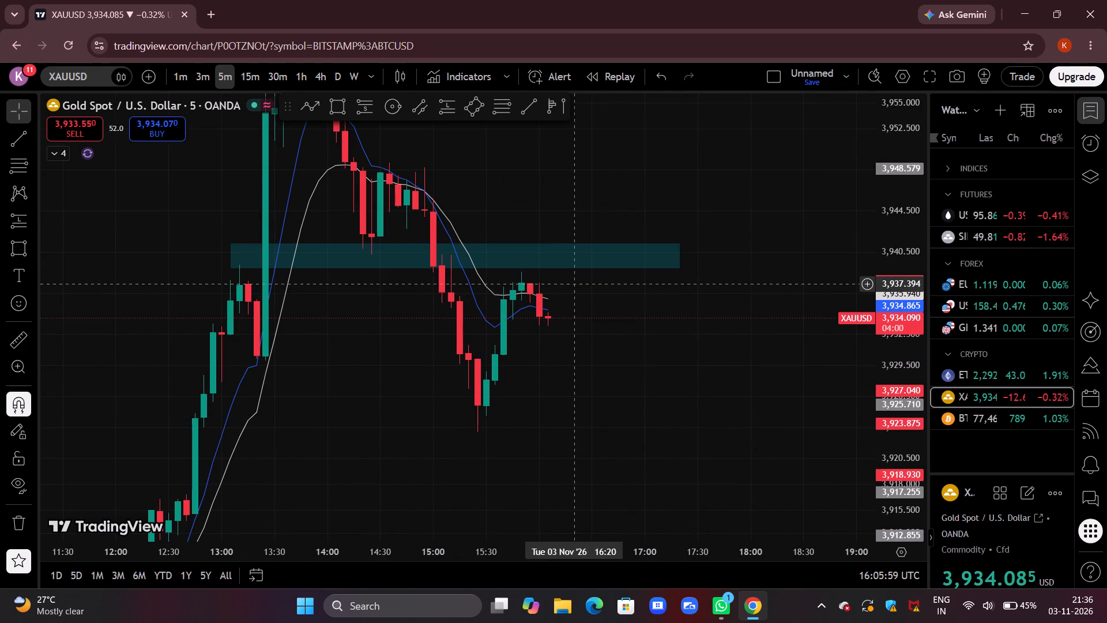
drag(577, 174, 575, 232)
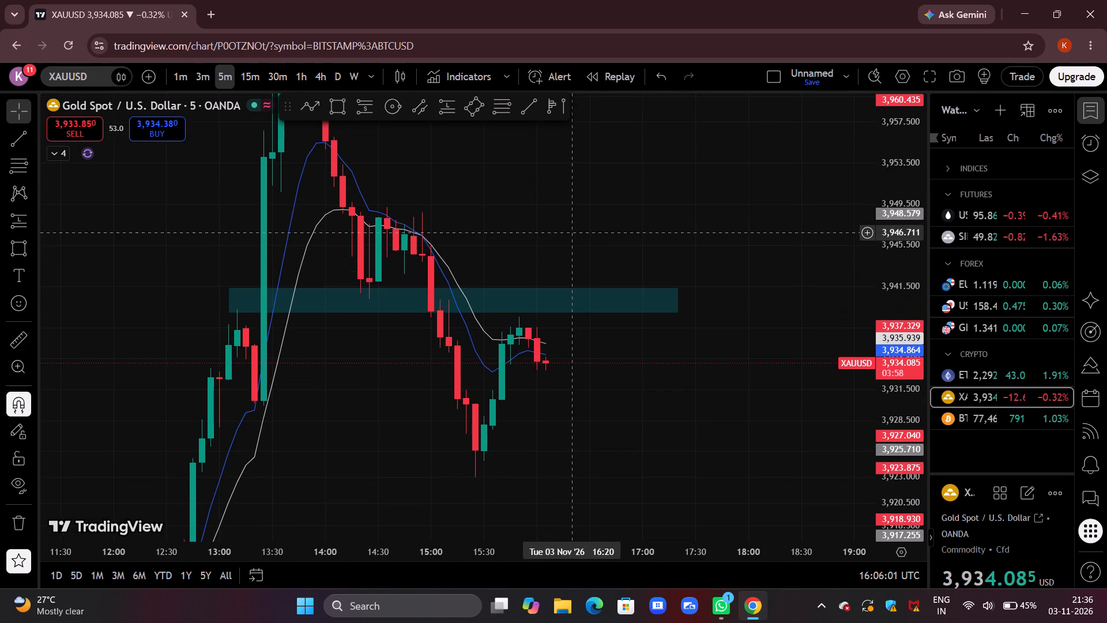
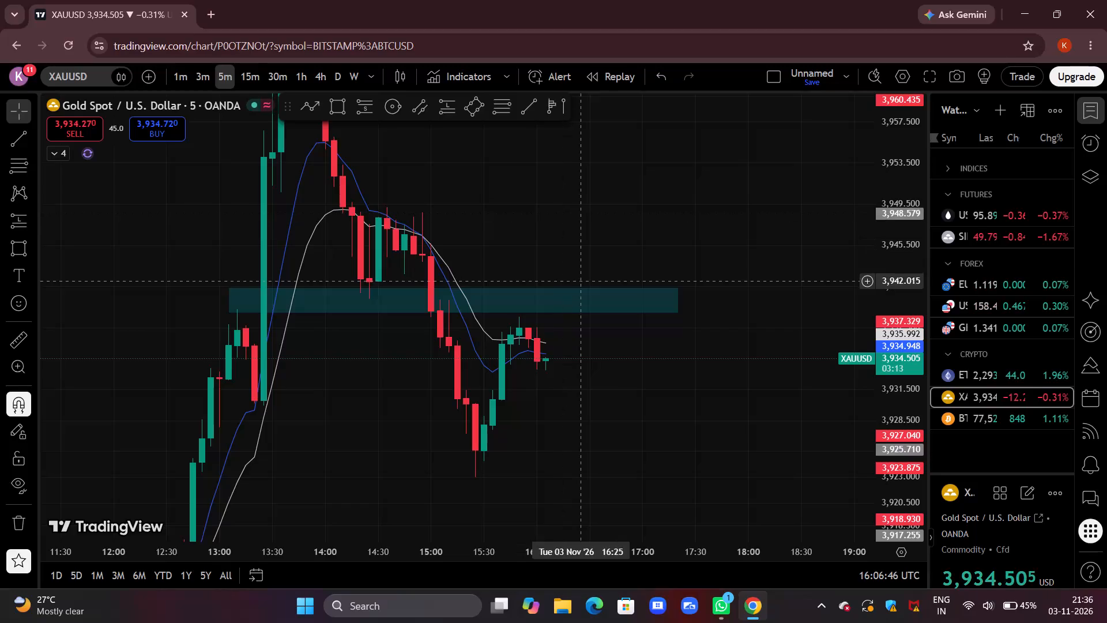
Examine XAUUSD's latest 5m candles against the teal rectangle zone, the moving averages and the recent swing low.
drag(665, 246, 559, 222)
scroll(562, 220, up, 2)
drag(412, 212, 412, 211)
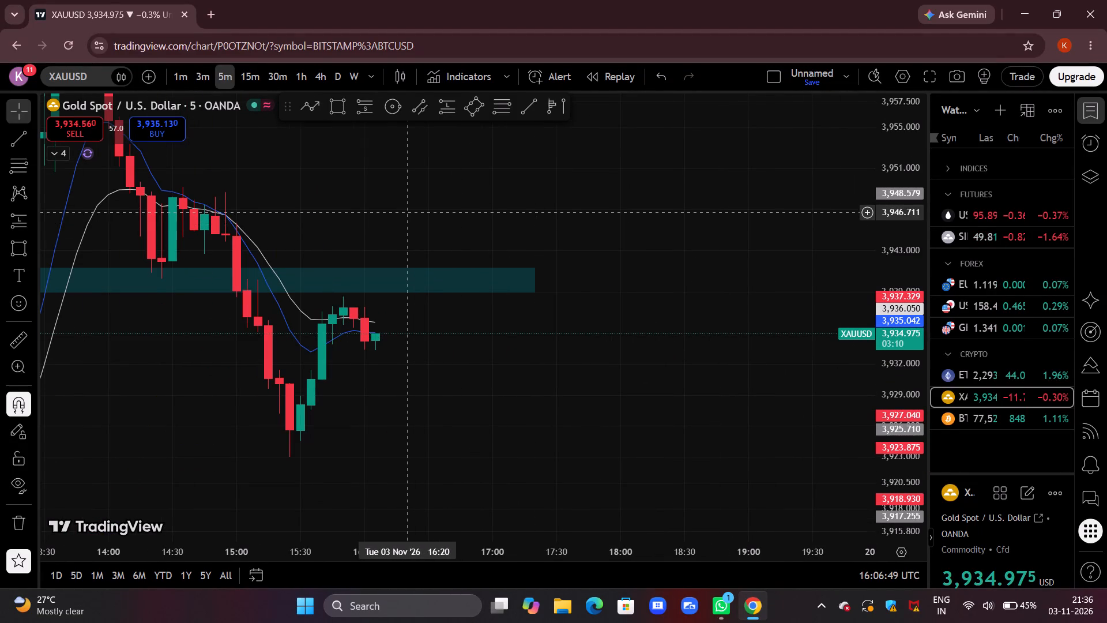
drag(412, 211, 690, 168)
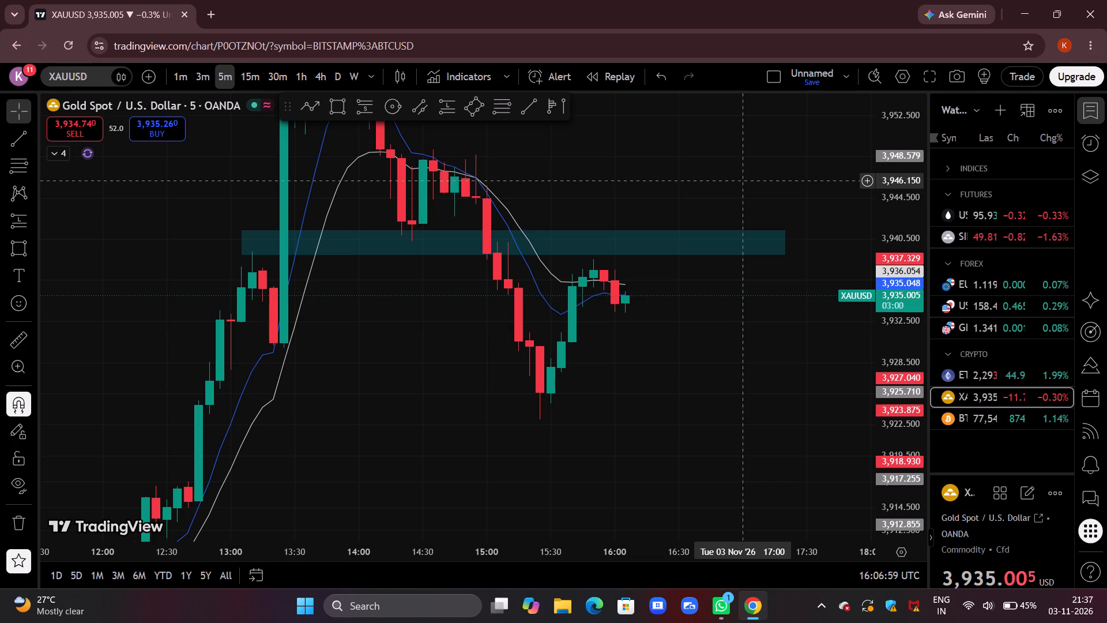
drag(777, 181, 725, 224)
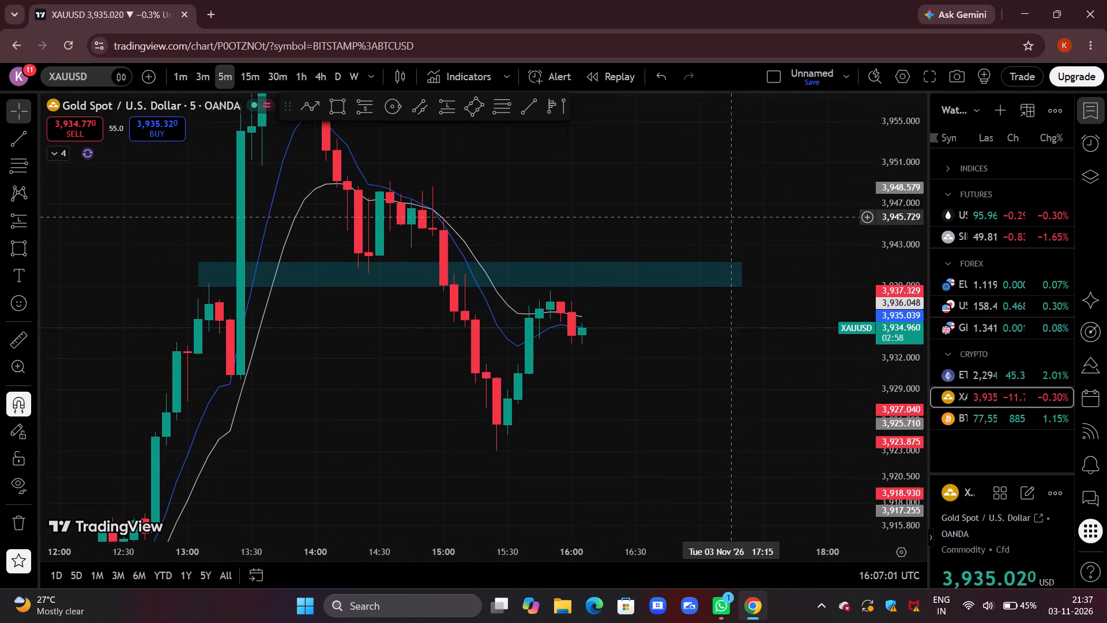
drag(725, 224, 722, 231)
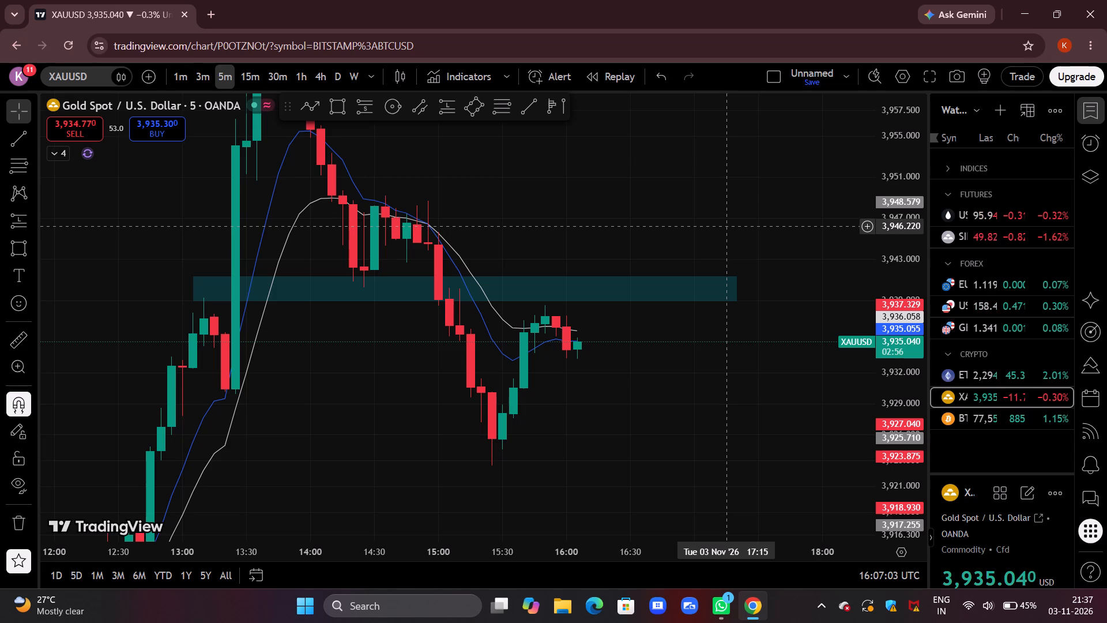
scroll(722, 226, up, 4)
drag(567, 225, 770, 207)
scroll(484, 232, down, 5)
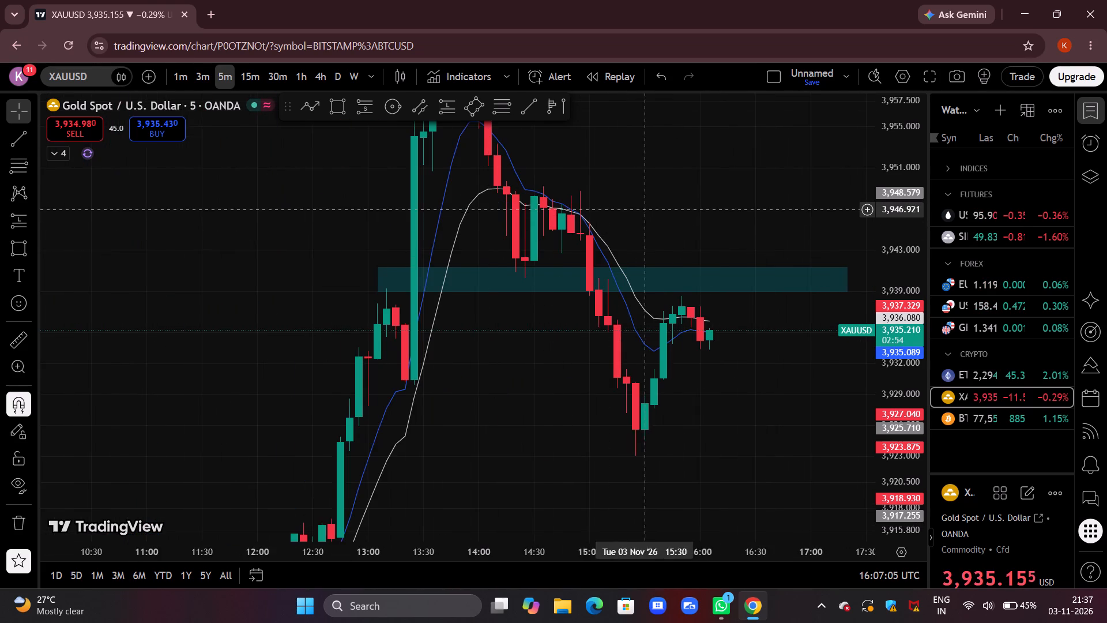
drag(642, 209, 566, 218)
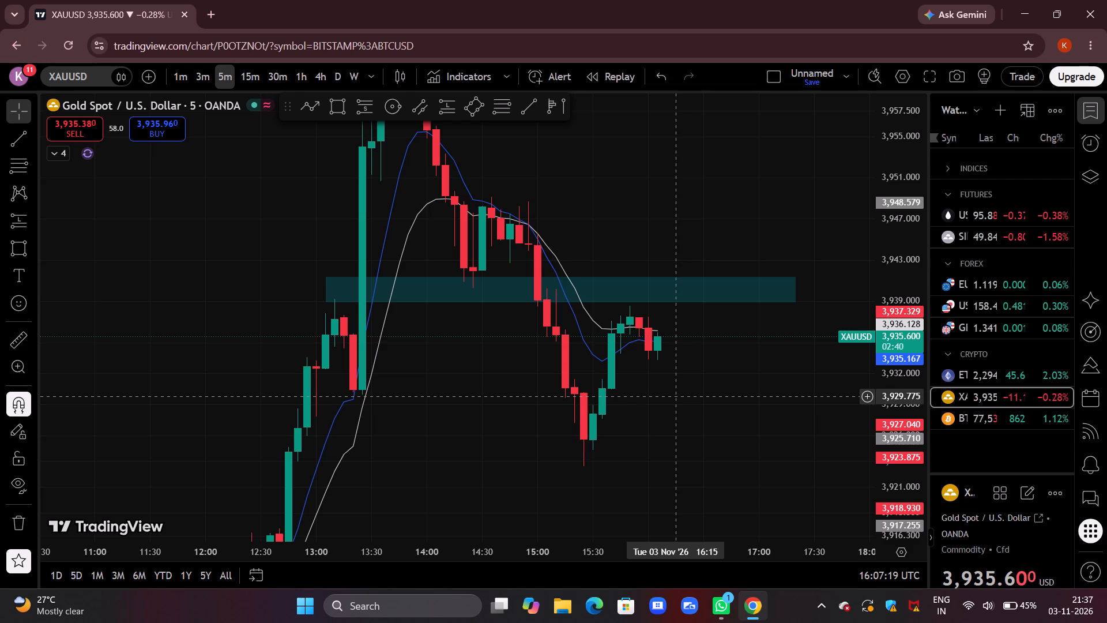
drag(696, 393, 632, 394)
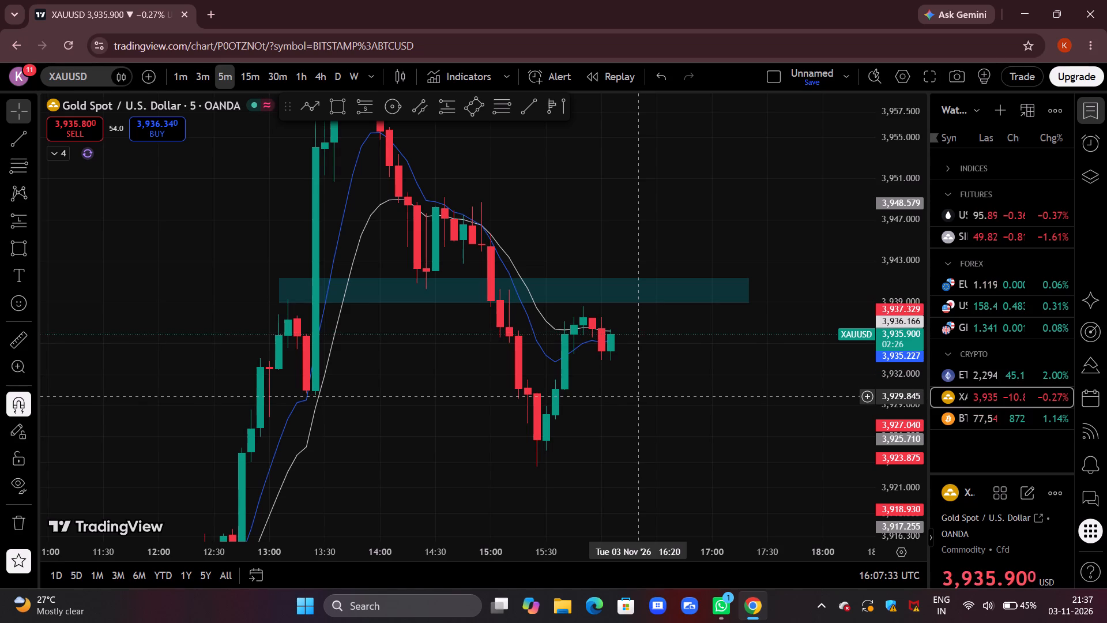
drag(636, 396, 627, 416)
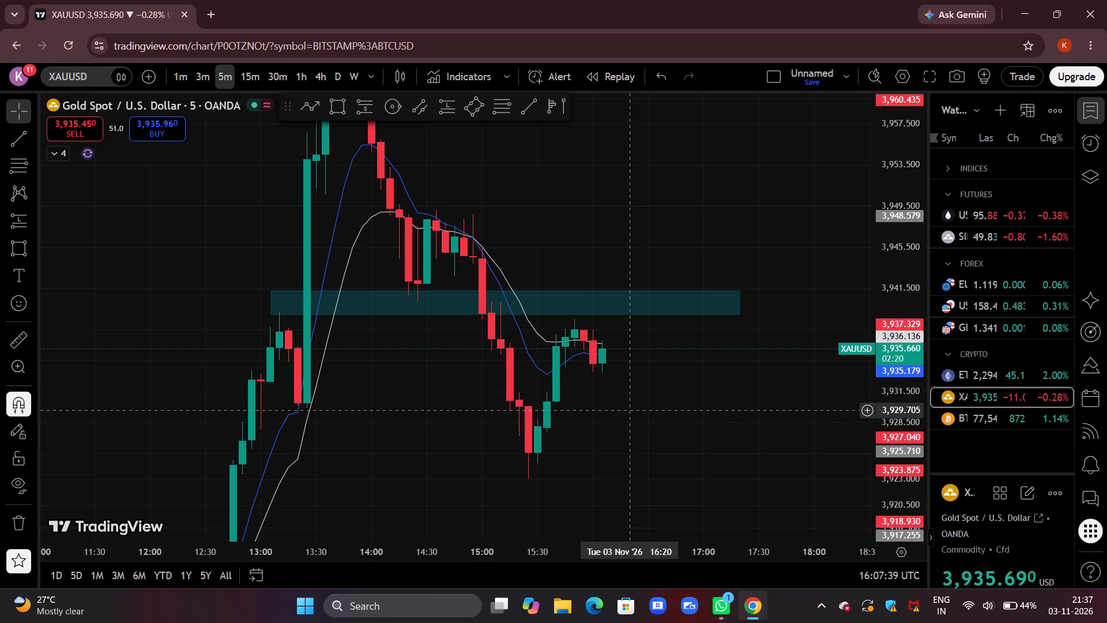
drag(637, 399, 675, 375)
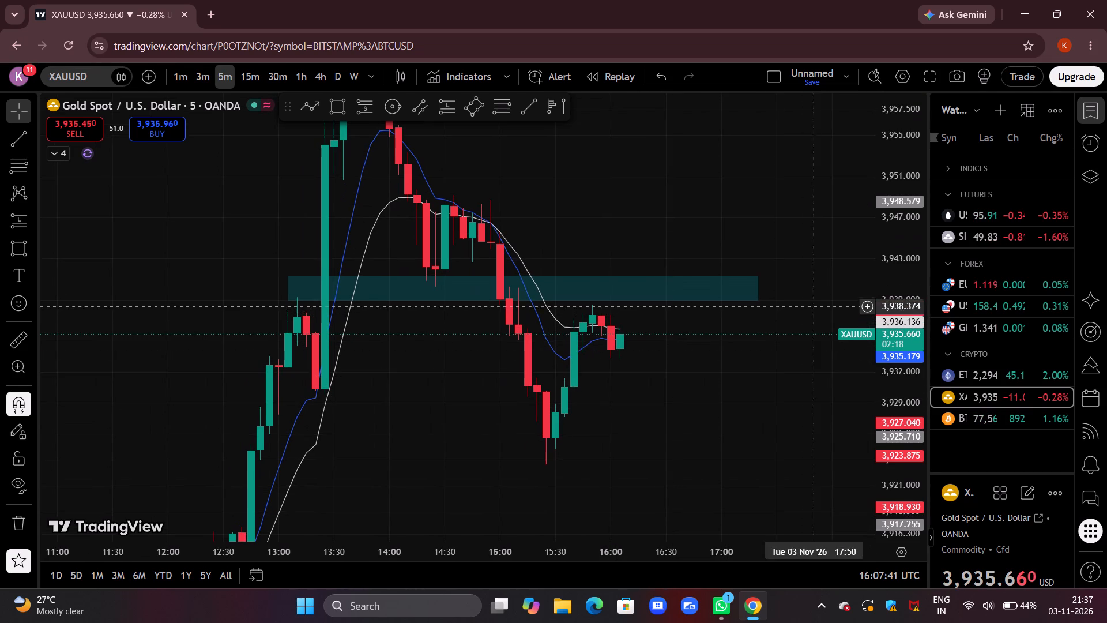
drag(882, 248, 878, 304)
drag(795, 406, 795, 332)
scroll(795, 332, down, 2)
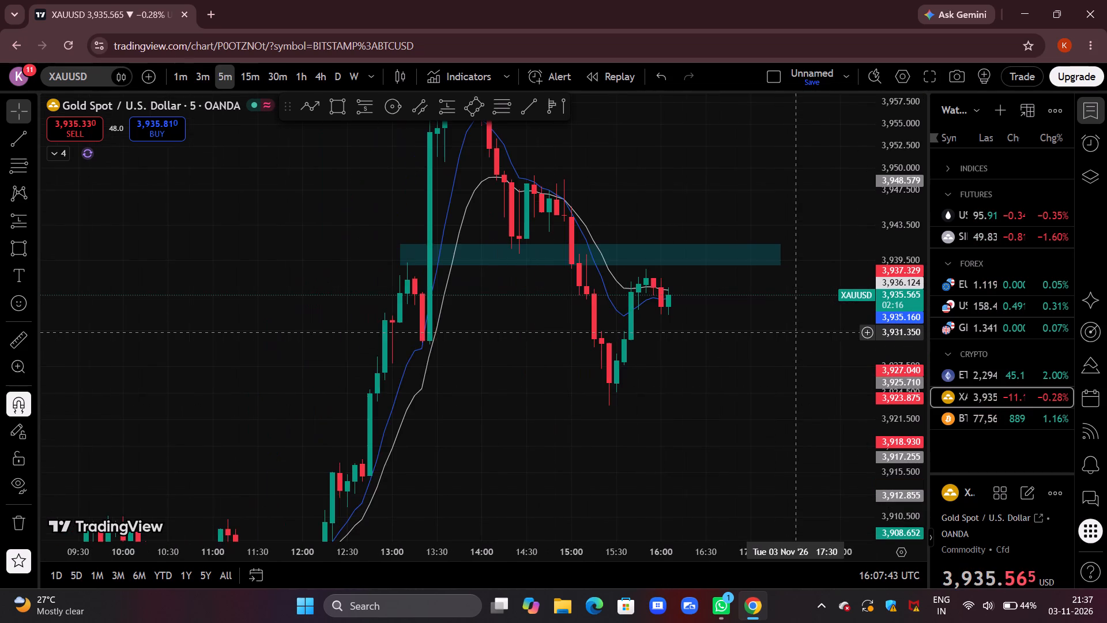
drag(789, 336, 747, 397)
scroll(747, 397, up, 2)
drag(668, 415, 723, 377)
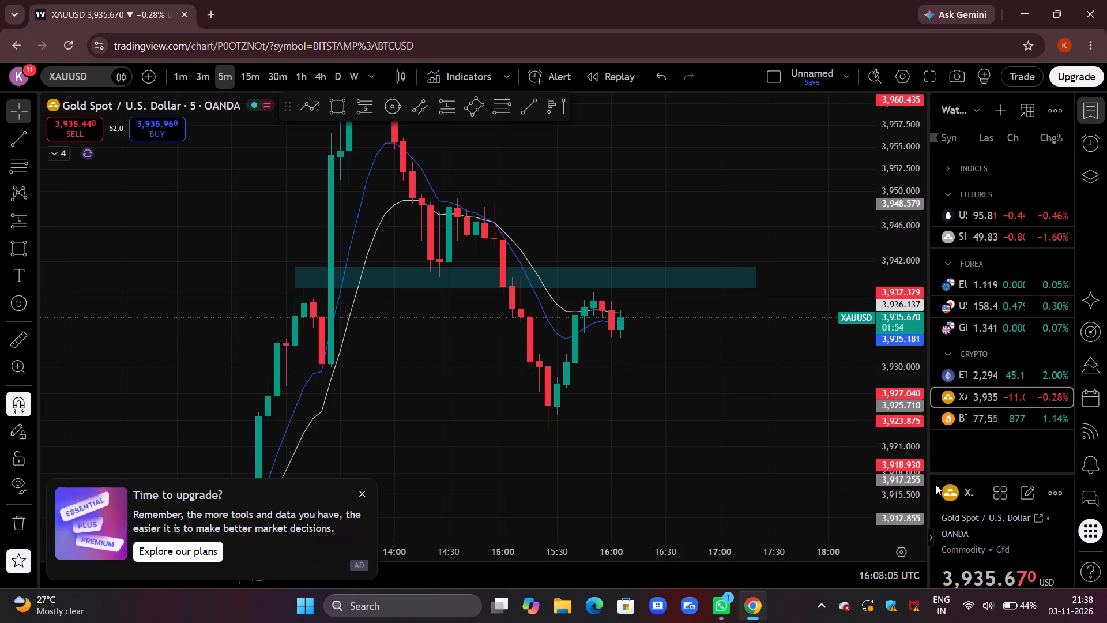
Draw a near-horizontal white trend line from the 15:50 candle high at about 3,938.6 to 16:30.
drag(910, 484, 914, 328)
drag(727, 381, 775, 366)
scroll(774, 366, up, 5)
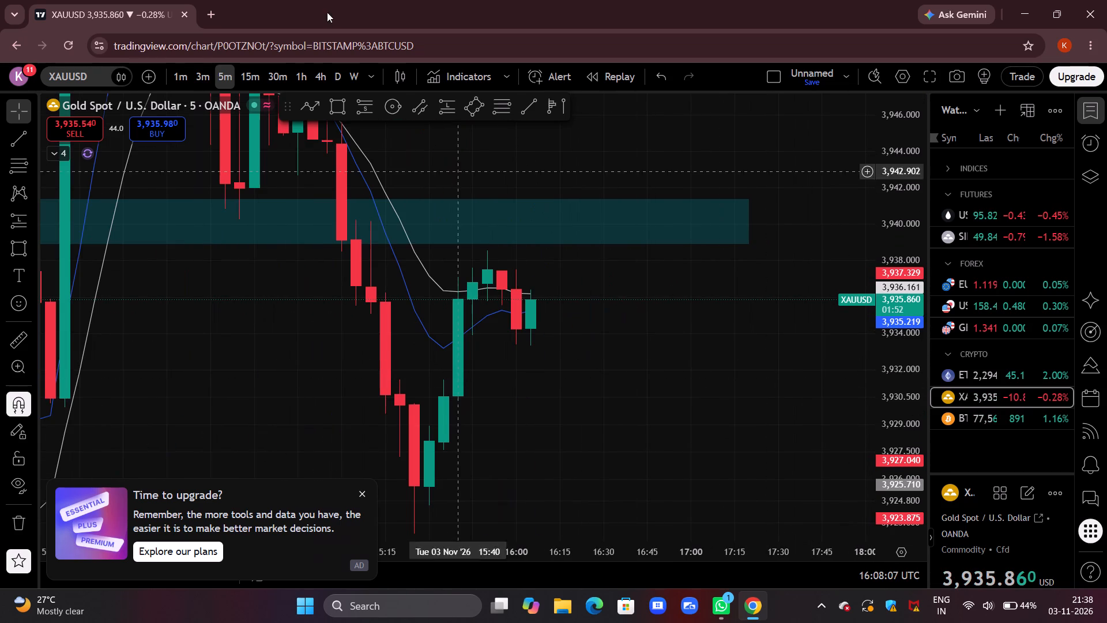
click(524, 104)
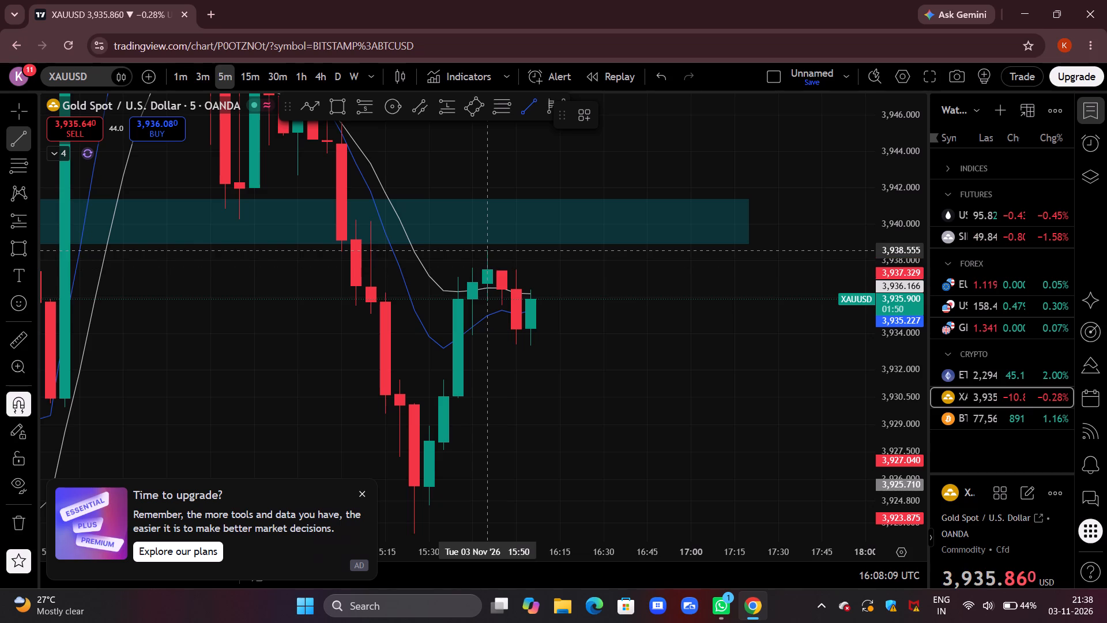
click(485, 252)
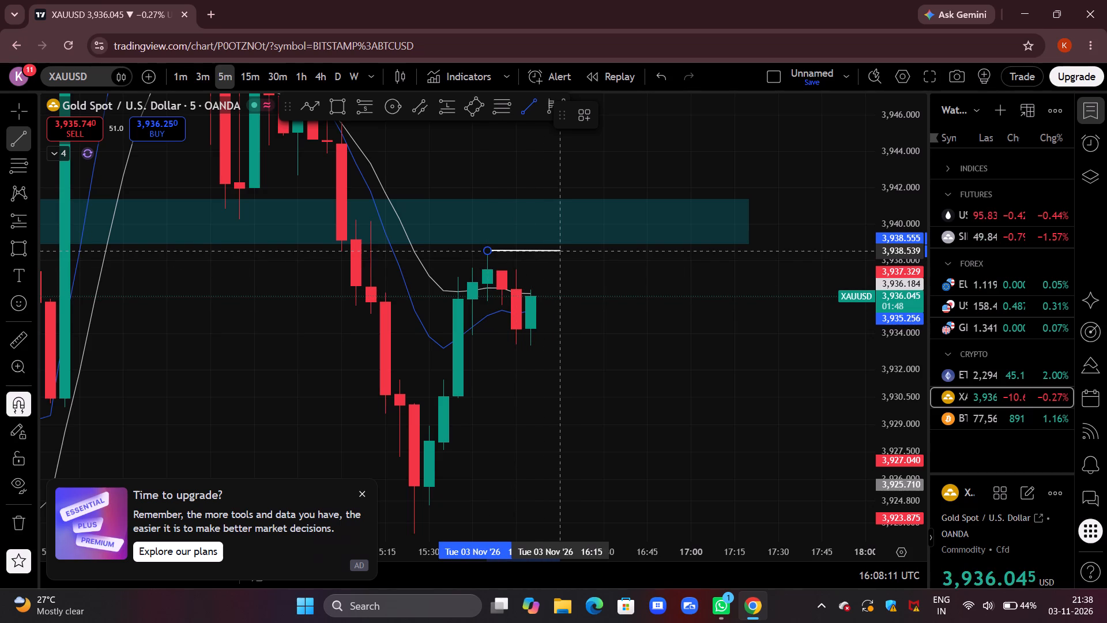
click(604, 249)
click(646, 279)
drag(658, 283, 654, 292)
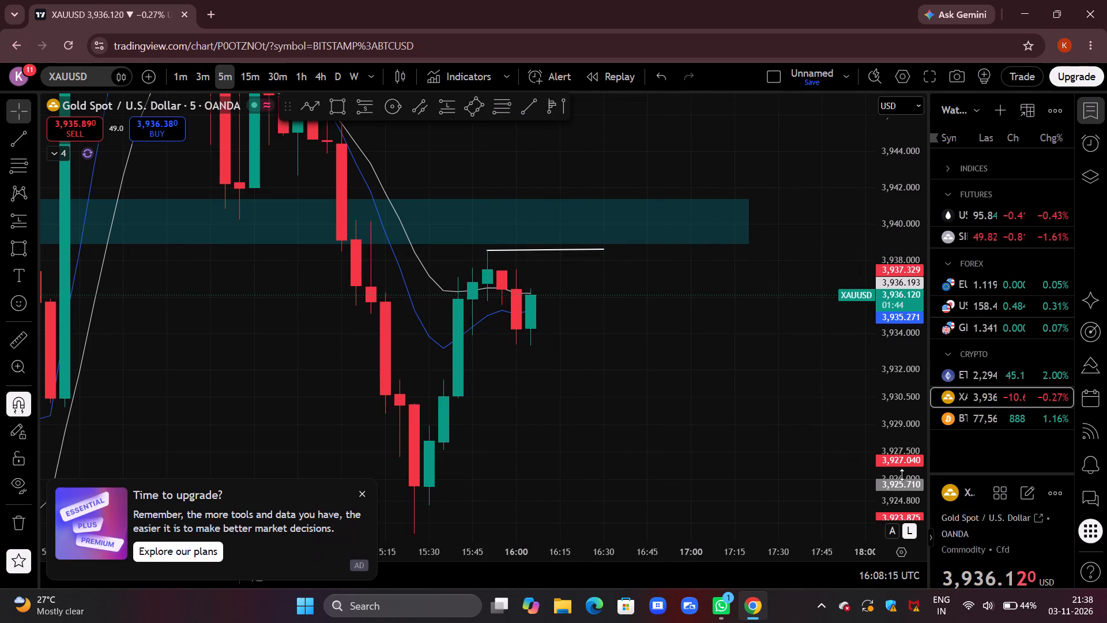
Level the white trend line by moving its later endpoint to about 3,938.56 at 16:35.
drag(903, 476, 917, 167)
drag(739, 200, 746, 344)
drag(612, 221, 623, 224)
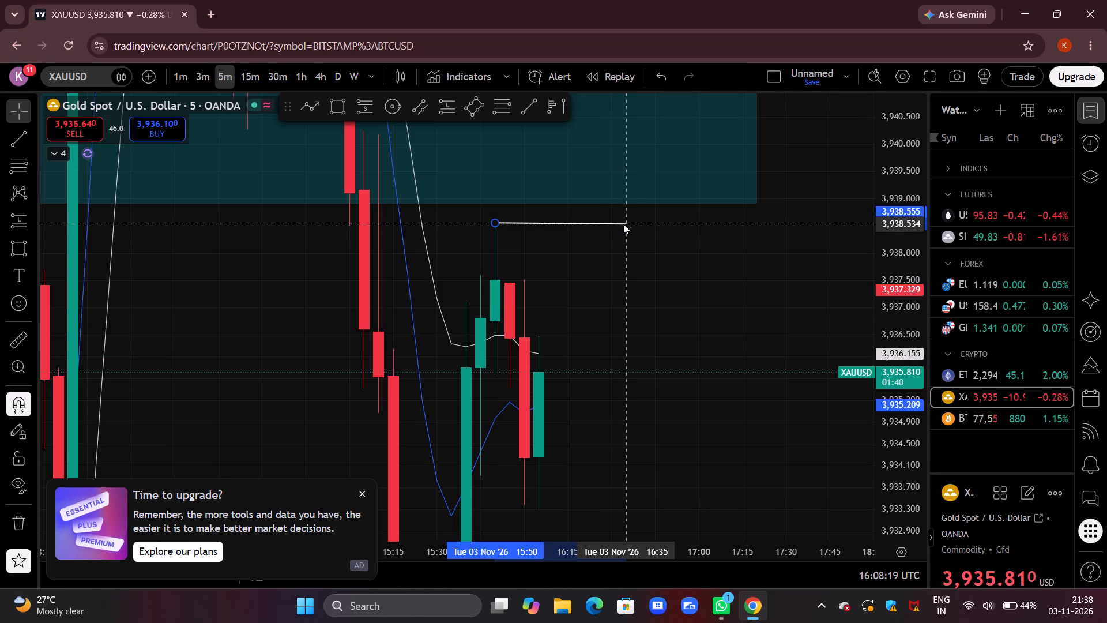
drag(623, 224, 628, 222)
click(662, 242)
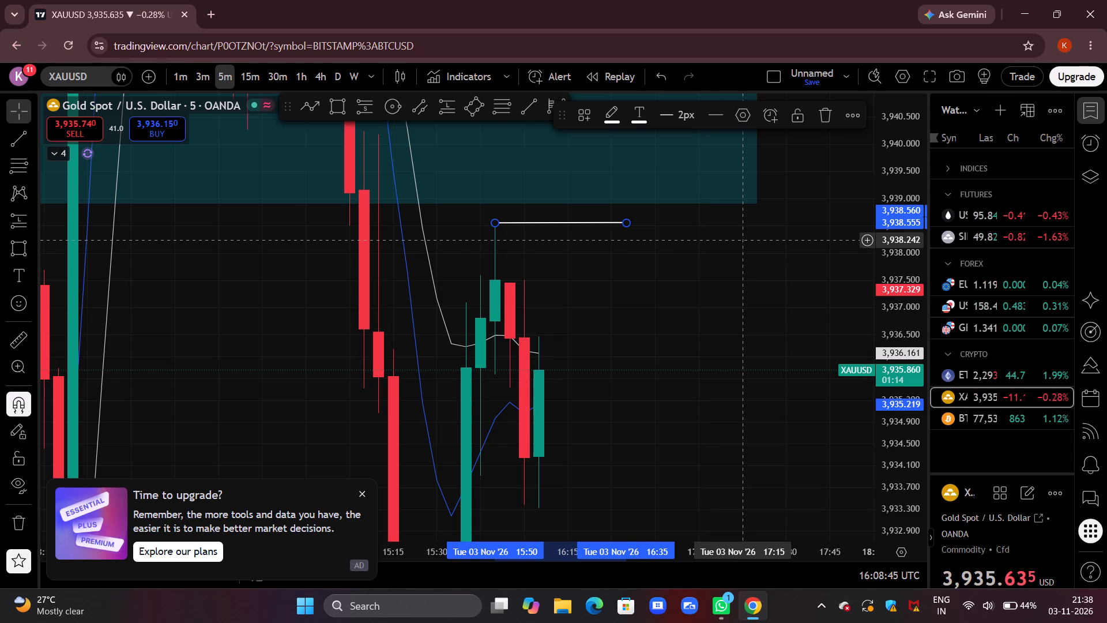
Examine the latest XAUUSD 5m candles against the new white line, the teal zone and the moving averages.
drag(895, 179, 878, 414)
drag(732, 402, 804, 239)
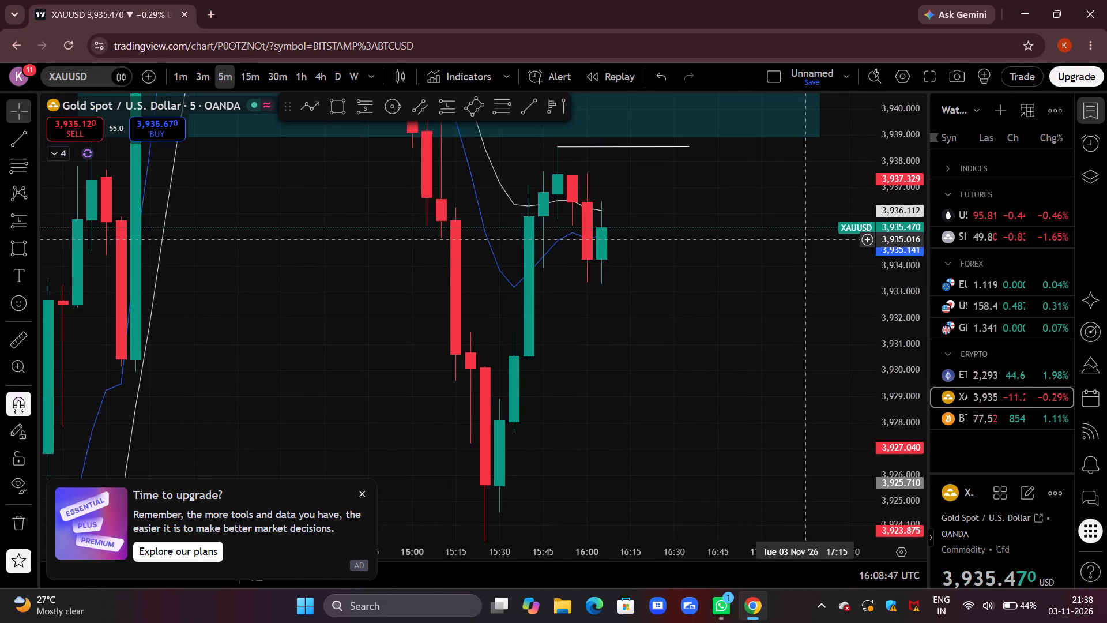
drag(908, 167, 868, 310)
scroll(740, 278, down, 4)
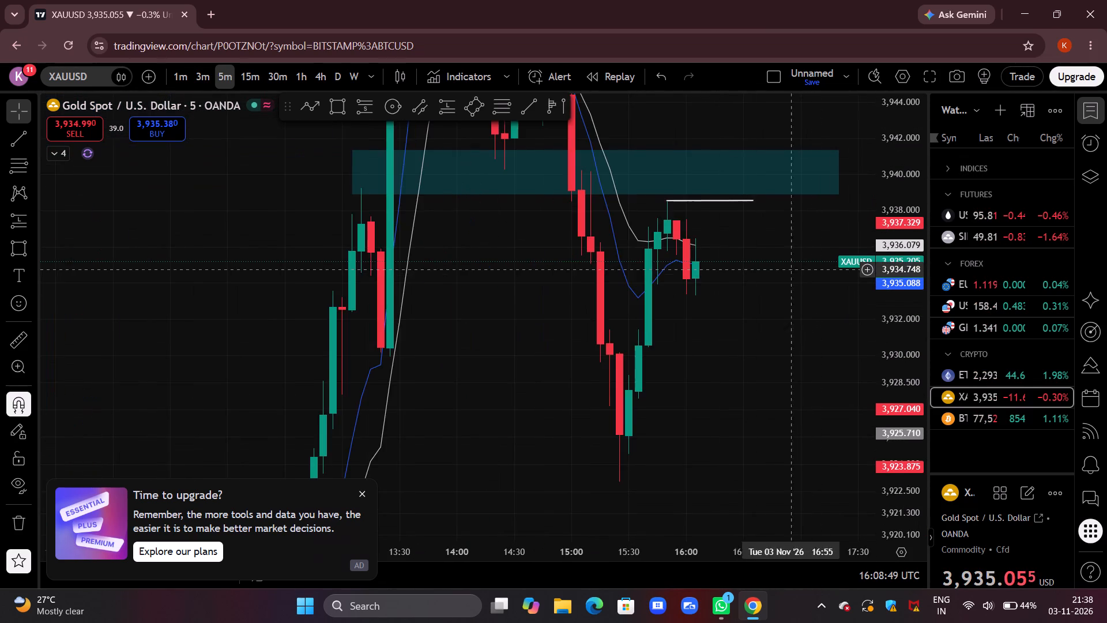
drag(808, 269, 734, 344)
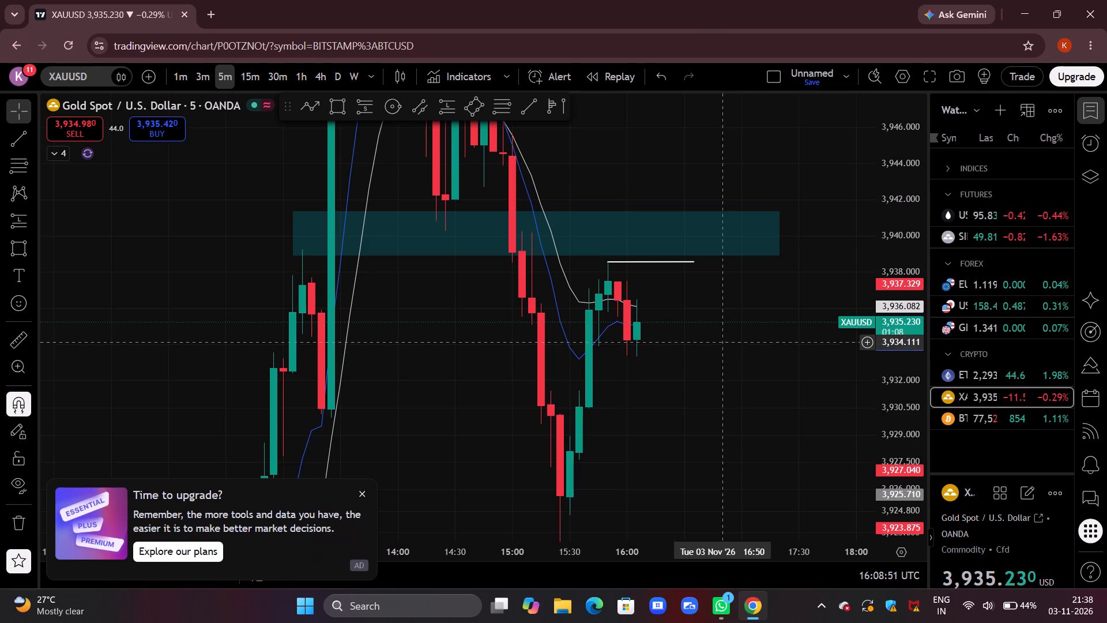
drag(888, 194, 880, 267)
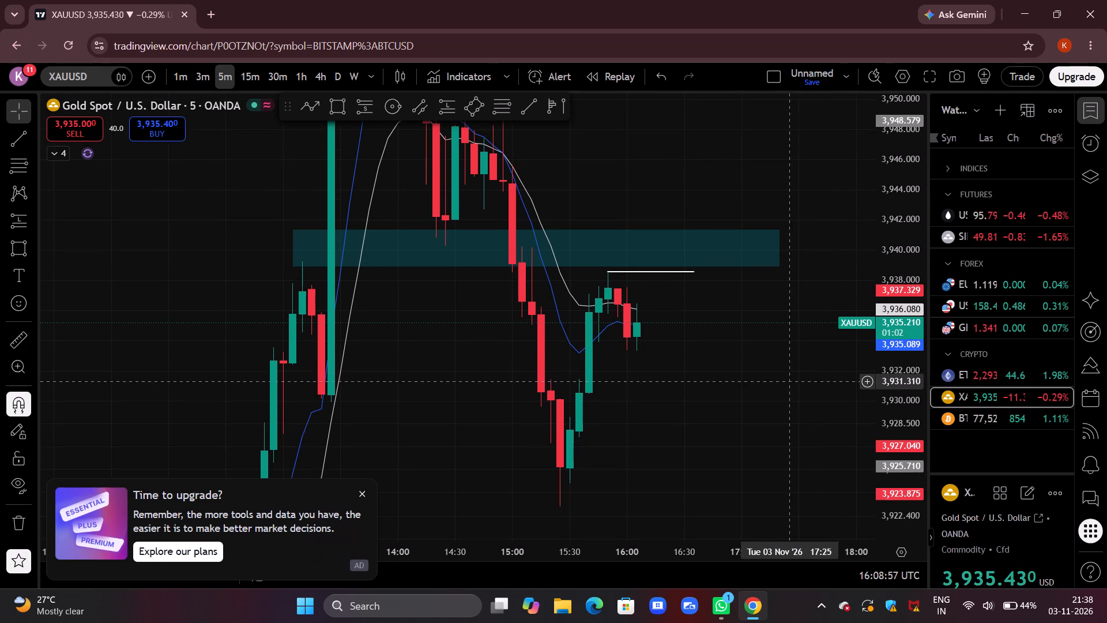
drag(741, 386, 774, 344)
scroll(774, 344, up, 3)
drag(695, 346, 750, 346)
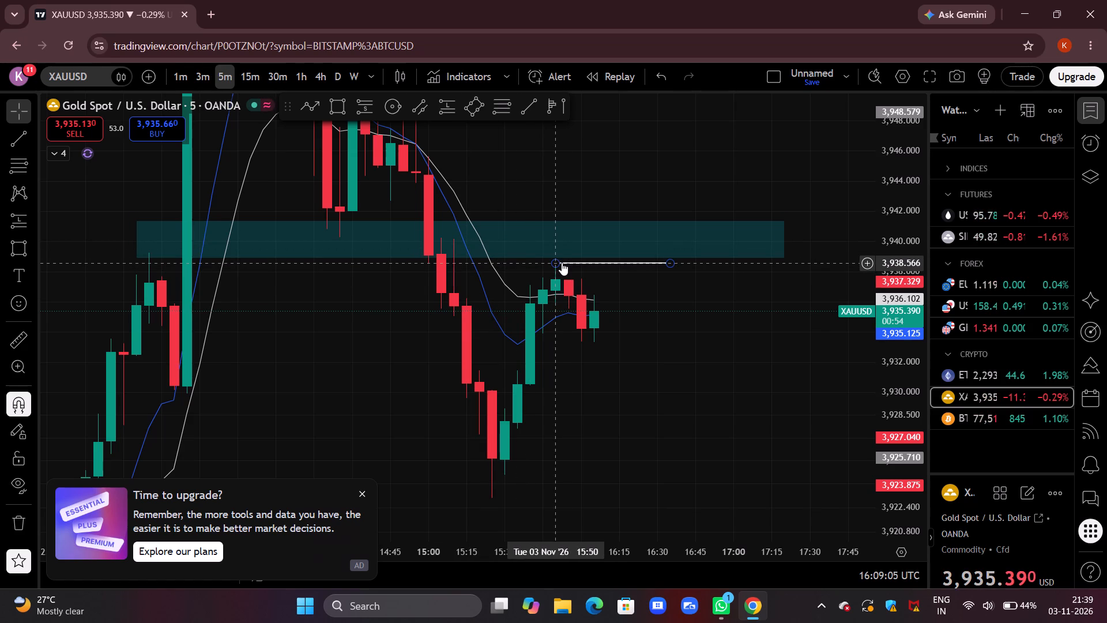
drag(748, 372, 720, 392)
scroll(720, 392, up, 2)
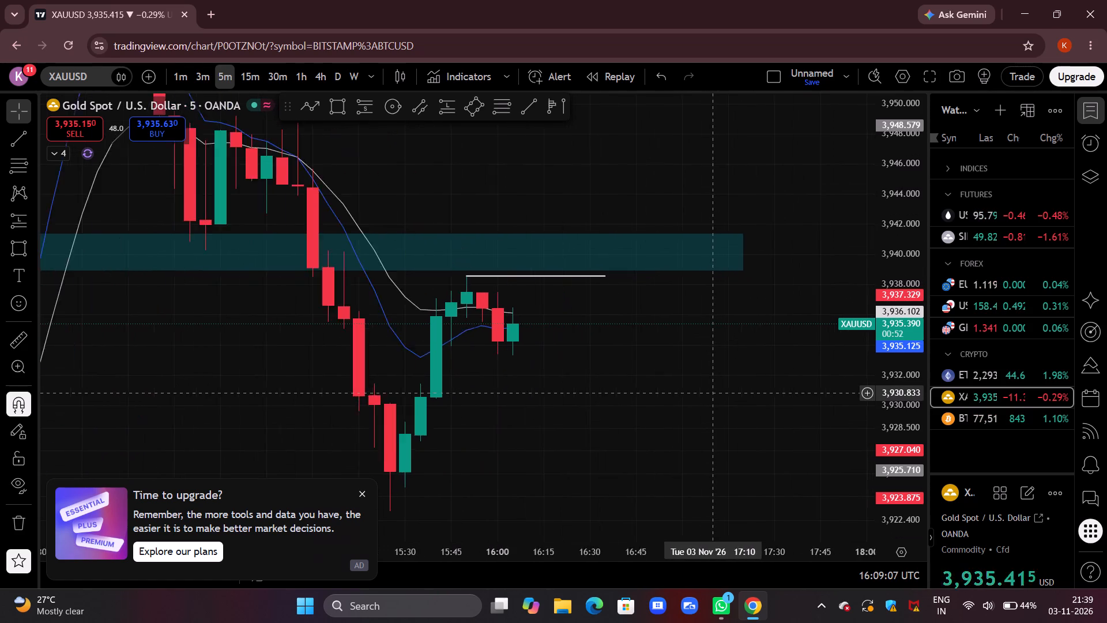
drag(633, 392, 796, 373)
drag(916, 428, 913, 304)
drag(786, 362, 791, 333)
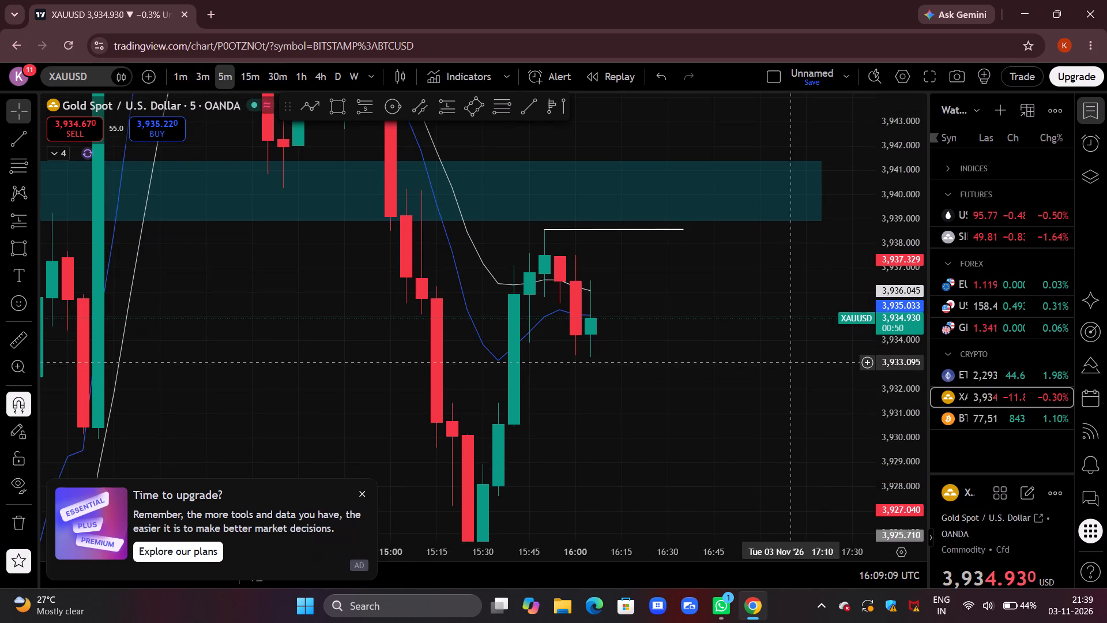
drag(791, 333, 822, 284)
scroll(704, 344, up, 3)
drag(676, 344, 741, 337)
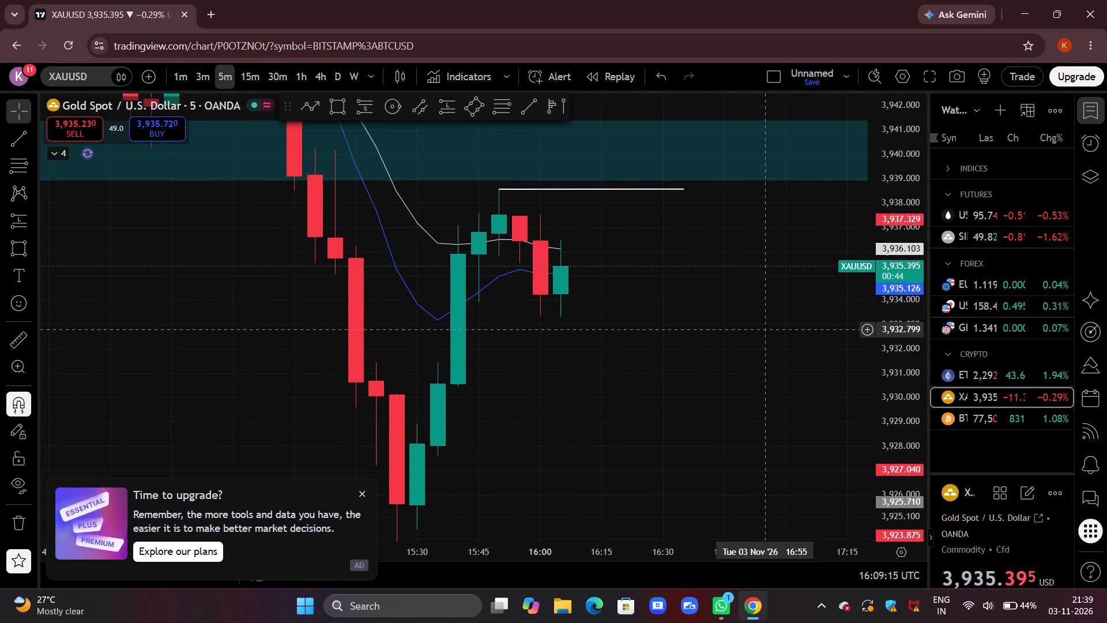
Switch to BTCUSD and examine its latest 5m candles against the white trend line and the blue 77,948 level.
click(996, 418)
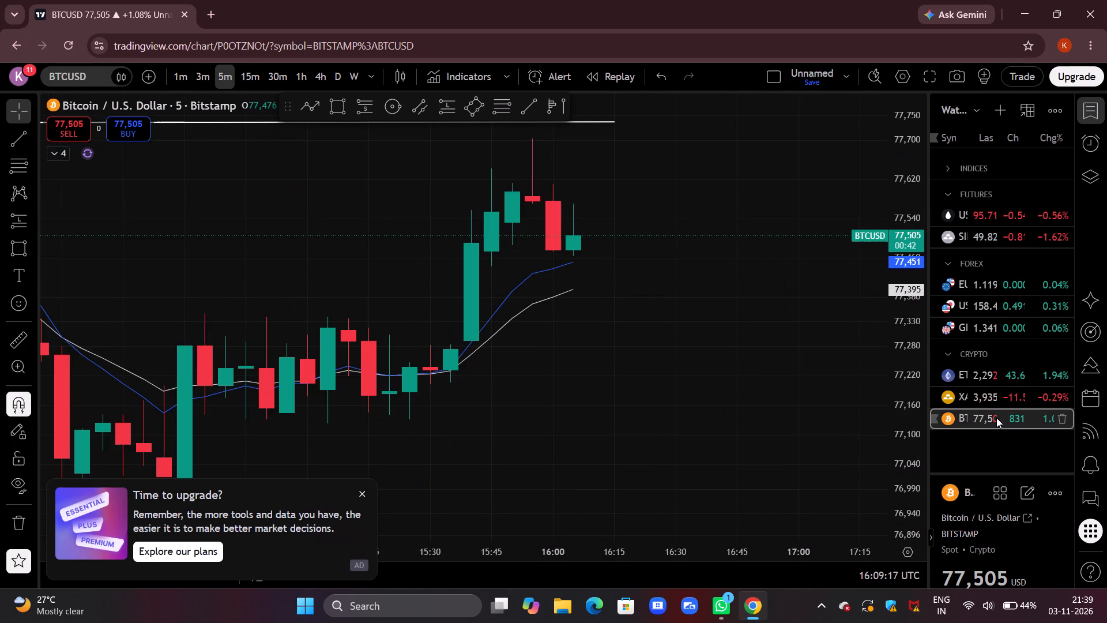
drag(755, 425, 821, 402)
scroll(817, 413, down, 6)
drag(828, 316, 769, 452)
drag(720, 438, 843, 433)
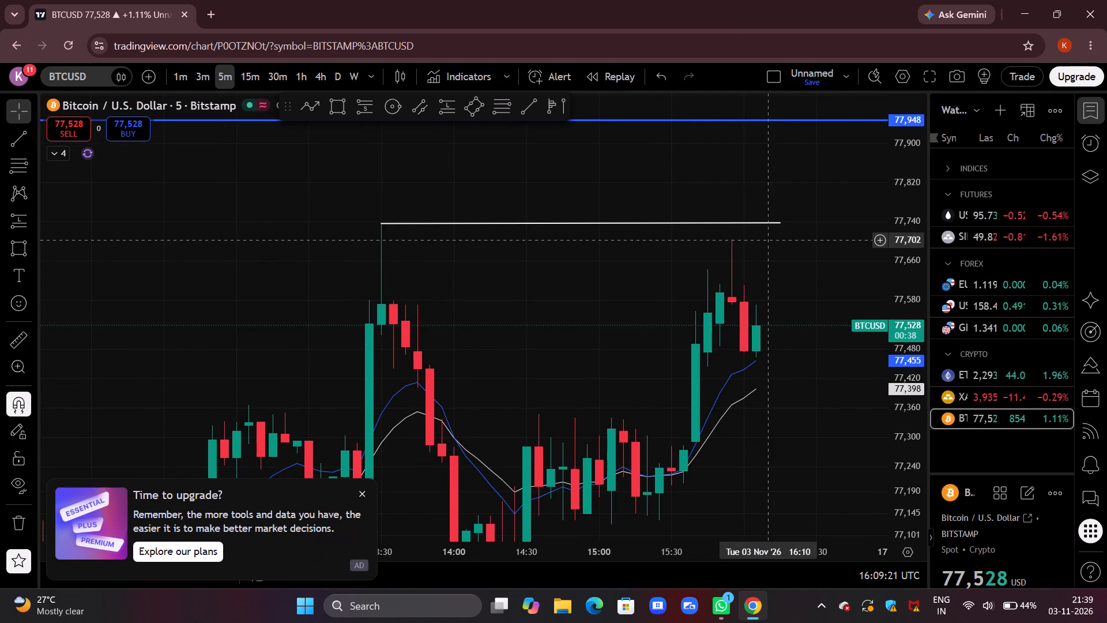
drag(807, 249, 607, 251)
drag(676, 260, 667, 344)
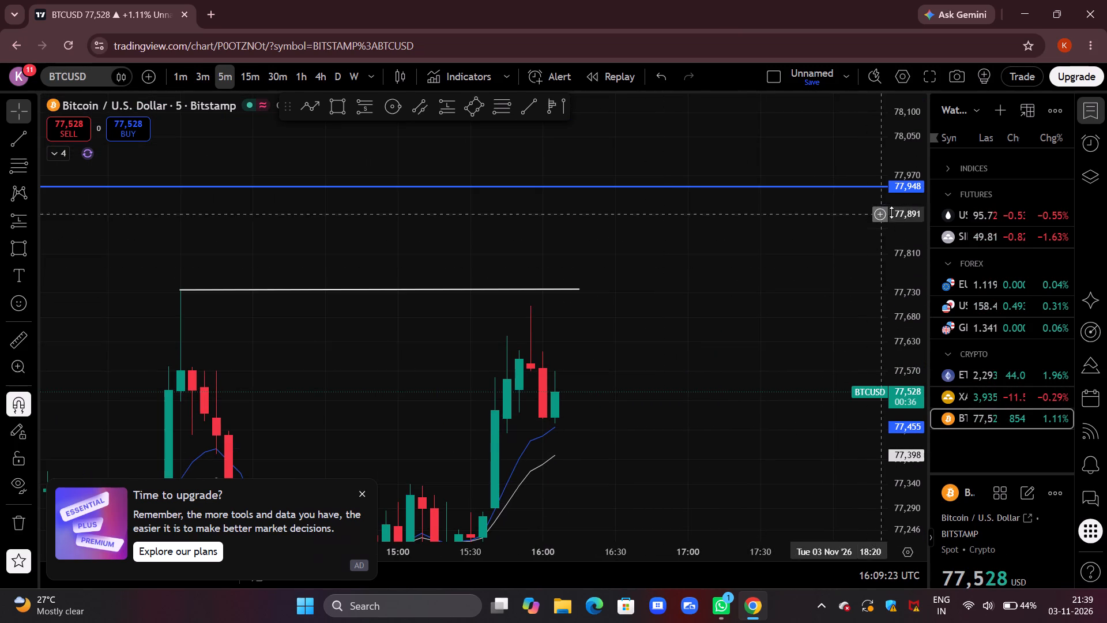
drag(892, 215, 882, 307)
click(983, 405)
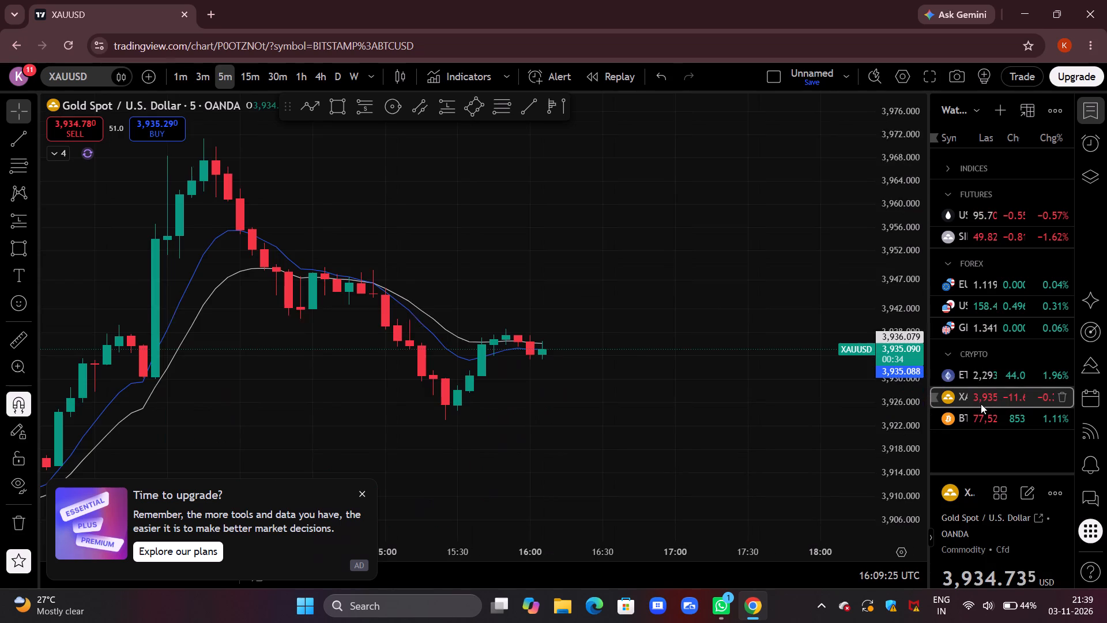
Switch to ETHUSD and extend the teal rectangle zone's later edge past the latest 5m candles, to about 17:15 on 3 Nov.
click(976, 373)
scroll(747, 342, down, 2)
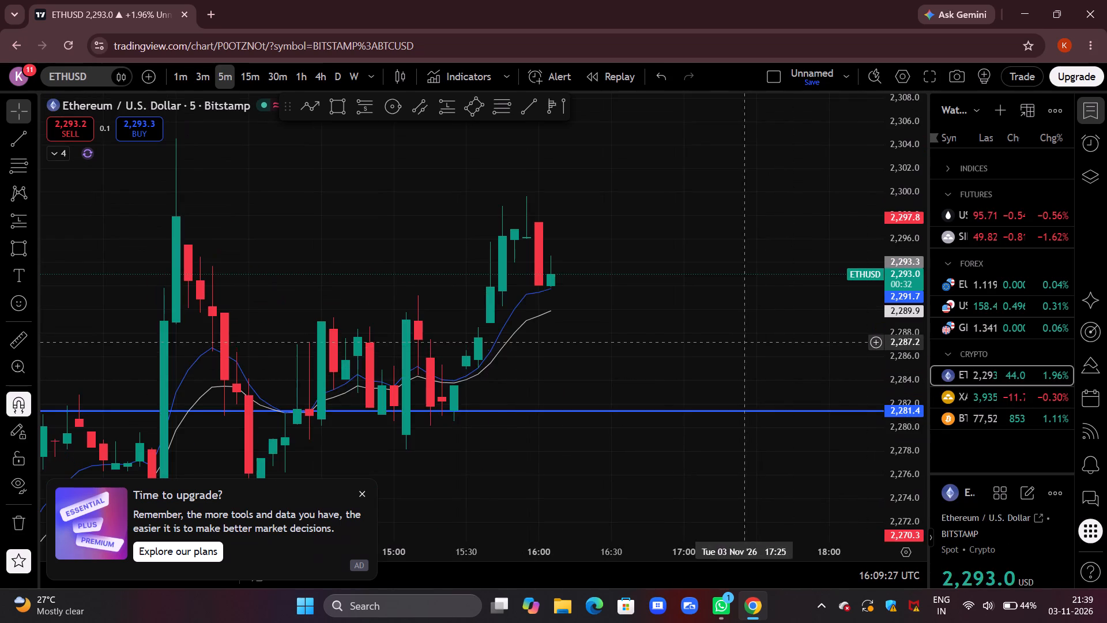
drag(776, 328, 727, 354)
drag(899, 192, 820, 433)
scroll(518, 370, down, 7)
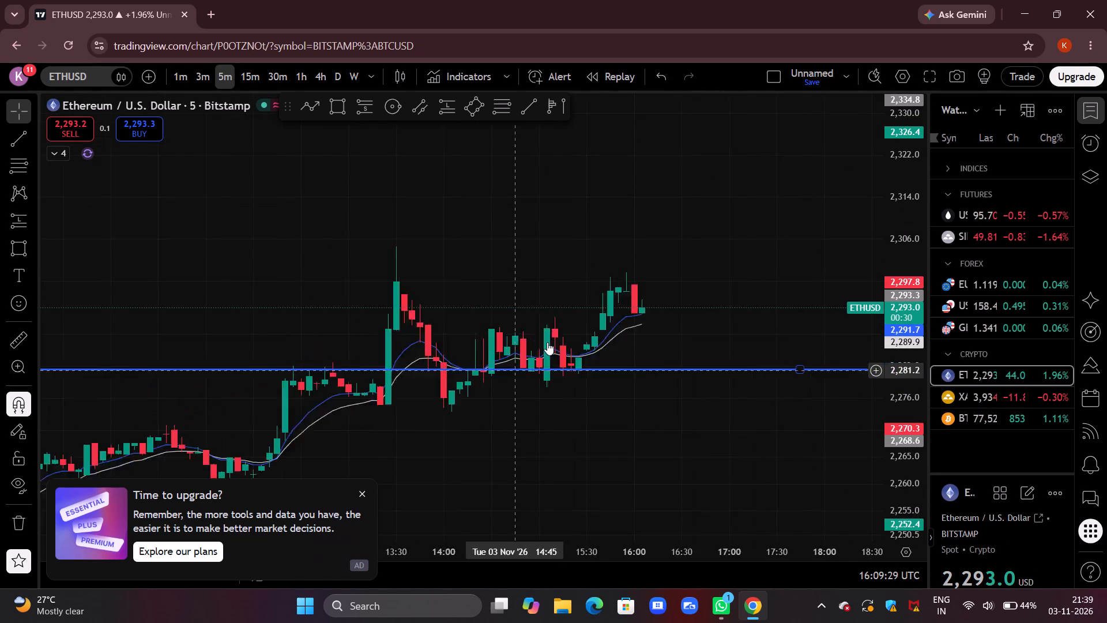
scroll(555, 323, down, 15)
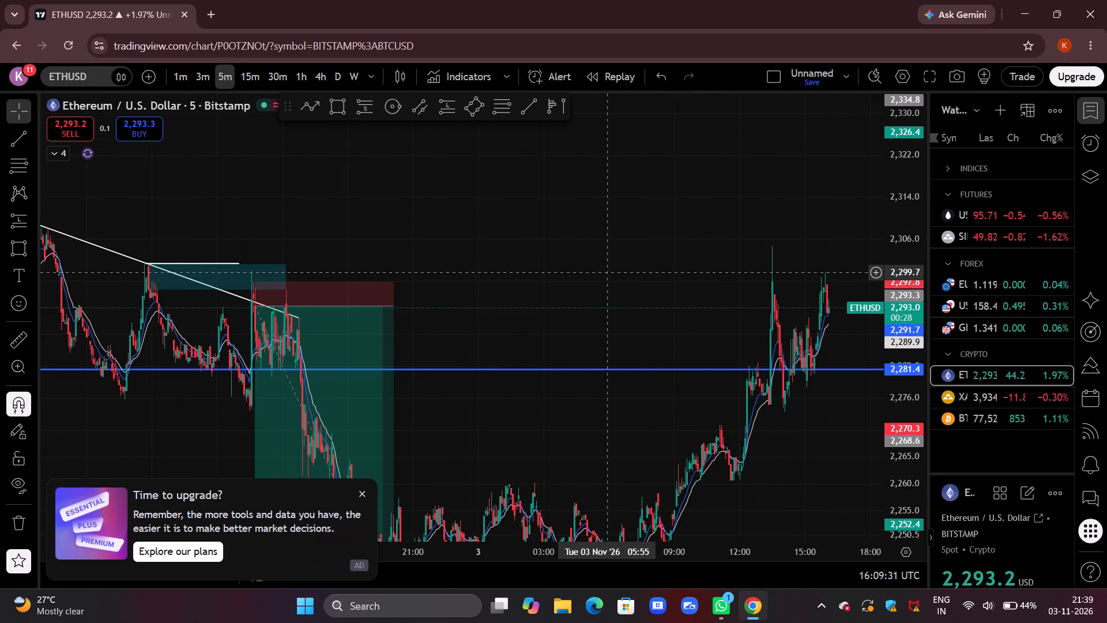
click(636, 267)
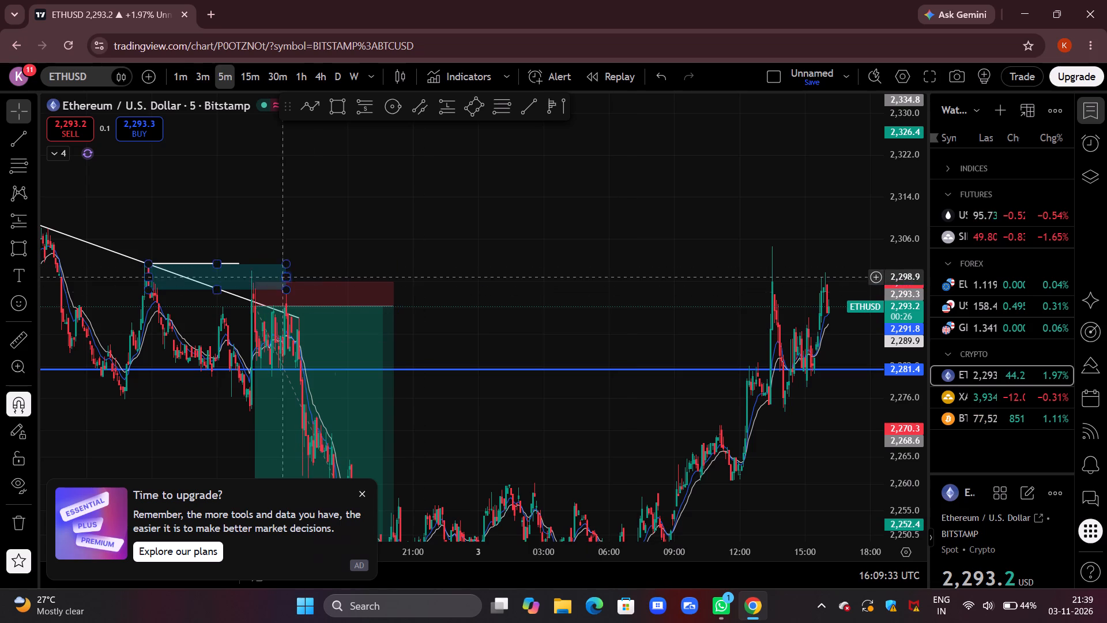
drag(284, 276, 854, 251)
click(833, 237)
drag(833, 237, 752, 185)
drag(507, 185, 745, 177)
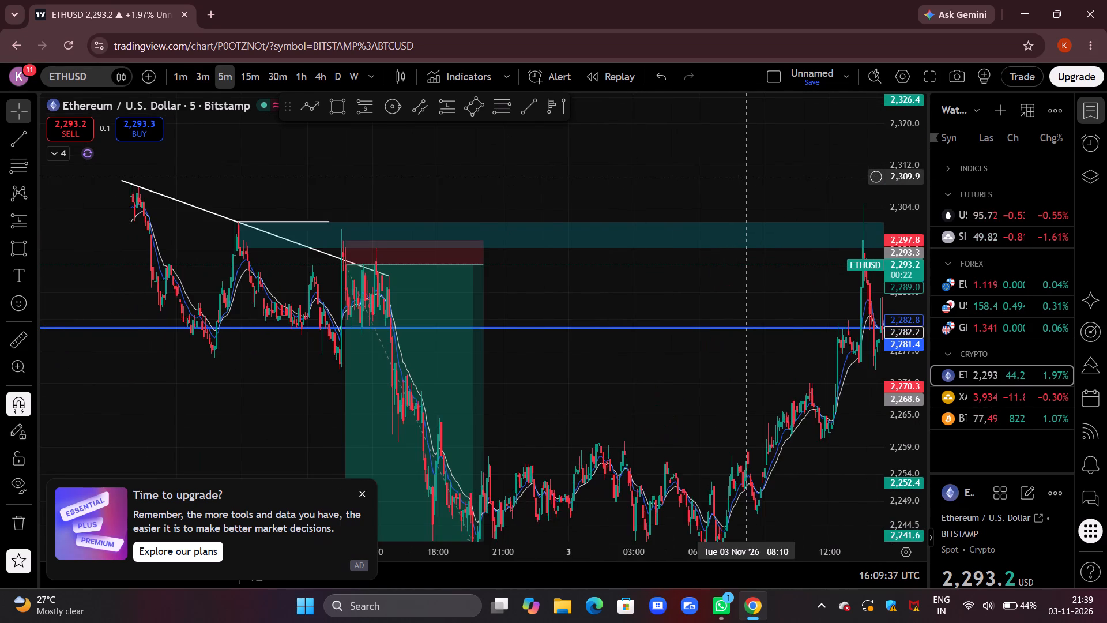
drag(745, 177, 426, 177)
scroll(621, 224, up, 4)
drag(612, 242, 741, 232)
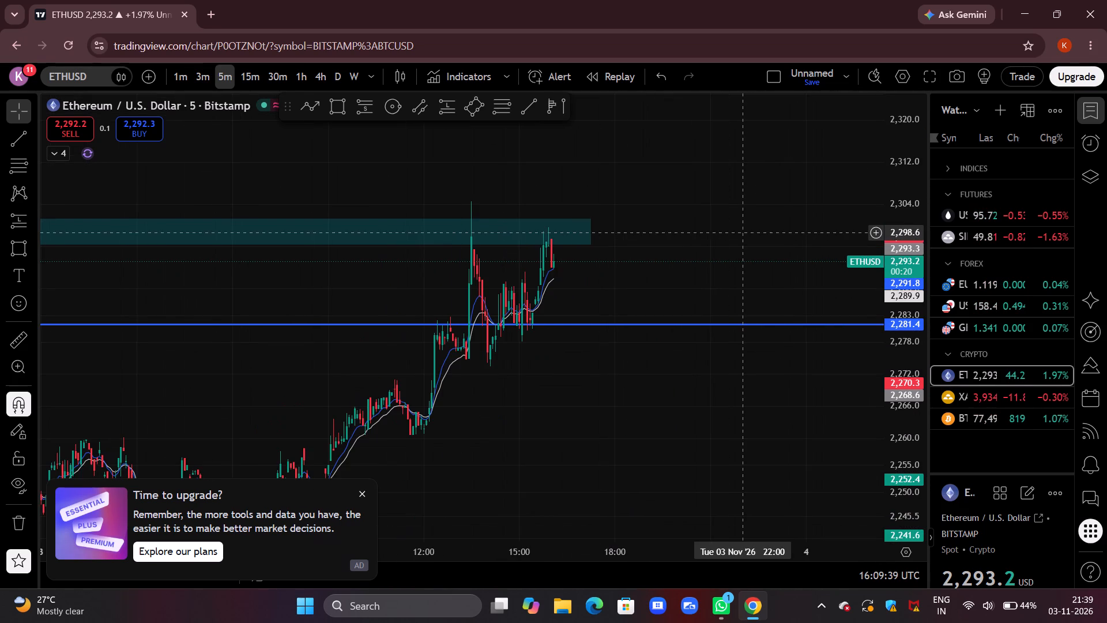
Place a short position on the ETHUSD 5m chart with entry at about 2,294.5 at 16:05 and stop at about 2,299.6.
scroll(706, 271, up, 3)
drag(524, 276, 722, 267)
scroll(694, 272, up, 3)
drag(611, 276, 786, 276)
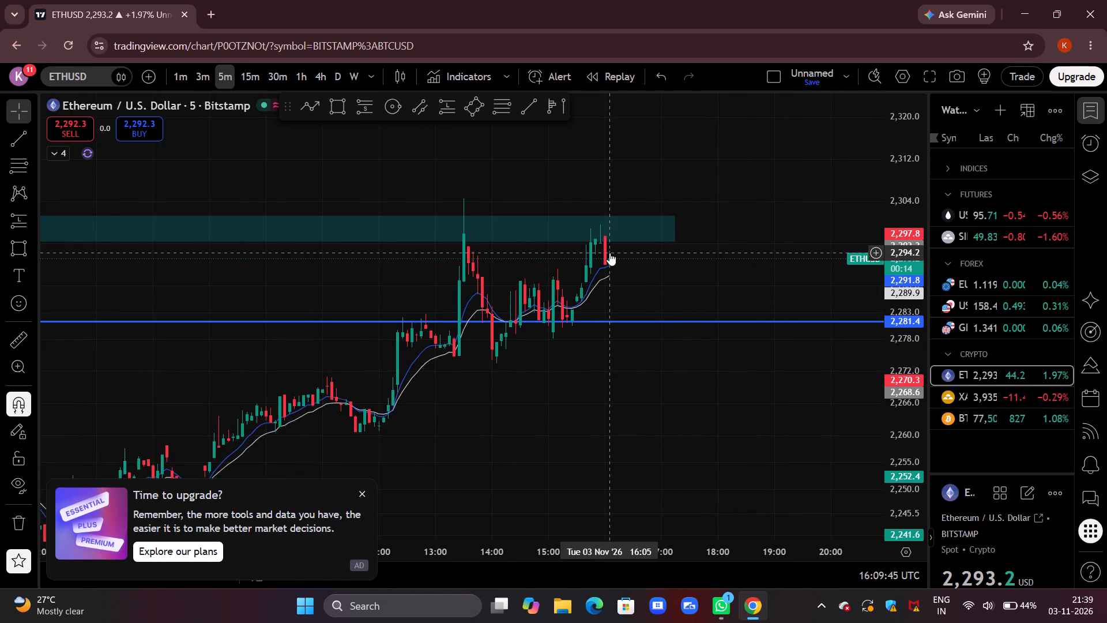
drag(447, 174, 589, 152)
scroll(589, 152, up, 4)
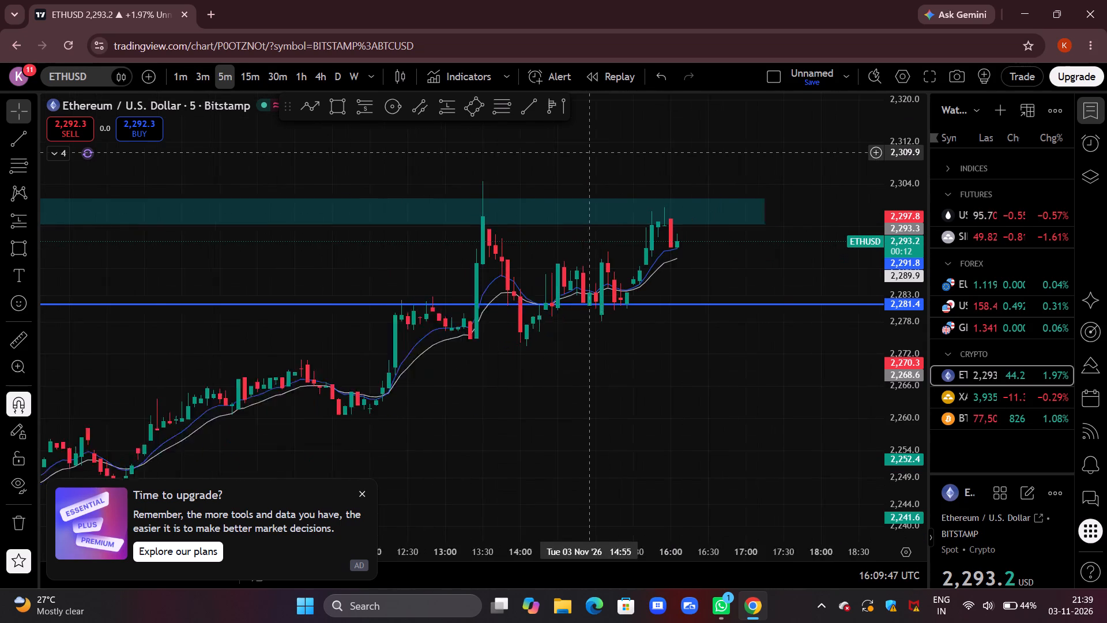
scroll(593, 152, up, 3)
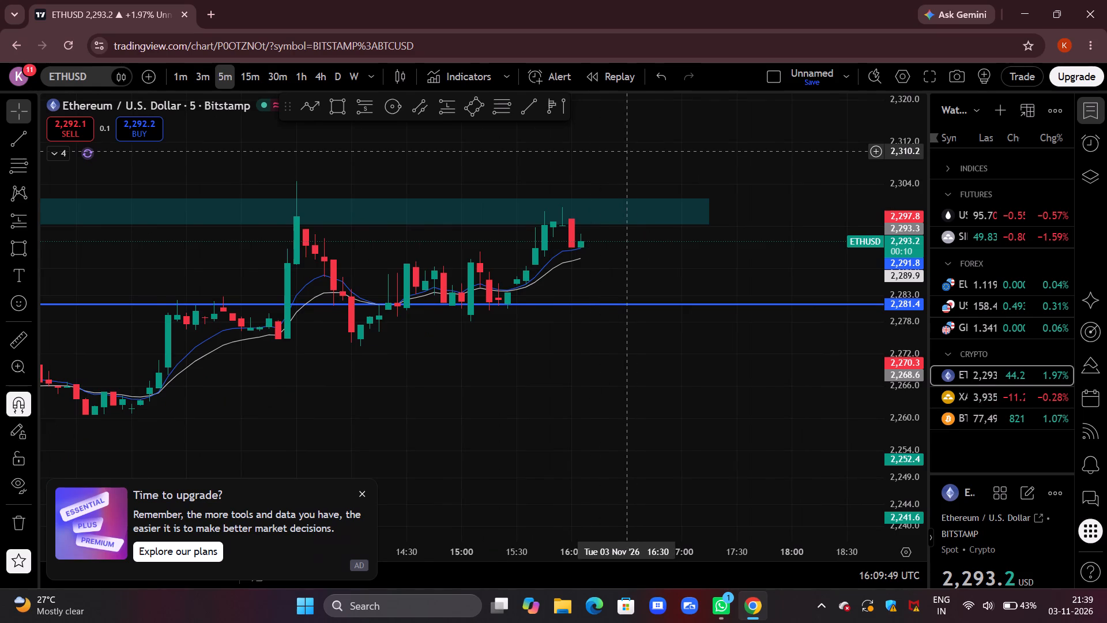
drag(651, 151, 587, 158)
drag(892, 391, 893, 244)
drag(736, 246, 730, 350)
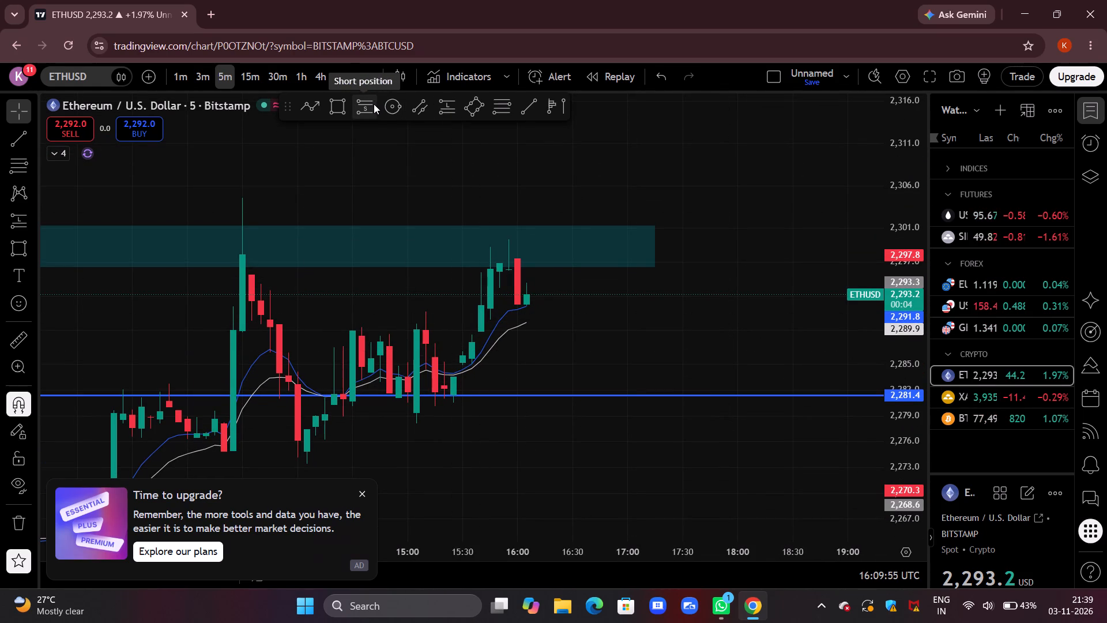
click(374, 107)
click(526, 284)
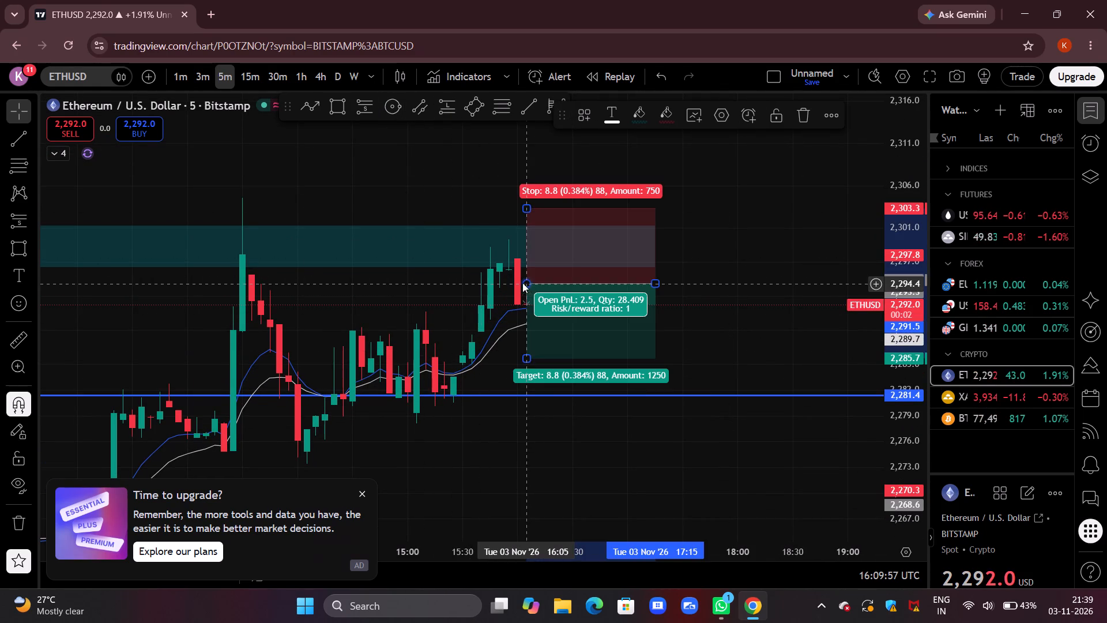
drag(529, 206, 509, 233)
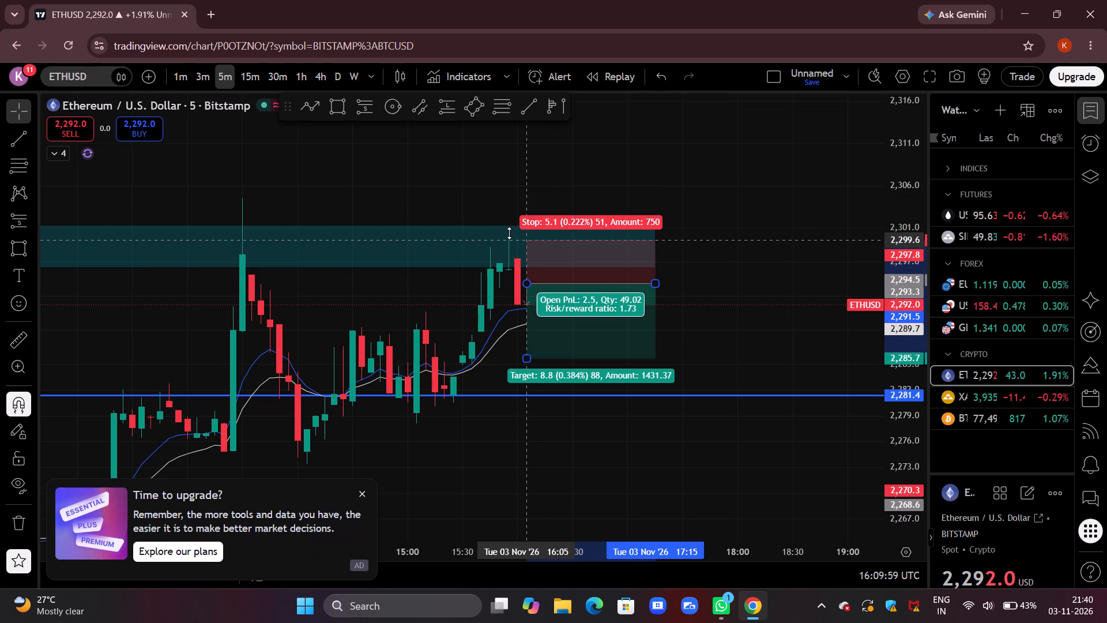
drag(509, 233, 506, 239)
click(756, 302)
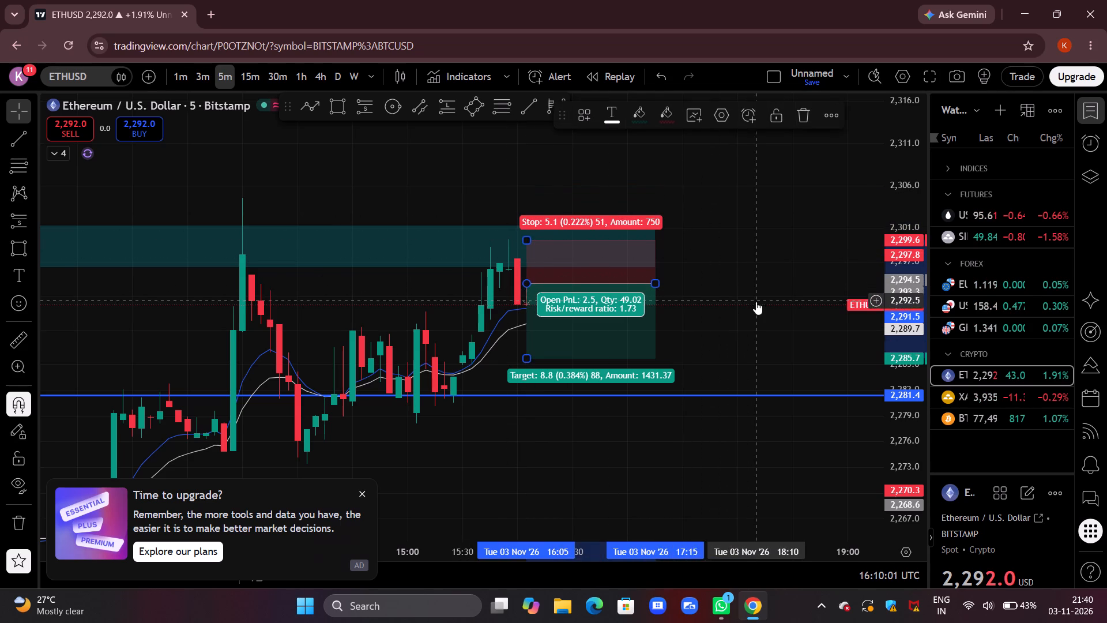
Lower the ETHUSD short position's target to about 2,280.5, just below the blue 2,281.4 line.
drag(747, 309, 763, 137)
drag(543, 210, 477, 238)
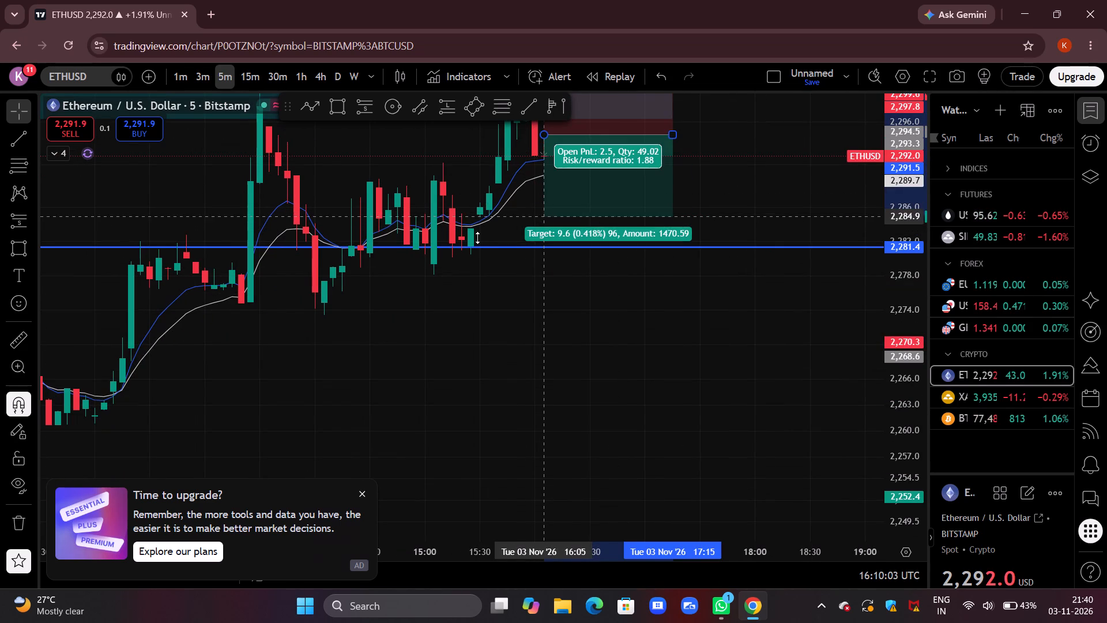
drag(477, 238, 471, 255)
click(718, 170)
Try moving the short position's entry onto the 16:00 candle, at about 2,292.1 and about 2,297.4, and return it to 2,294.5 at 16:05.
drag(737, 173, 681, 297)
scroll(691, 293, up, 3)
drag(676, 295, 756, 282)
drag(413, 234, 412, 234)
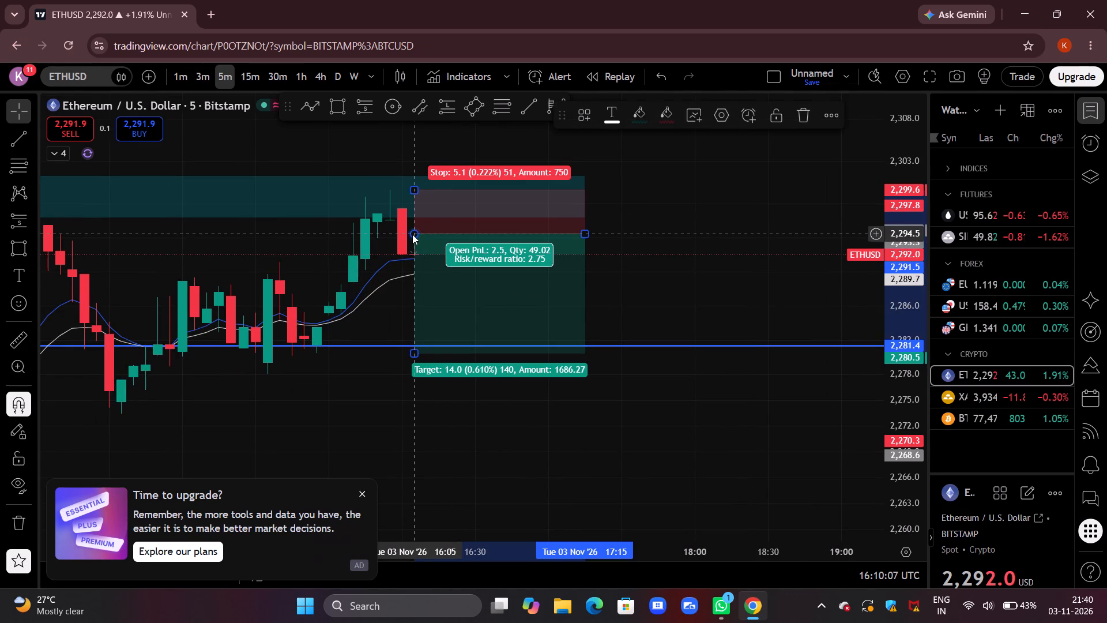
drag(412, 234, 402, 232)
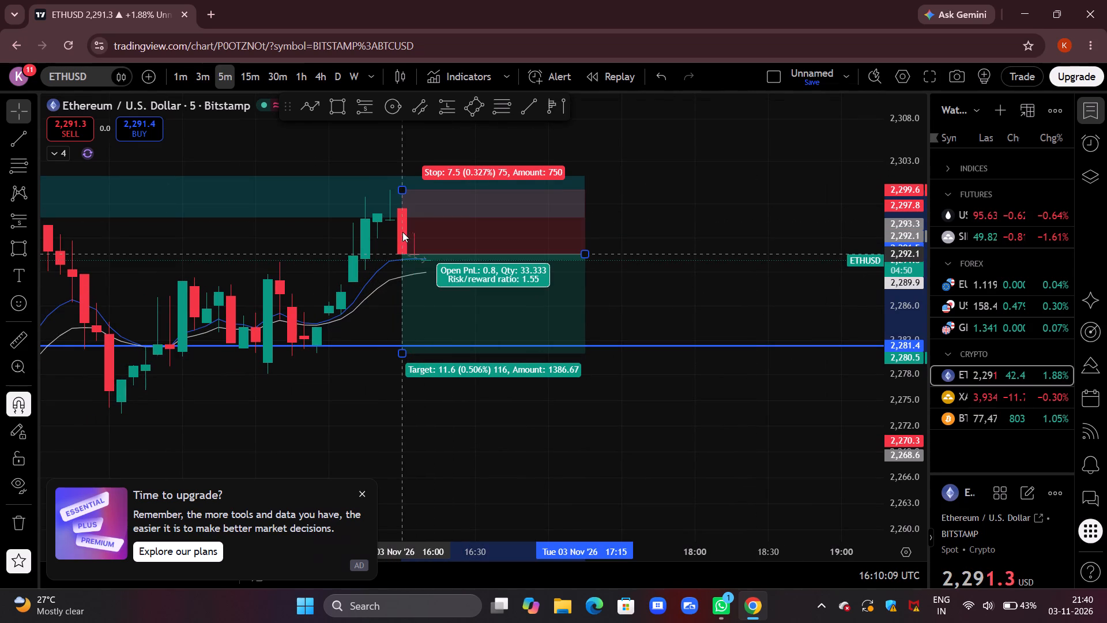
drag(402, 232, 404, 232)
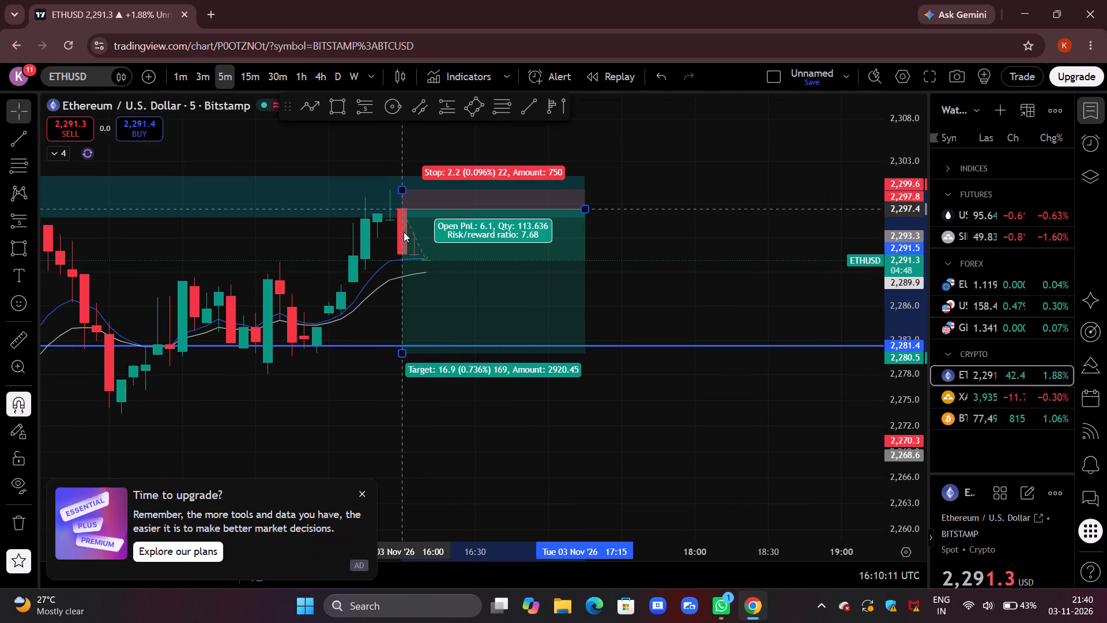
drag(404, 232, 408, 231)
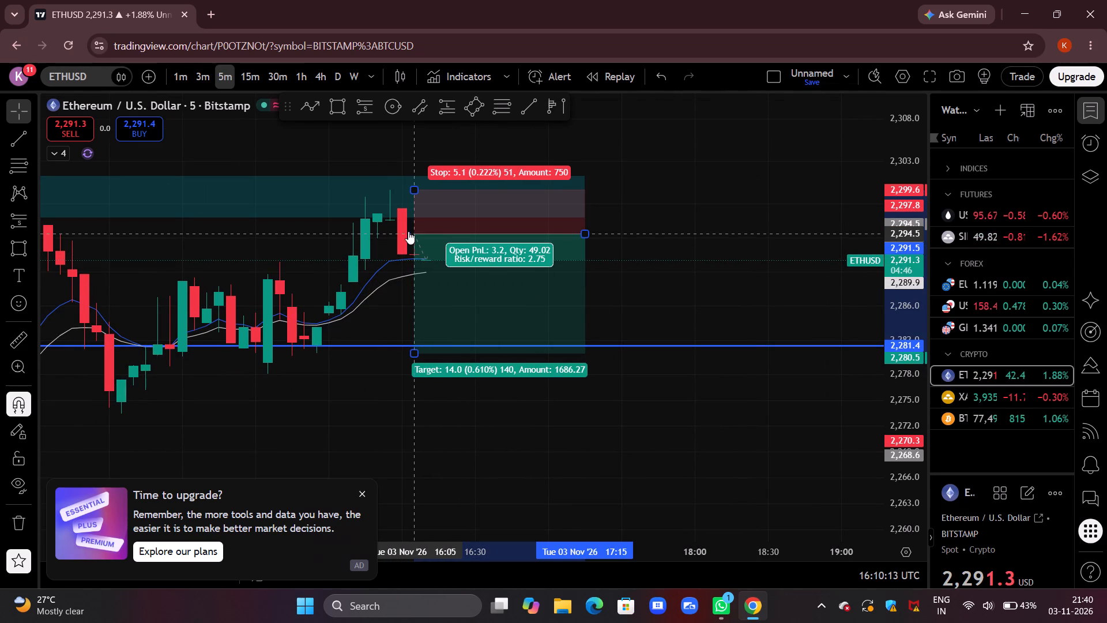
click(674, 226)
Tighten the ETHUSD short position's stop to about 2,298.8.
drag(731, 226, 660, 226)
scroll(659, 226, up, 3)
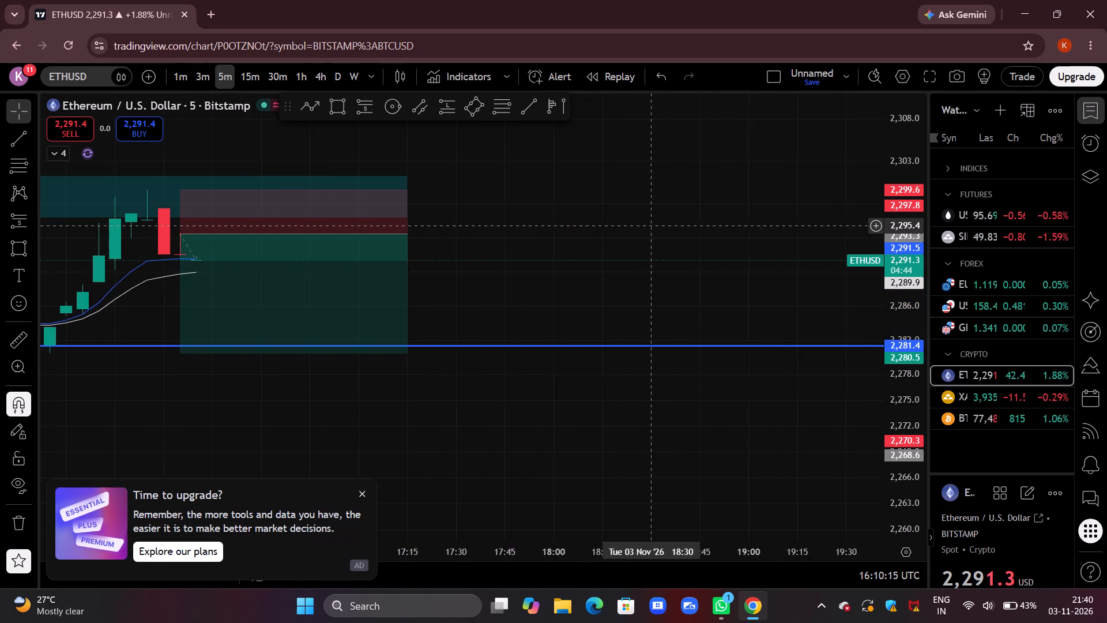
drag(569, 253, 760, 229)
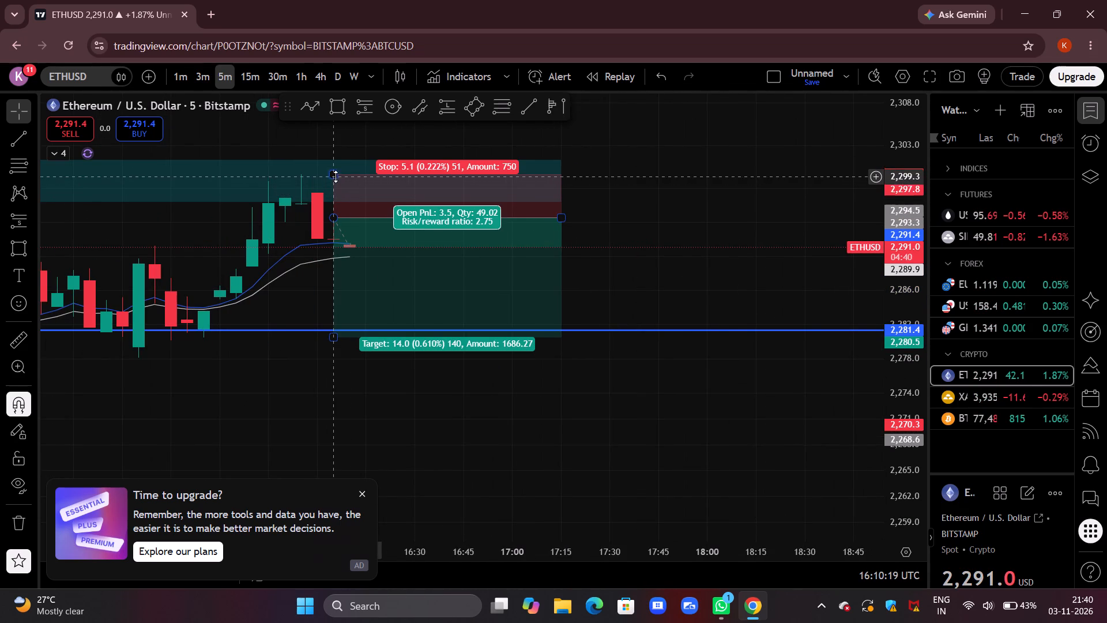
drag(336, 177, 269, 180)
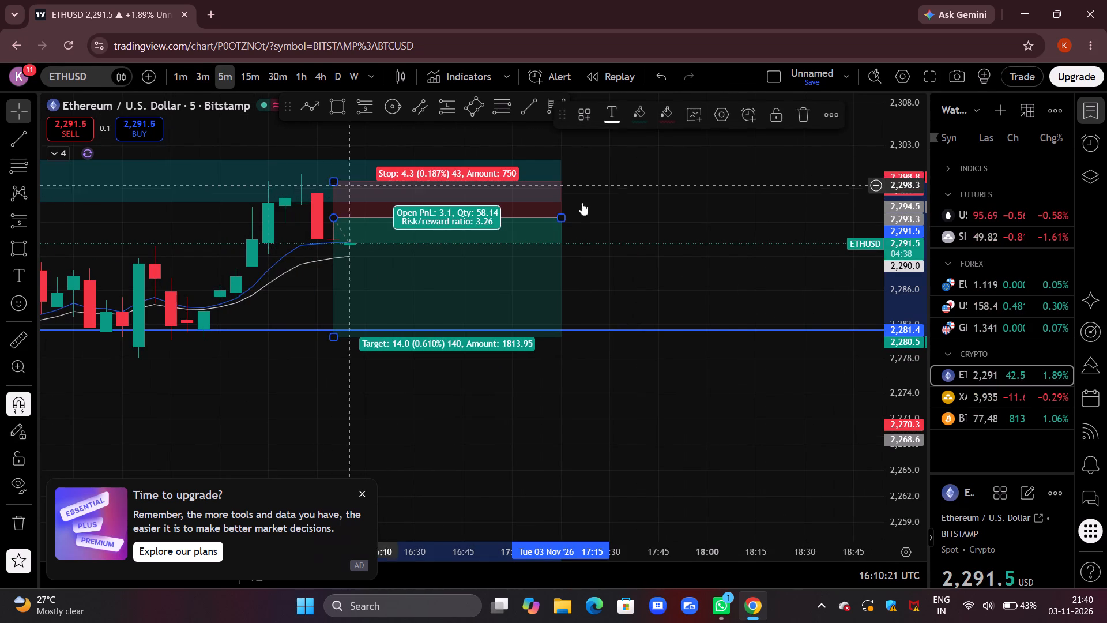
Shorten the ETHUSD short position by moving its later edge to about 16:55.
click(657, 216)
drag(694, 222, 529, 204)
drag(417, 206, 360, 204)
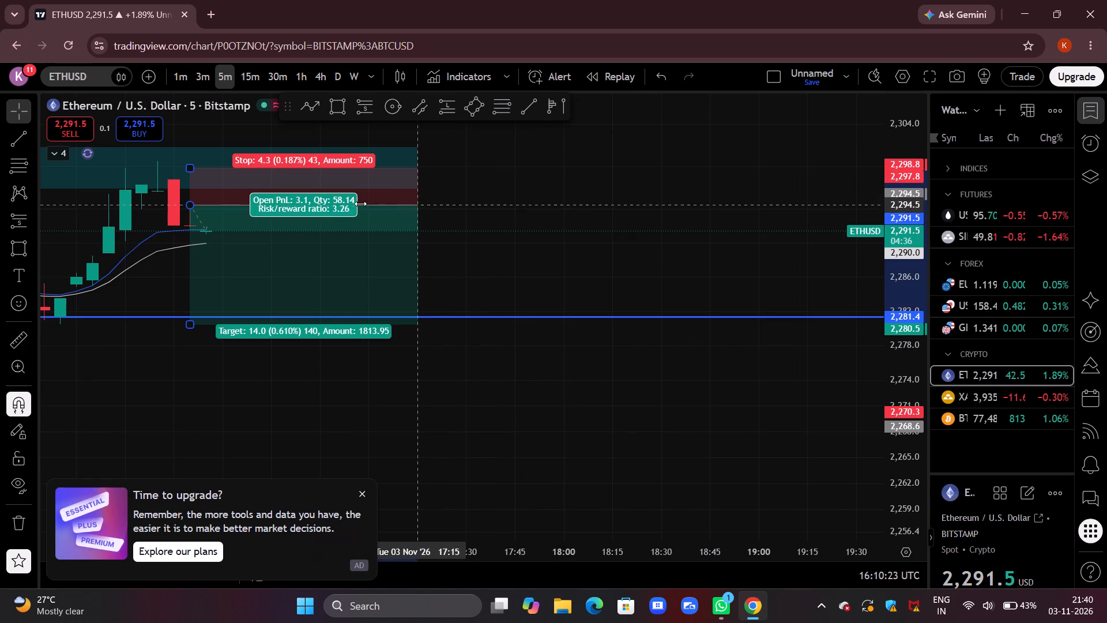
drag(360, 204, 348, 204)
click(453, 227)
drag(451, 238, 707, 244)
scroll(707, 247, down, 5)
drag(799, 273, 792, 275)
Switch to XAUUSD and examine its latest 5m candles against the teal zone, the white line and the moving averages.
click(1003, 396)
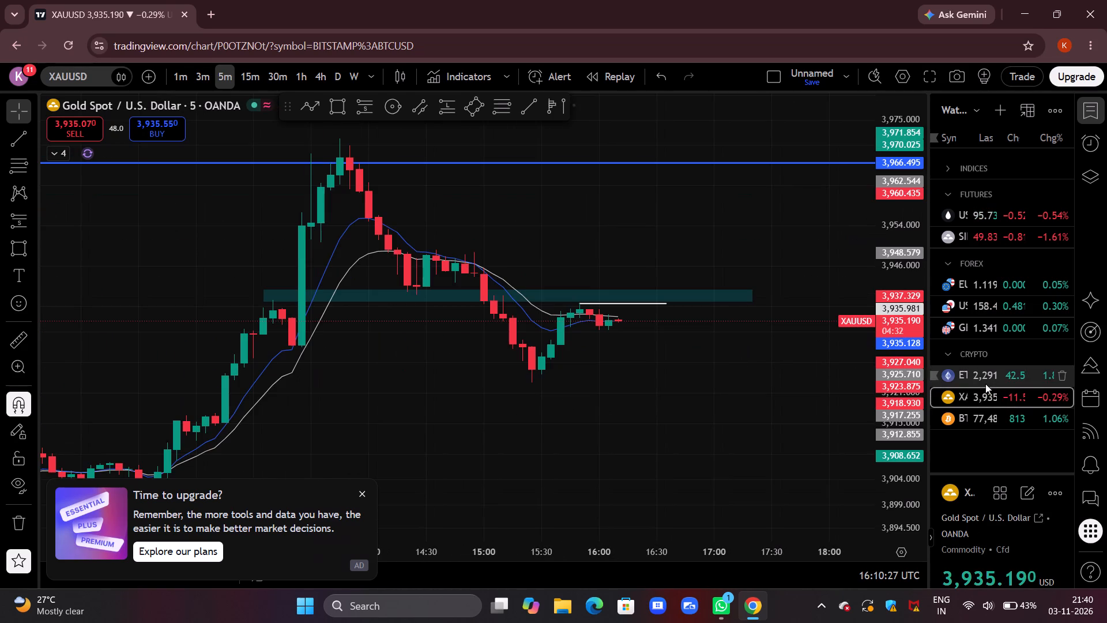
scroll(647, 370, down, 7)
drag(784, 391, 675, 395)
drag(905, 503, 916, 174)
scroll(719, 382, up, 6)
drag(558, 420, 848, 358)
scroll(770, 361, up, 5)
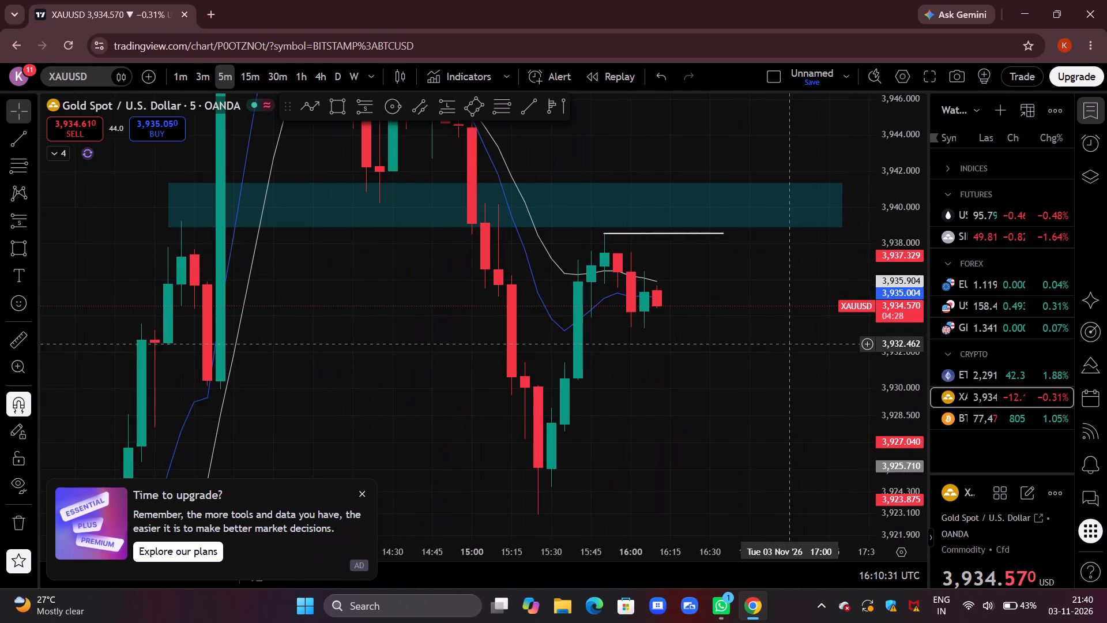
drag(915, 167, 852, 344)
drag(701, 368, 799, 313)
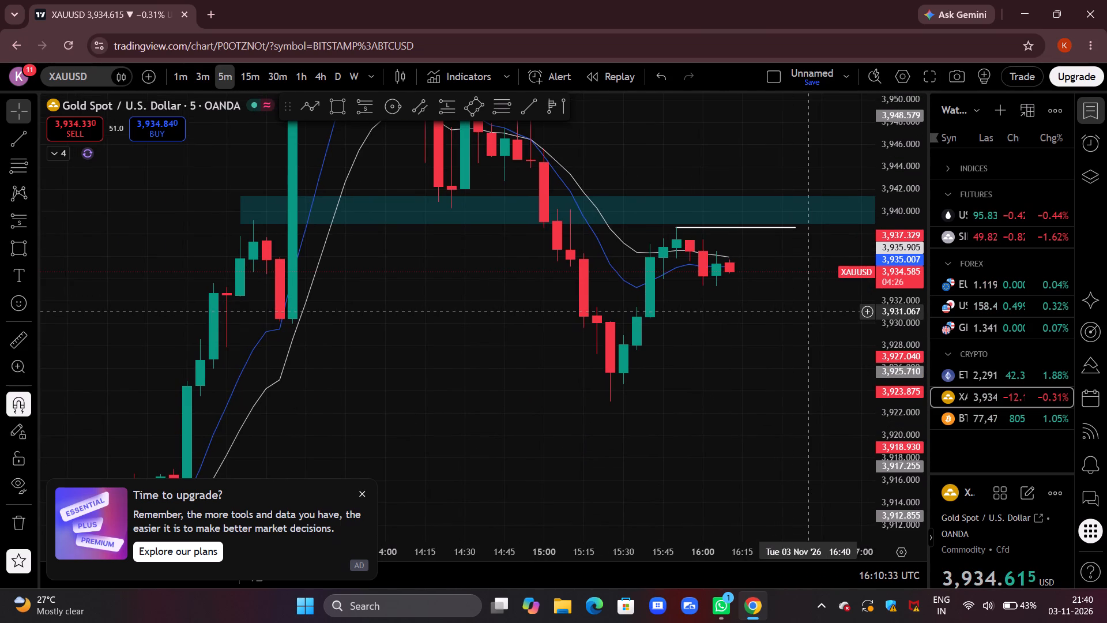
drag(691, 346, 846, 295)
Examine the earlier XAUUSD 5m price action and marked trades of 3 Nov against the recent move under the teal zone.
scroll(601, 269, down, 6)
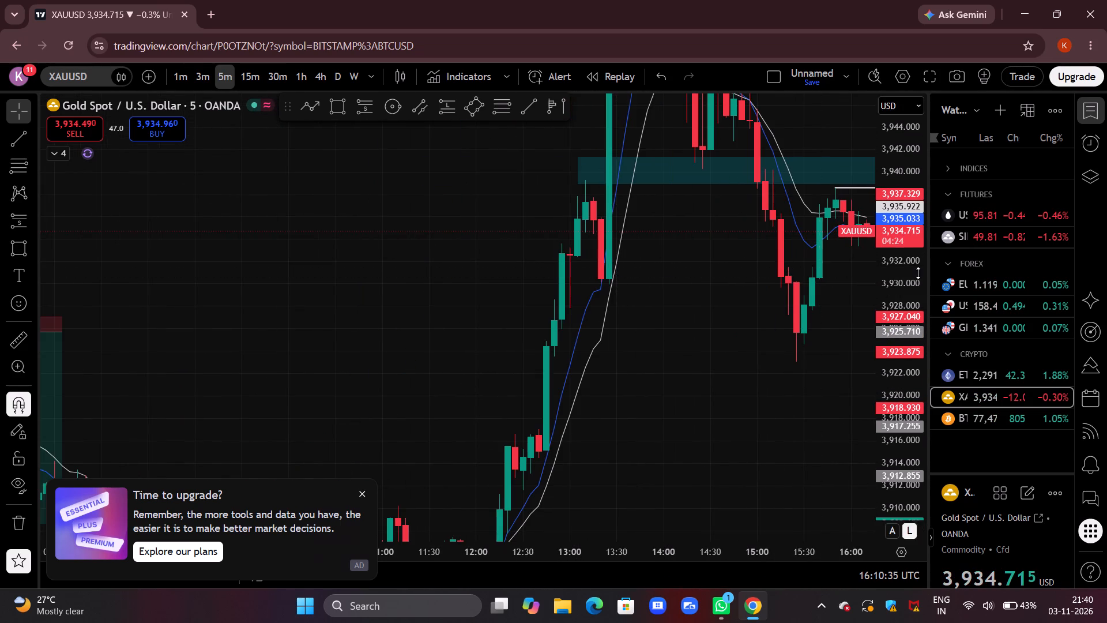
drag(918, 273, 867, 366)
drag(837, 365, 633, 363)
drag(633, 363, 877, 338)
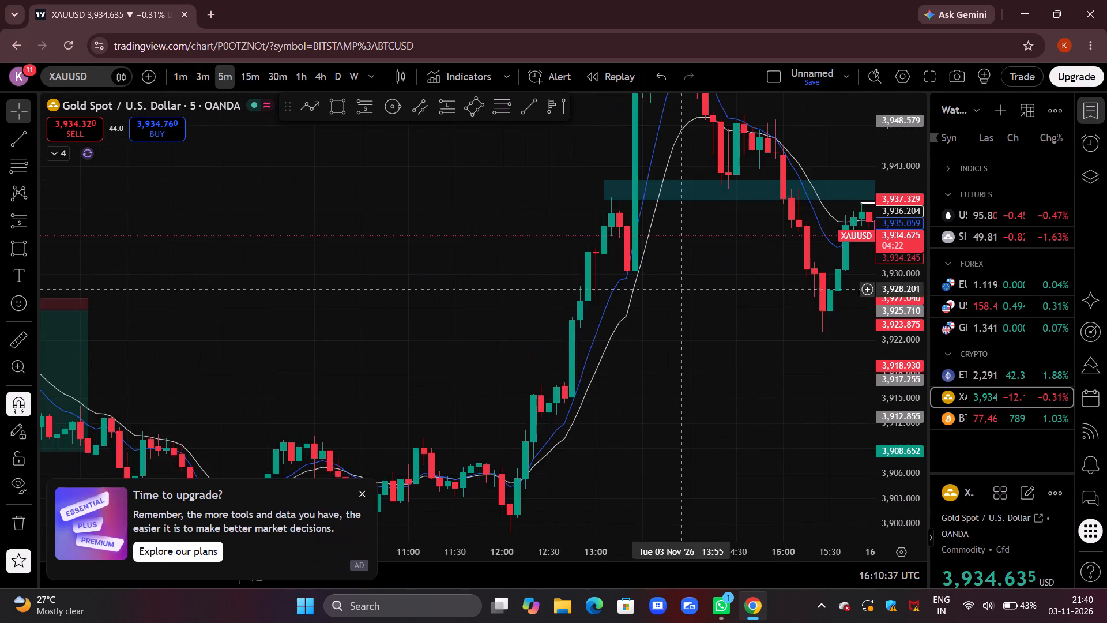
scroll(659, 263, down, 12)
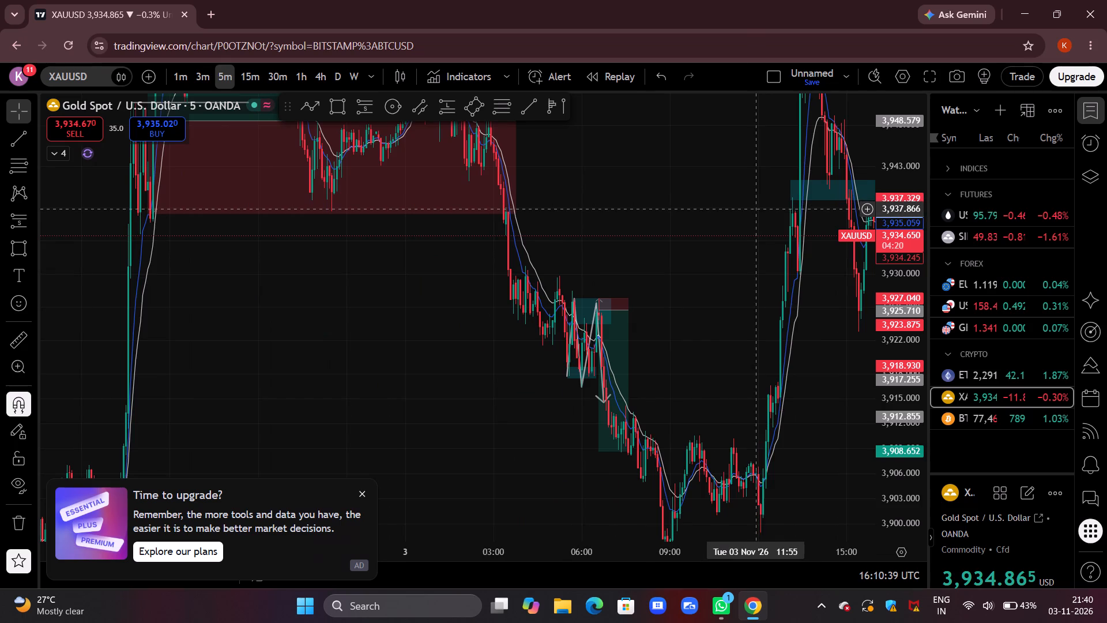
drag(756, 209, 859, 227)
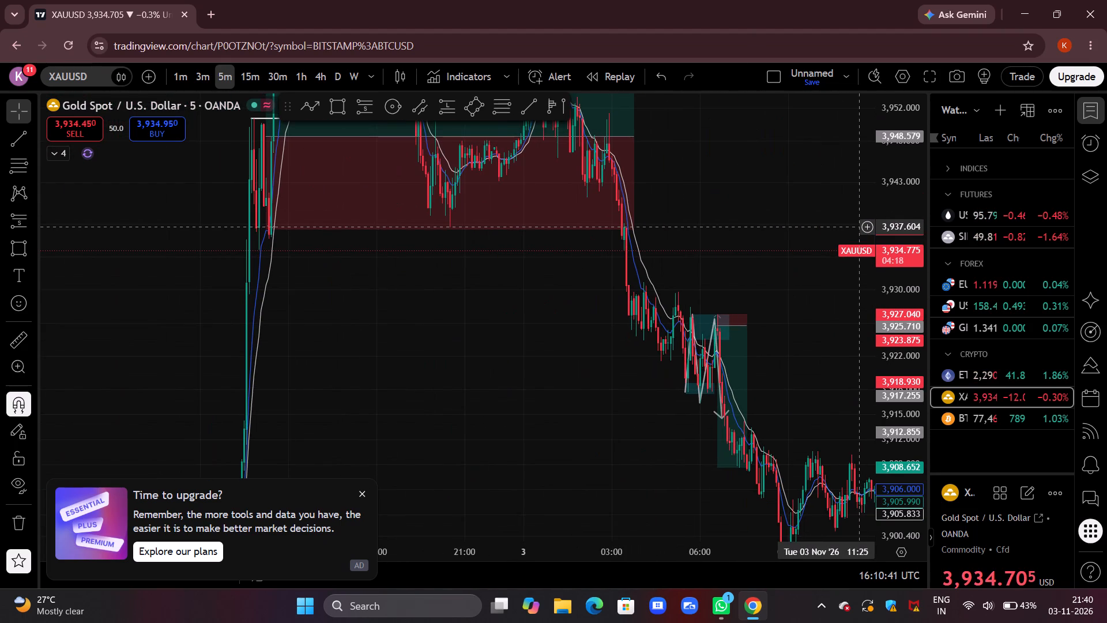
drag(855, 234, 612, 223)
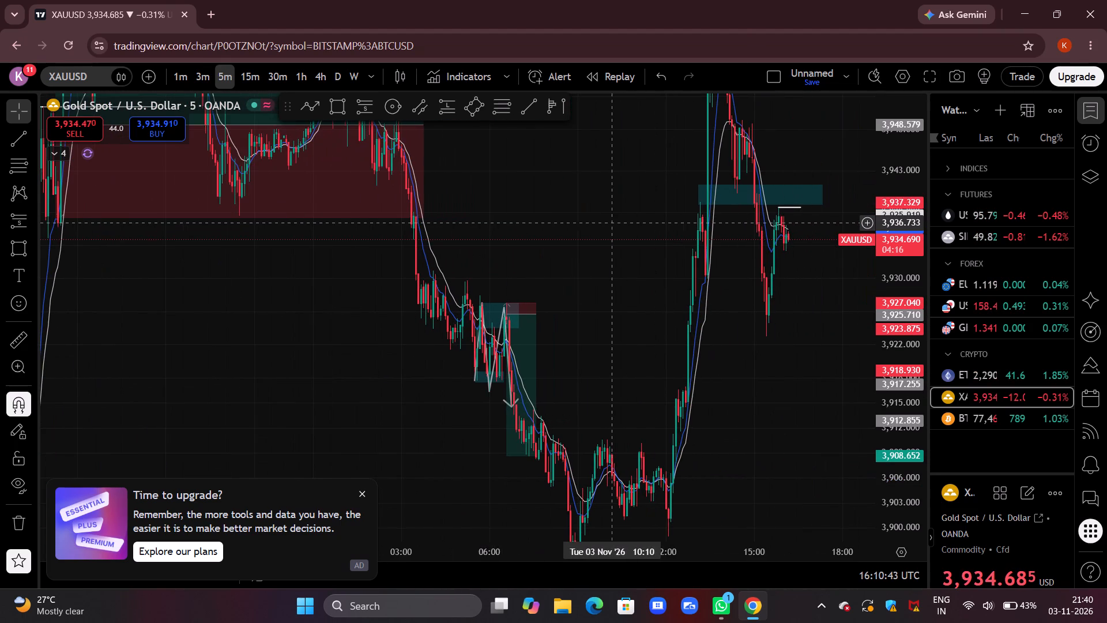
drag(534, 226, 402, 232)
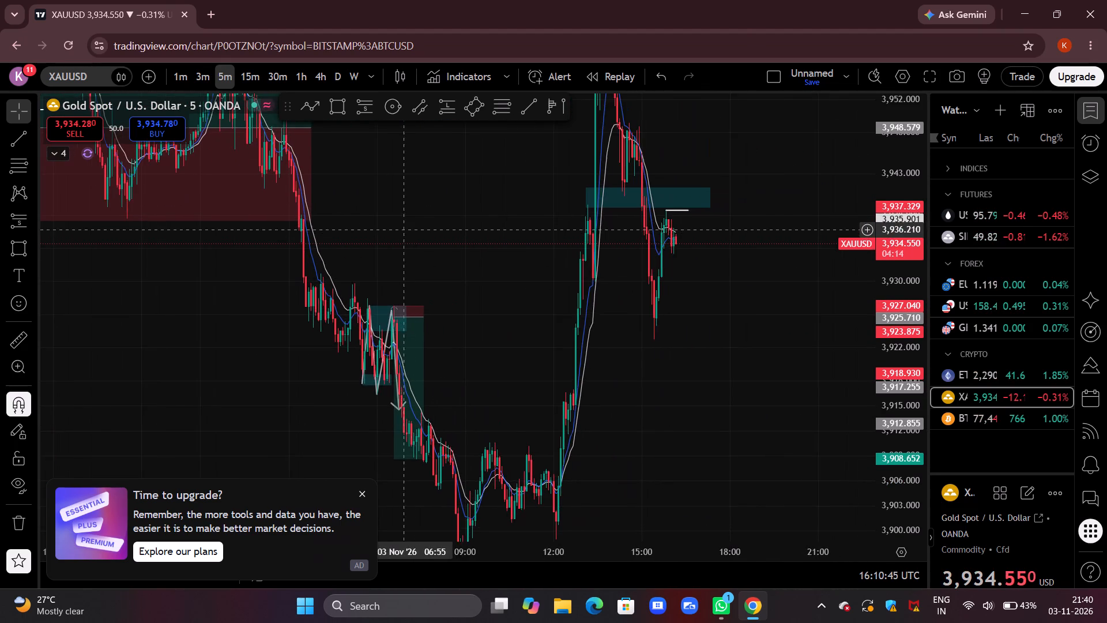
scroll(414, 226, up, 9)
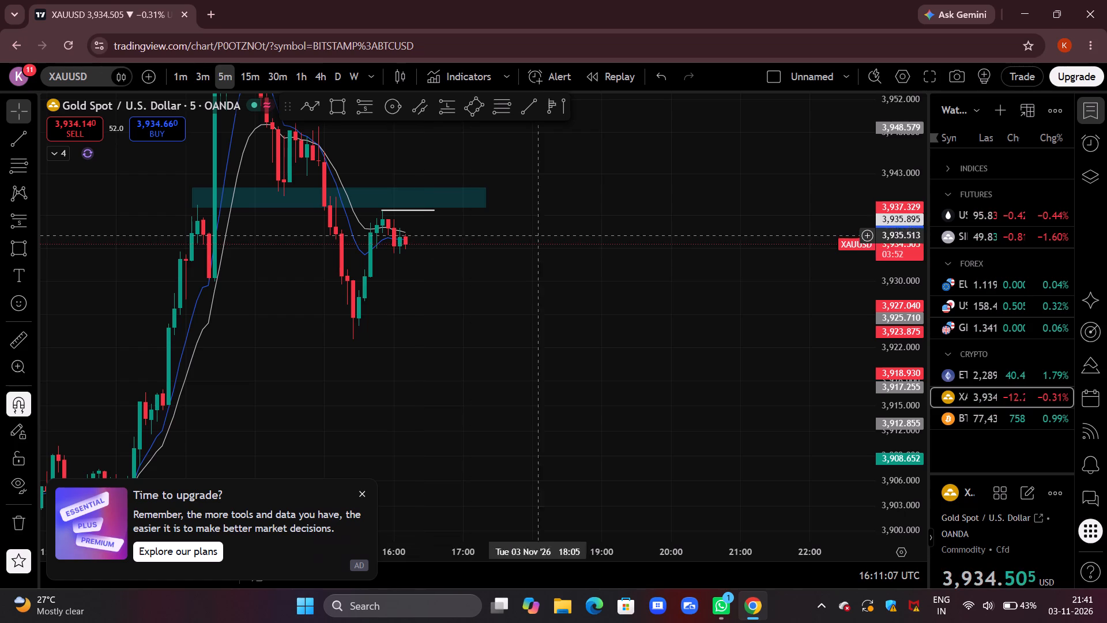
Switch to BTCUSD and examine the 5m price history back to the earlier drop from the blue 77,948 level.
click(986, 423)
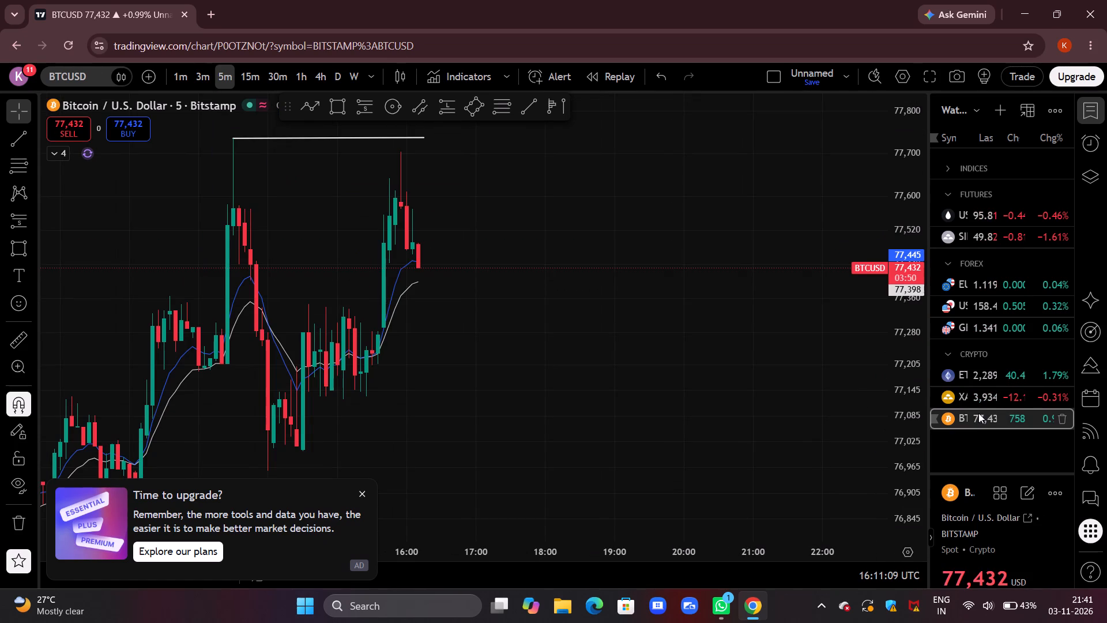
drag(624, 332, 792, 403)
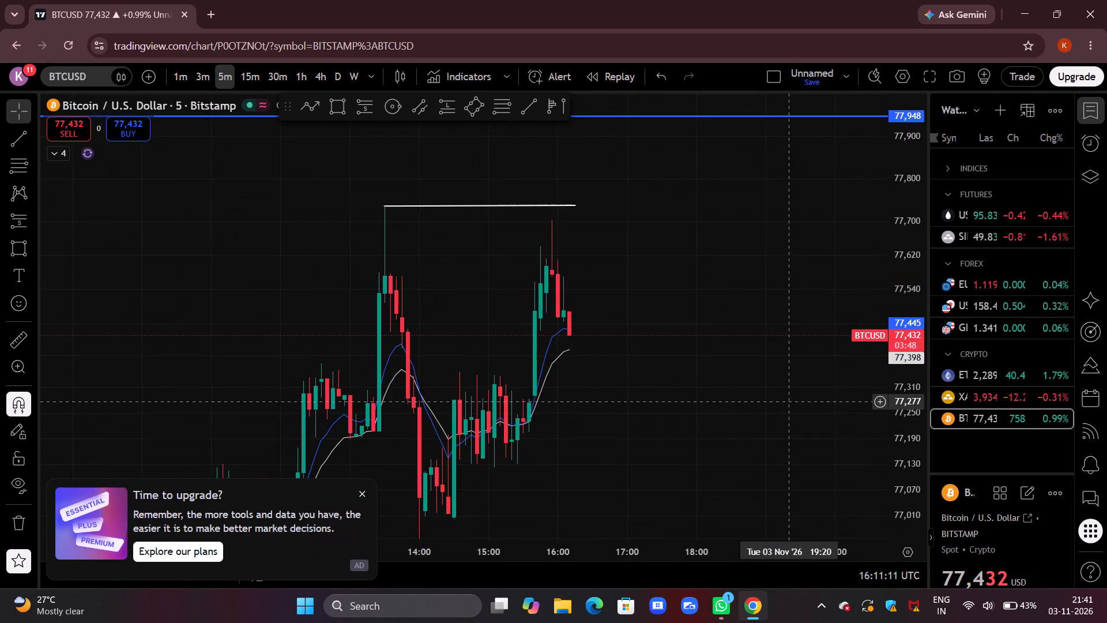
scroll(790, 401, up, 4)
drag(705, 414, 934, 397)
scroll(376, 174, down, 7)
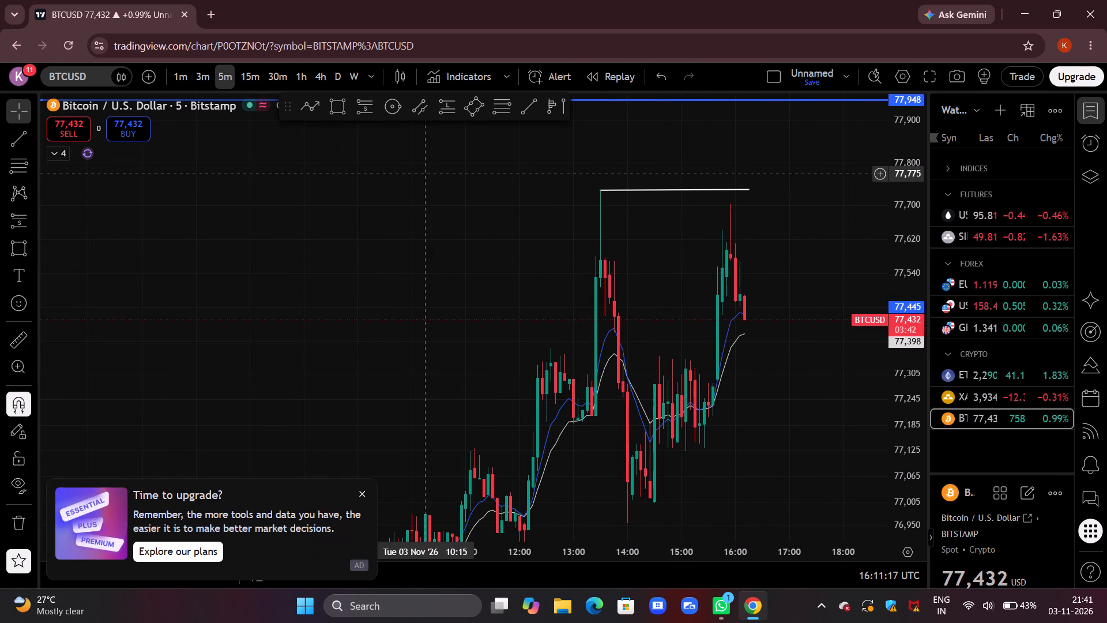
scroll(451, 180, down, 6)
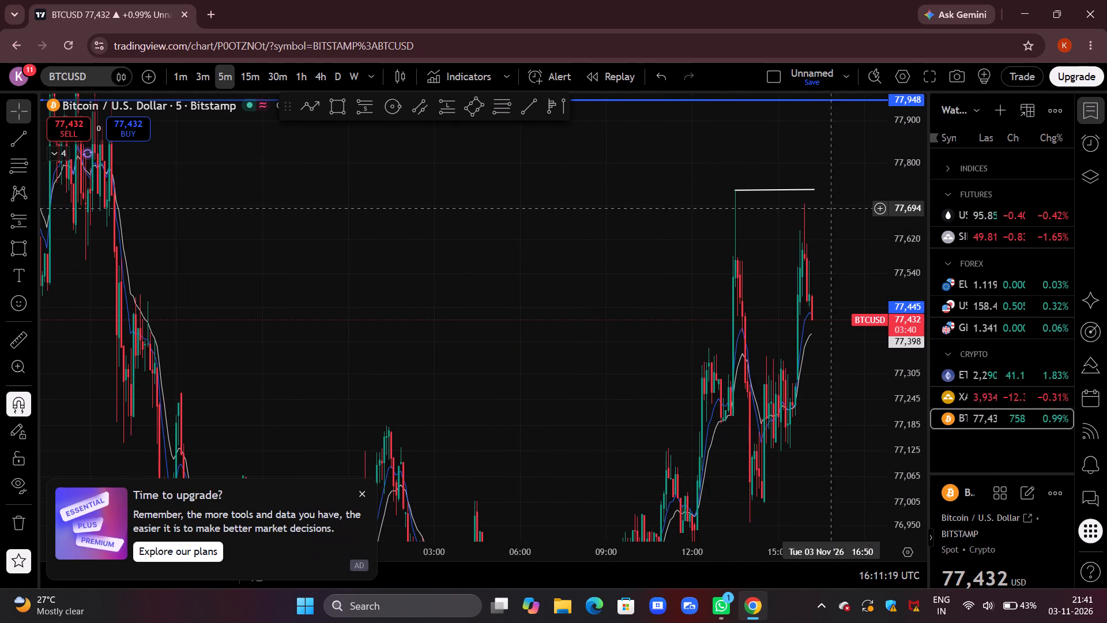
drag(905, 164, 823, 410)
scroll(421, 300, up, 3)
drag(235, 296, 572, 328)
drag(355, 313, 687, 307)
drag(747, 313, 593, 316)
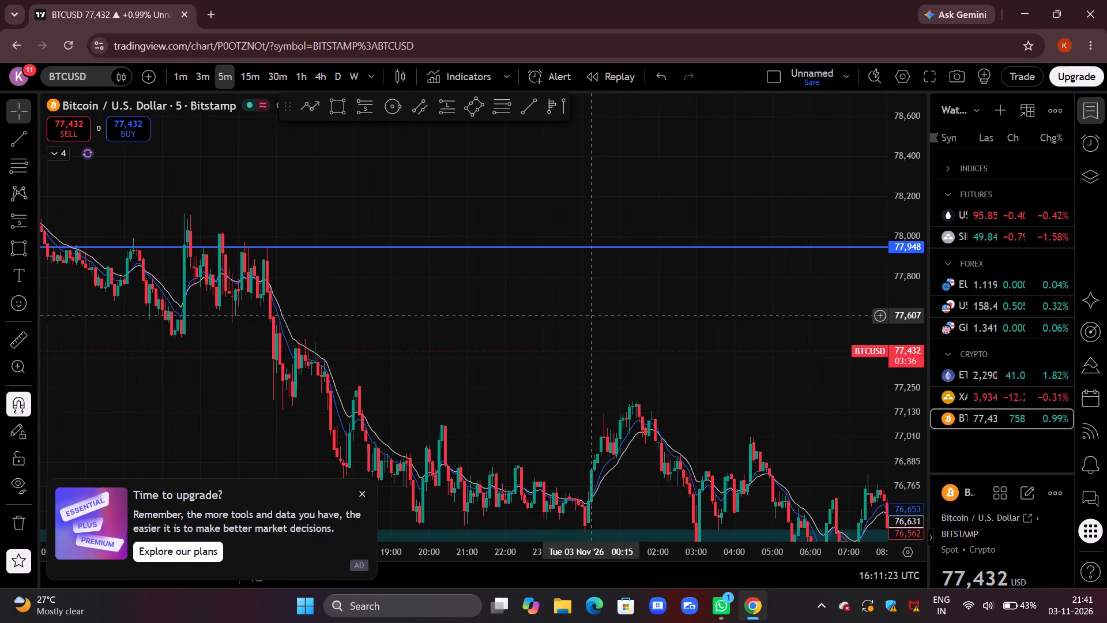
drag(627, 345, 376, 319)
drag(437, 319, 341, 297)
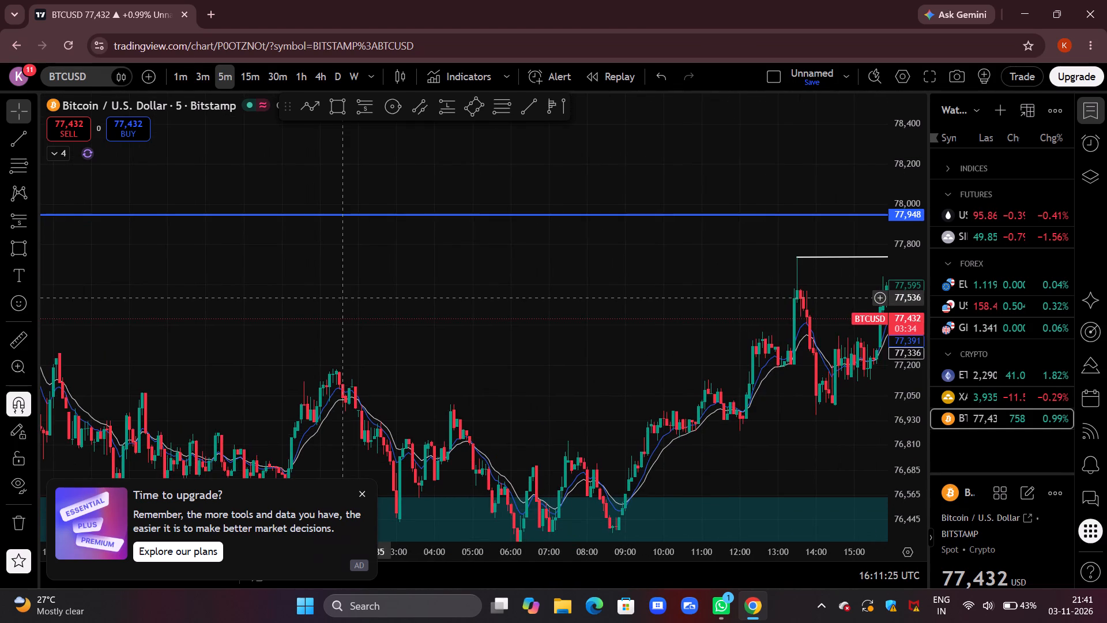
drag(341, 297, 499, 297)
drag(513, 288, 132, 288)
drag(748, 297, 601, 297)
Examine the latest BTCUSD 5m candles closely against the white trend line and the moving averages.
scroll(601, 297, up, 9)
drag(397, 295, 861, 337)
scroll(631, 370, up, 4)
drag(451, 385, 481, 385)
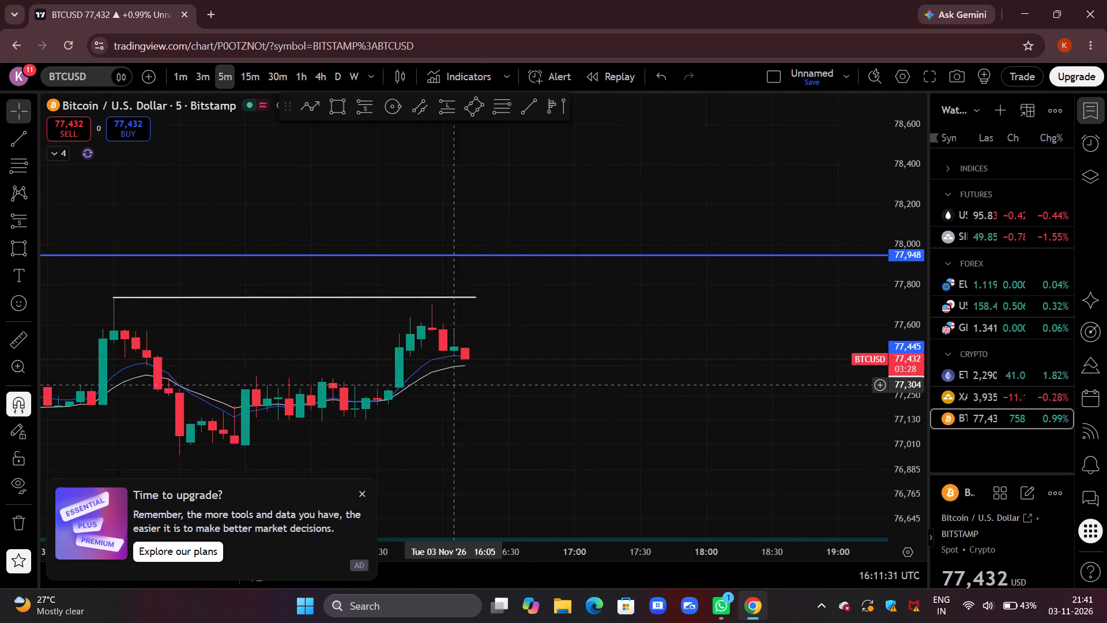
drag(481, 385, 812, 386)
drag(902, 479, 897, 204)
drag(799, 367, 807, 214)
scroll(796, 230, up, 5)
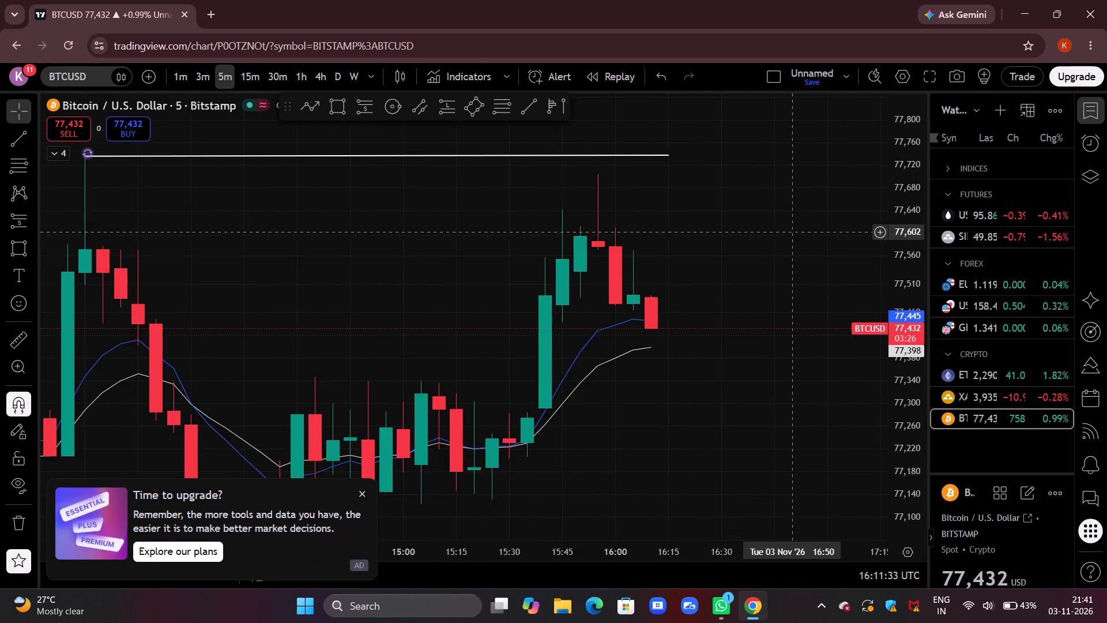
drag(729, 266, 810, 256)
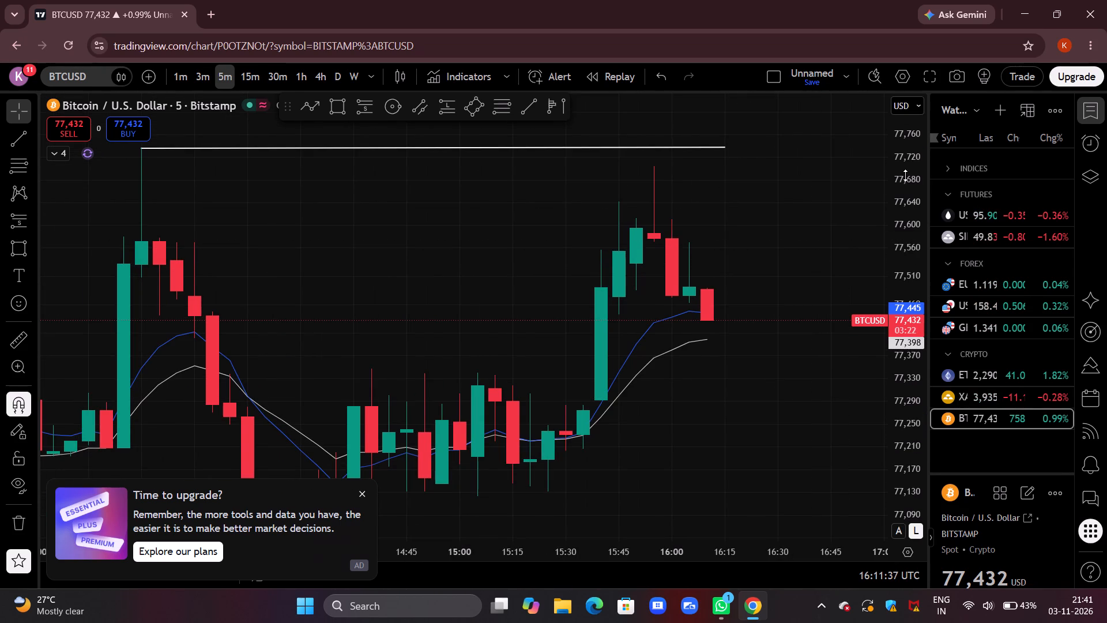
drag(906, 178, 889, 247)
scroll(798, 256, down, 2)
drag(836, 230, 824, 234)
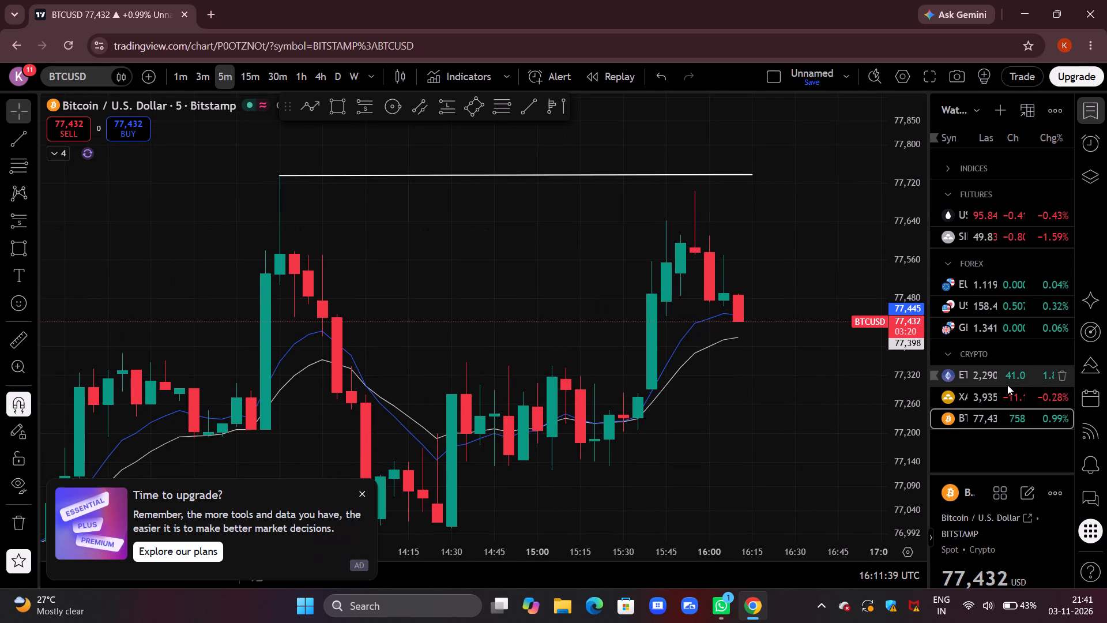
Switch to XAUUSD and recheck the newest 5m candles against the white line and teal zone.
click(1004, 394)
drag(824, 387, 672, 386)
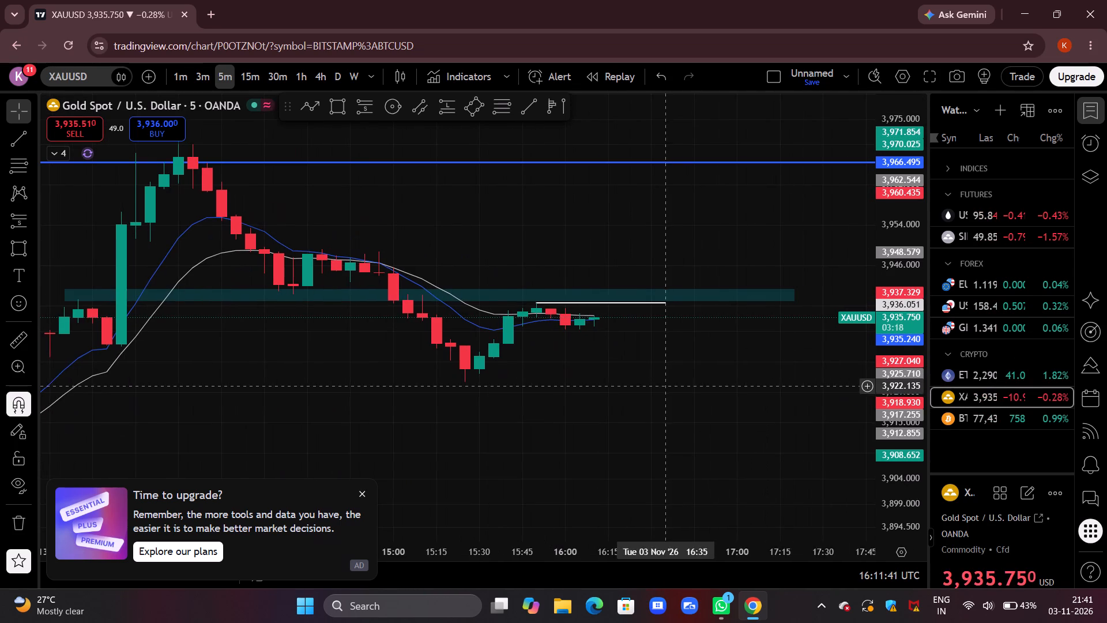
drag(876, 456, 904, 114)
Switch to ETHUSD and check the newest 5m candles against the short position.
click(1003, 369)
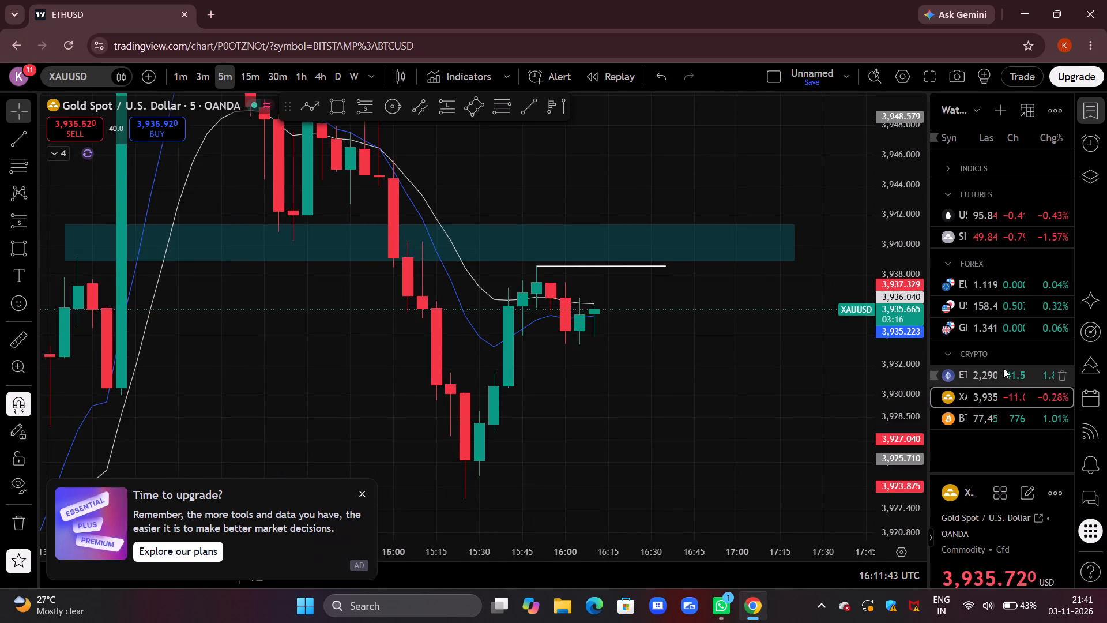
drag(818, 318, 750, 300)
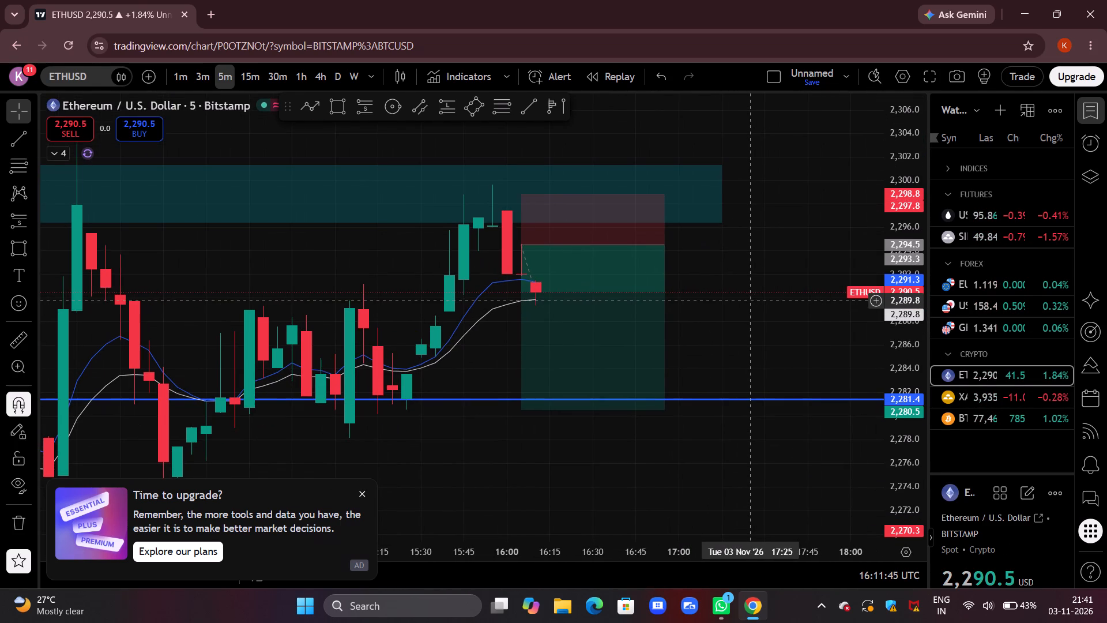
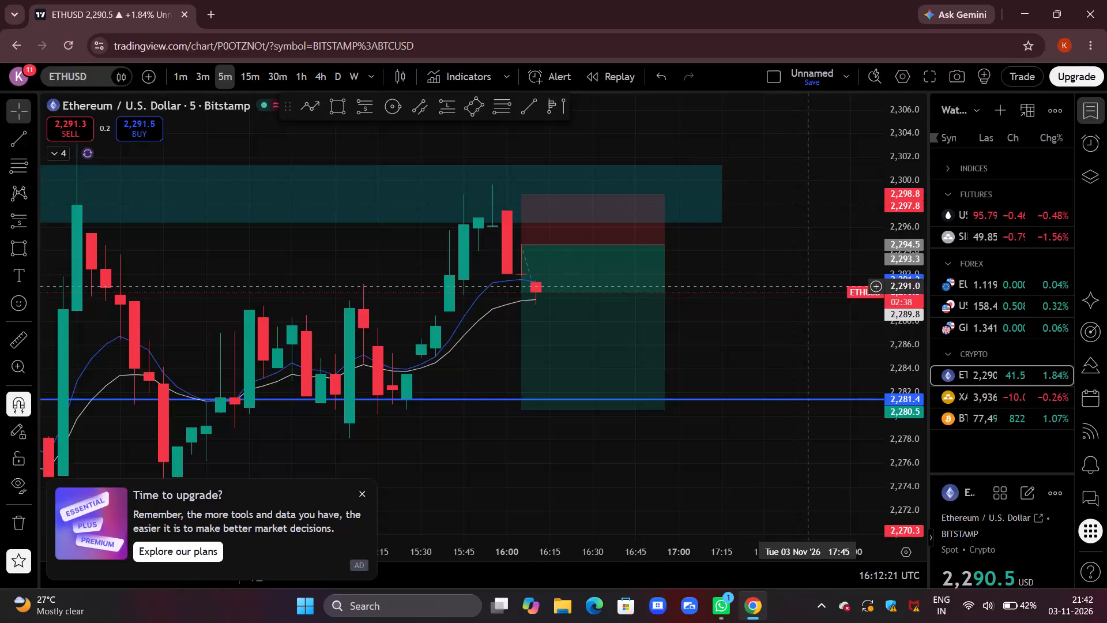
Switch from ETHUSD back to XAUUSD and check the newest 5m candles against the white line and teal zone.
drag(805, 286, 760, 305)
scroll(762, 310, down, 3)
click(1008, 399)
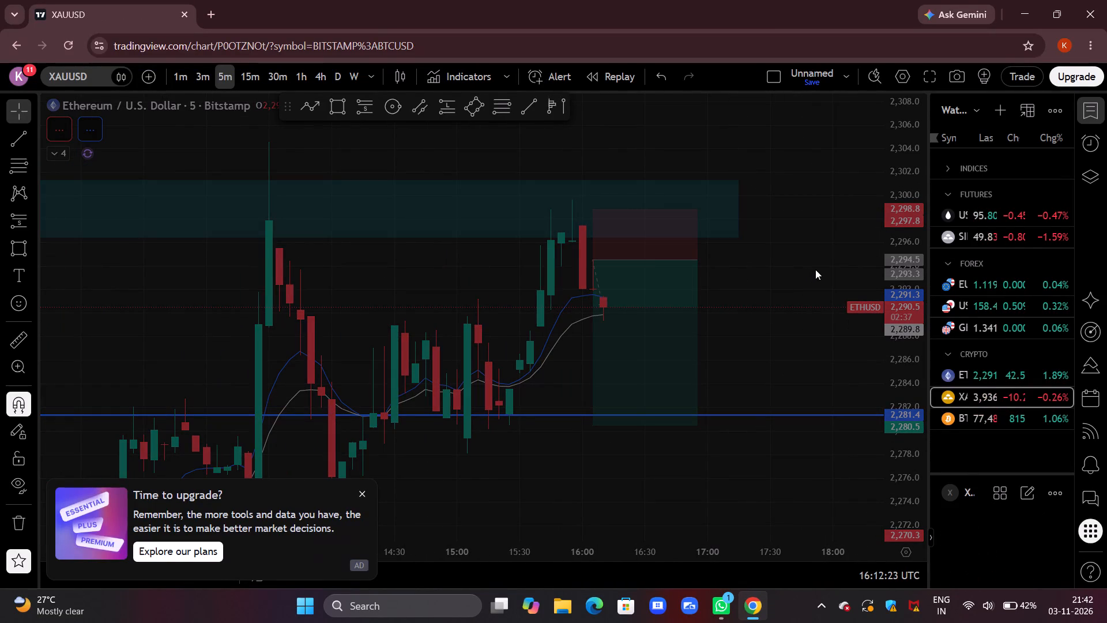
drag(755, 385, 770, 333)
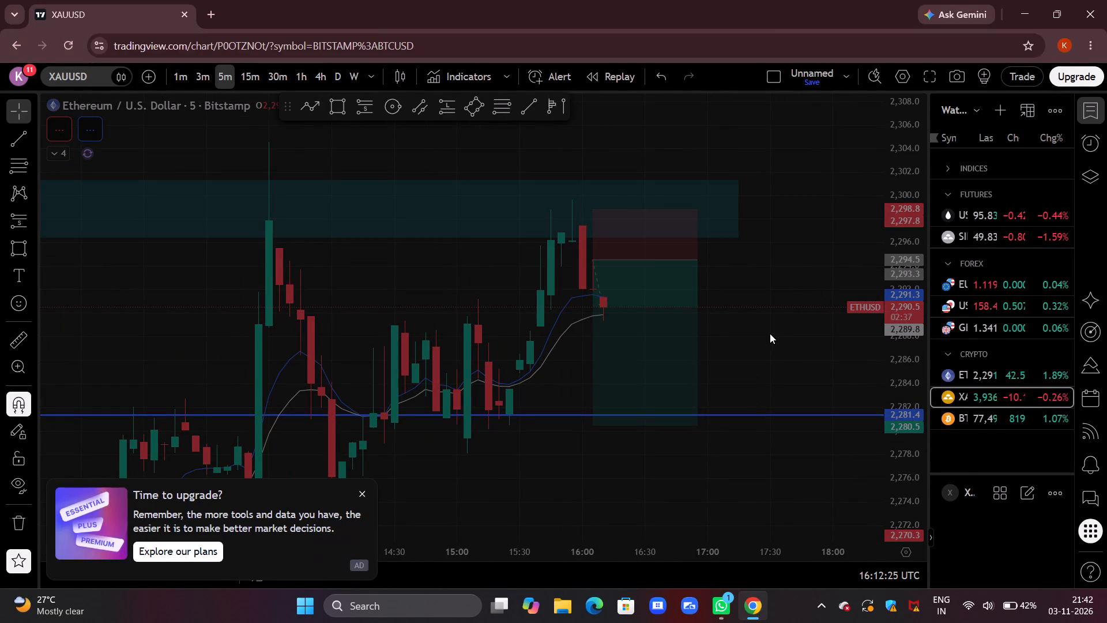
drag(770, 333, 770, 333)
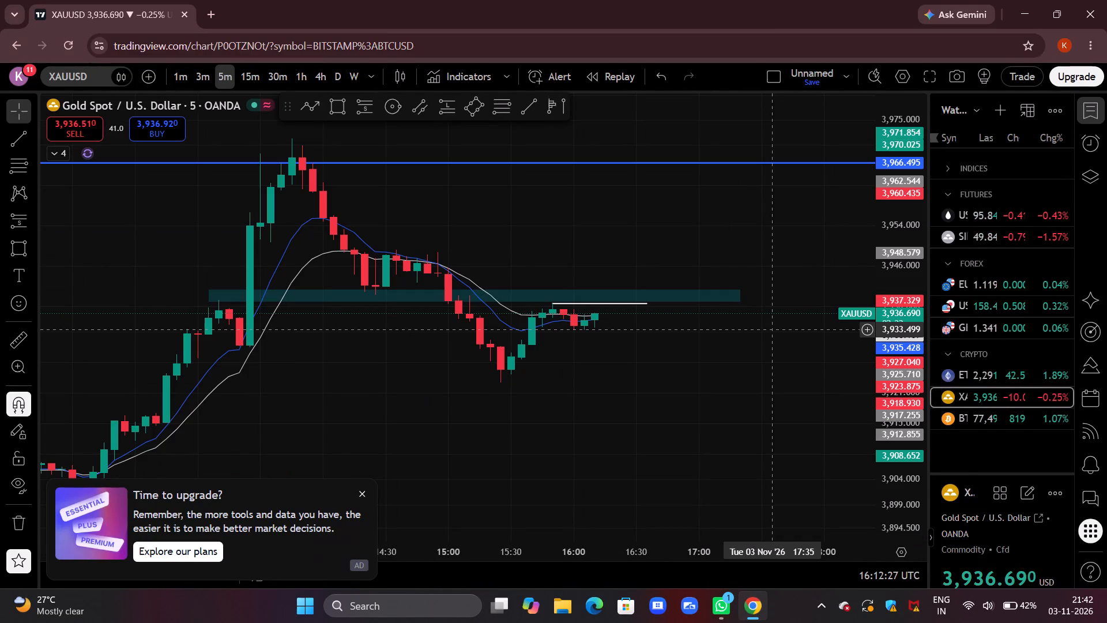
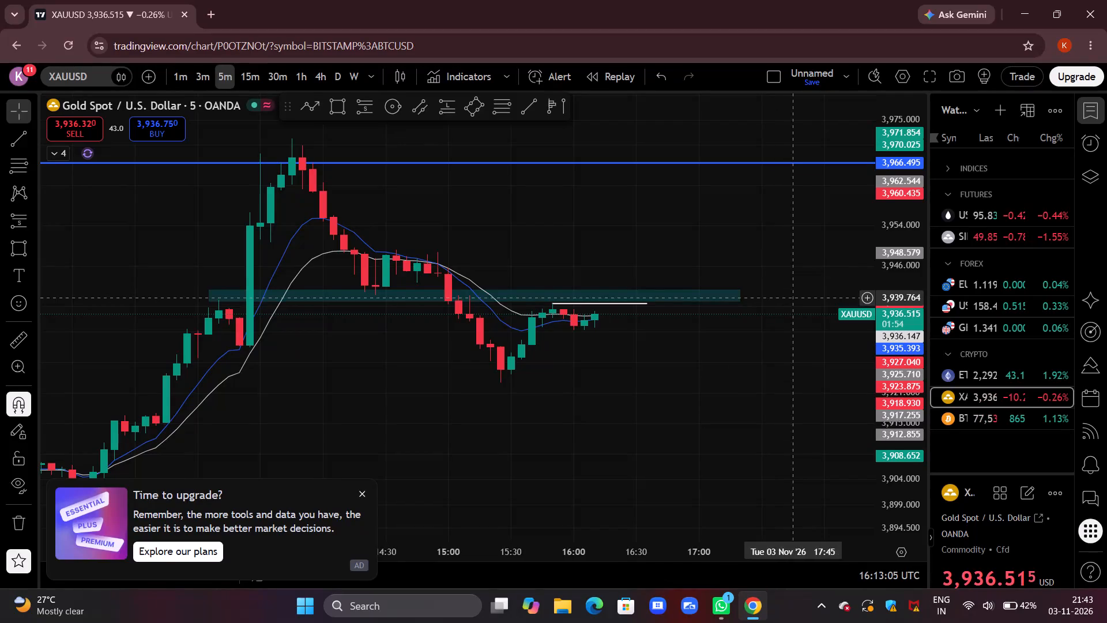
Switch to BTCUSD on the 15m timeframe and examine recent candles against the white line and the blue 77,948 level.
click(980, 416)
scroll(612, 344, down, 6)
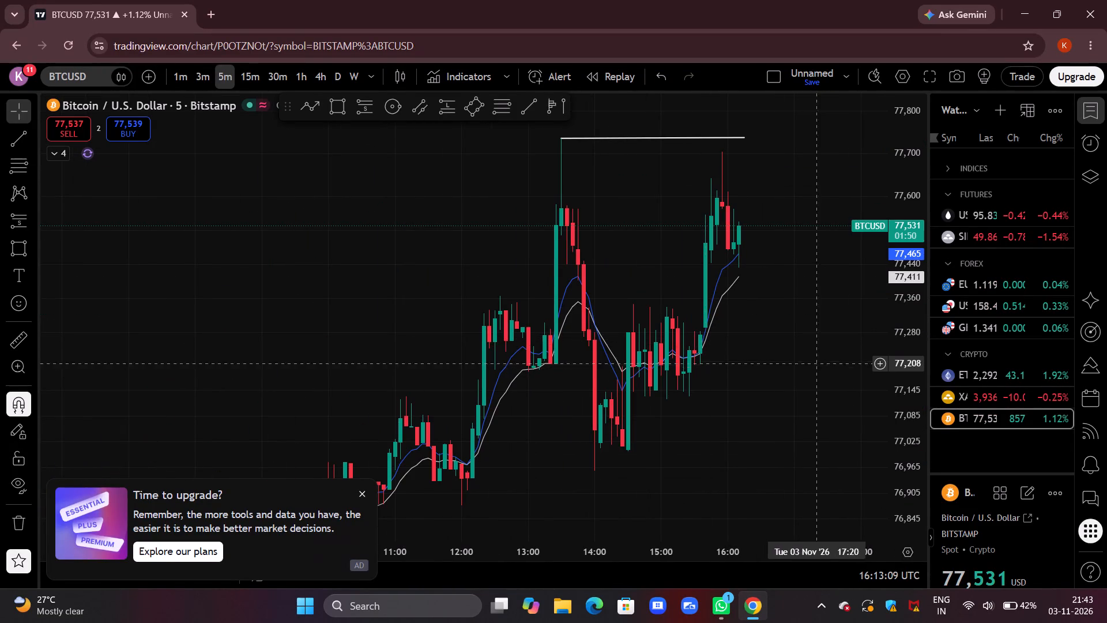
drag(882, 321, 859, 402)
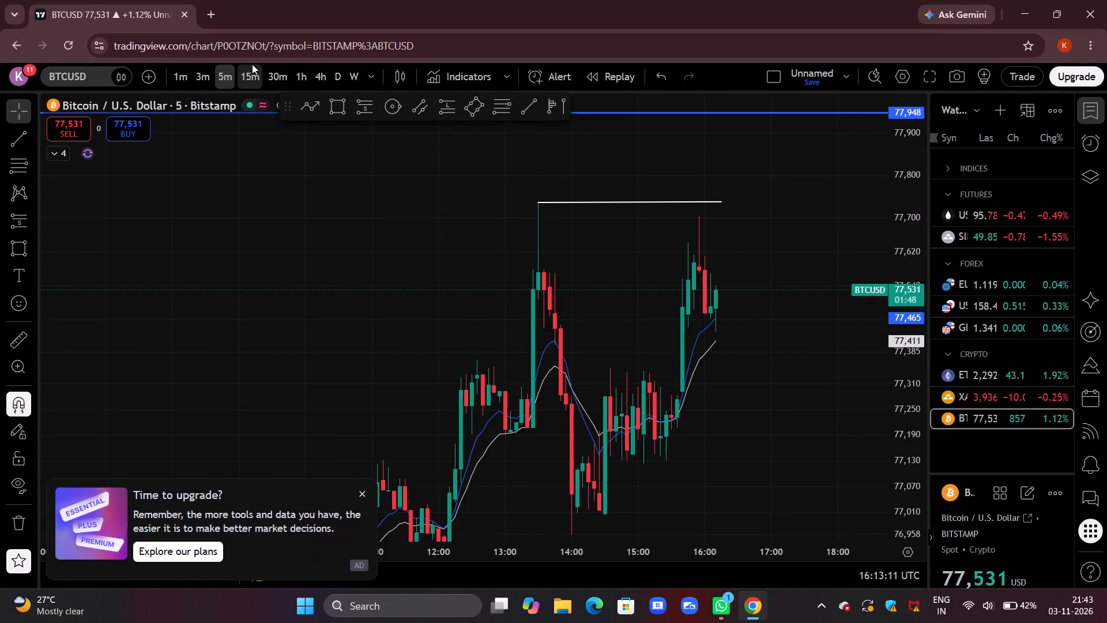
click(251, 73)
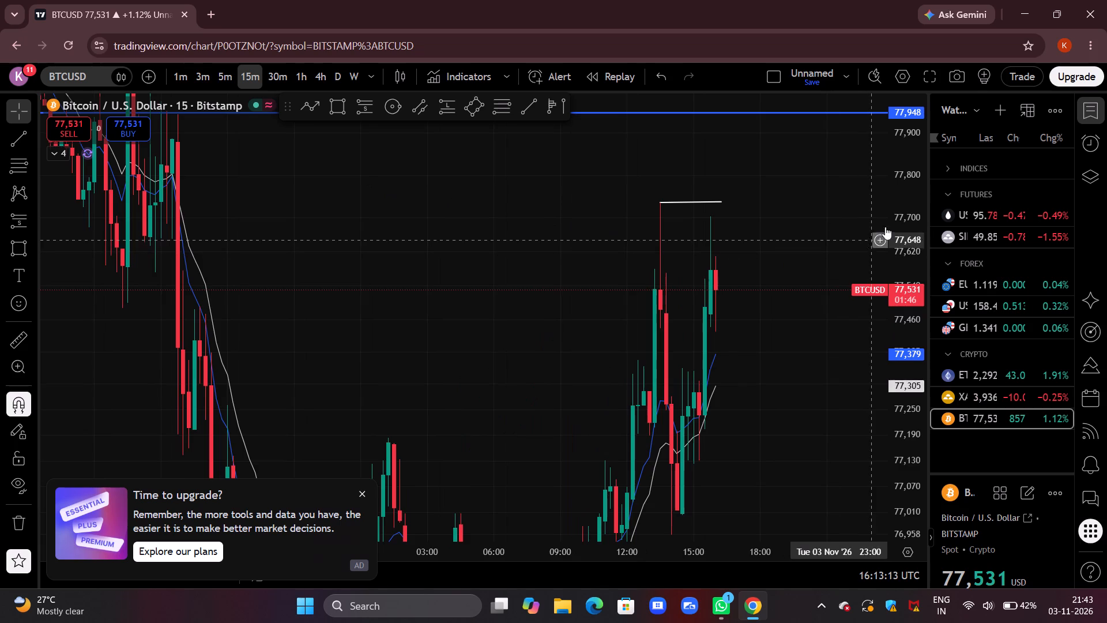
drag(885, 227, 861, 340)
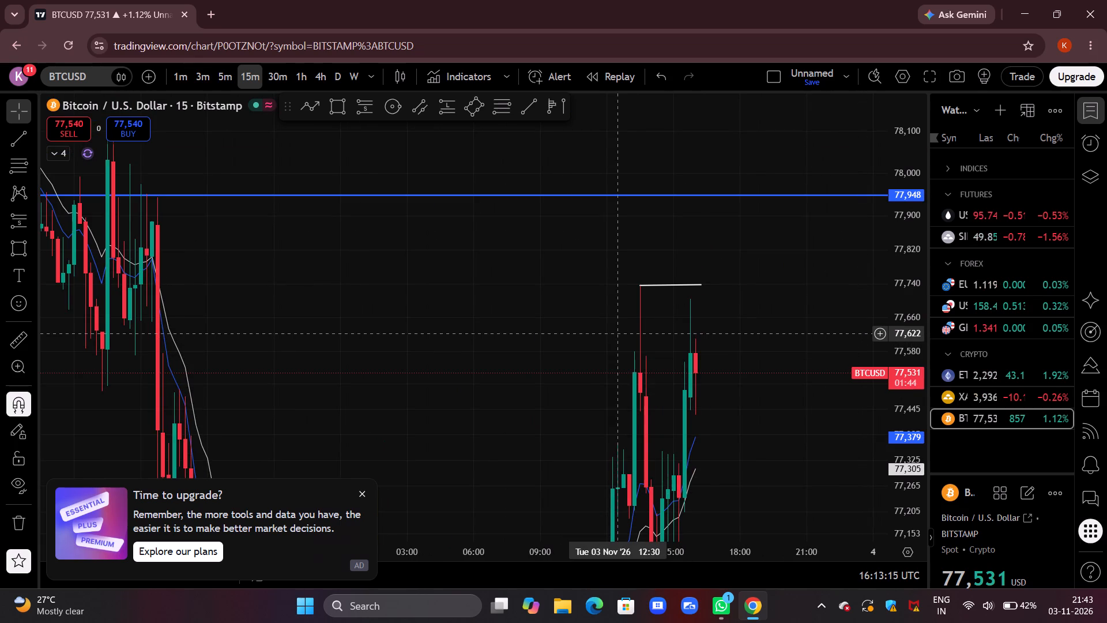
drag(567, 325, 686, 359)
drag(910, 253, 843, 457)
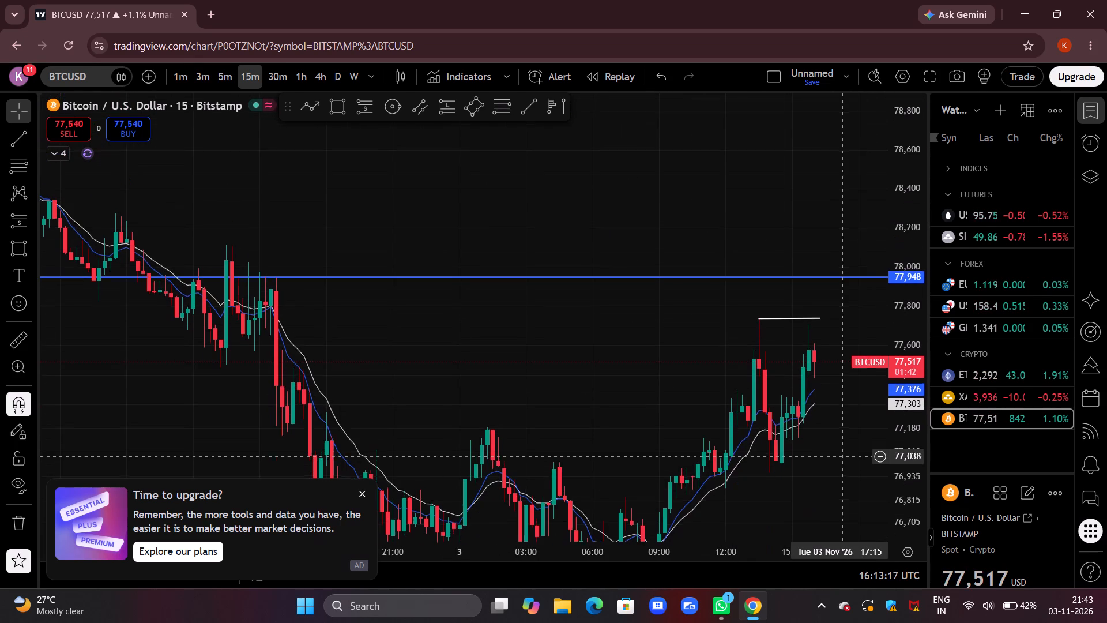
drag(843, 457, 843, 459)
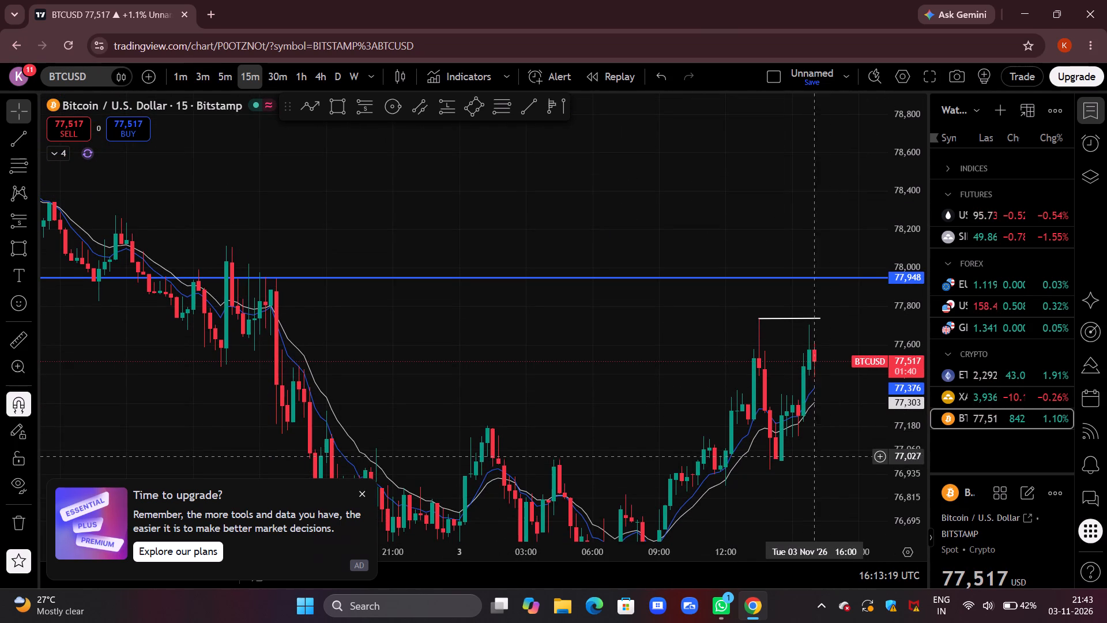
drag(797, 453, 664, 448)
scroll(674, 448, up, 5)
Switch to XAUUSD and examine its 15m price action around the blue level, the teal zone and the short white line.
click(982, 397)
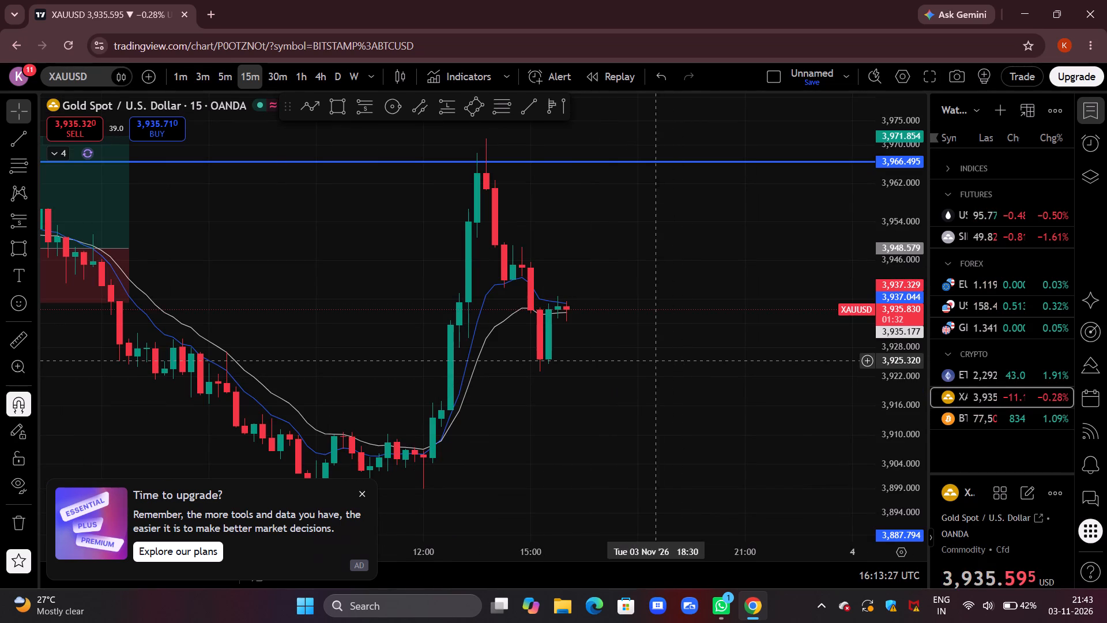
scroll(389, 397, down, 6)
drag(589, 278, 585, 333)
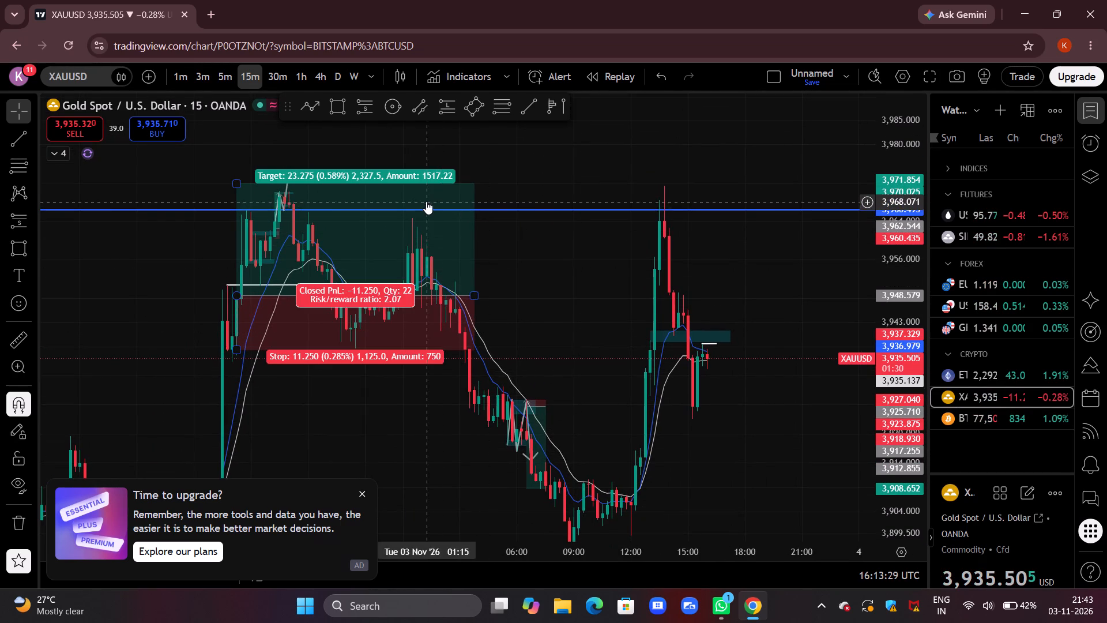
drag(551, 224, 389, 222)
scroll(401, 230, up, 3)
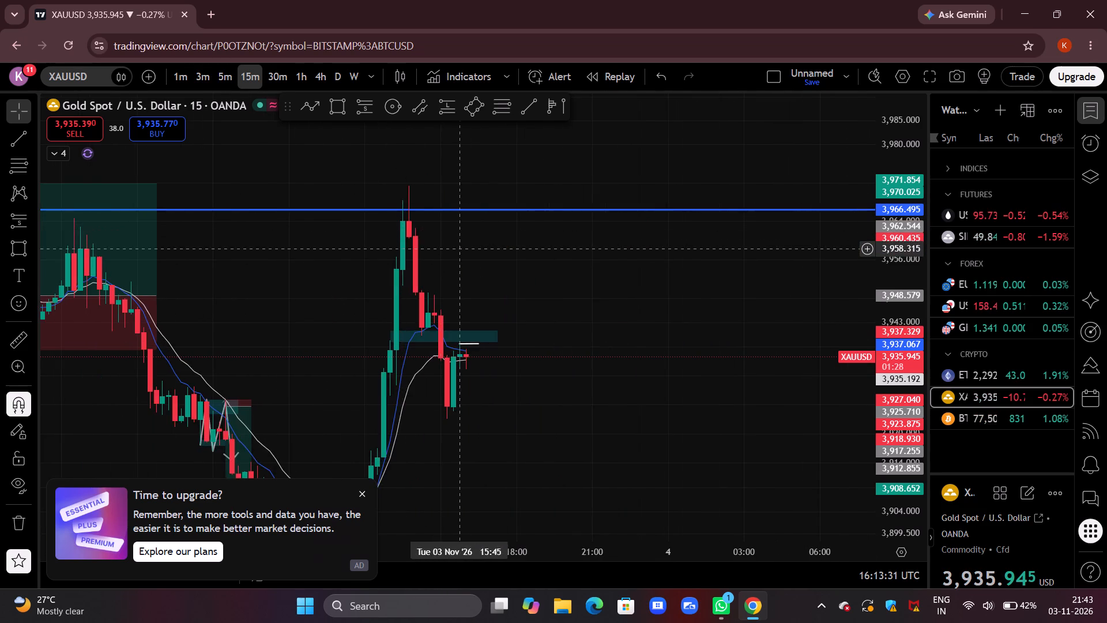
drag(449, 256, 597, 257)
scroll(597, 257, up, 2)
drag(583, 258, 639, 251)
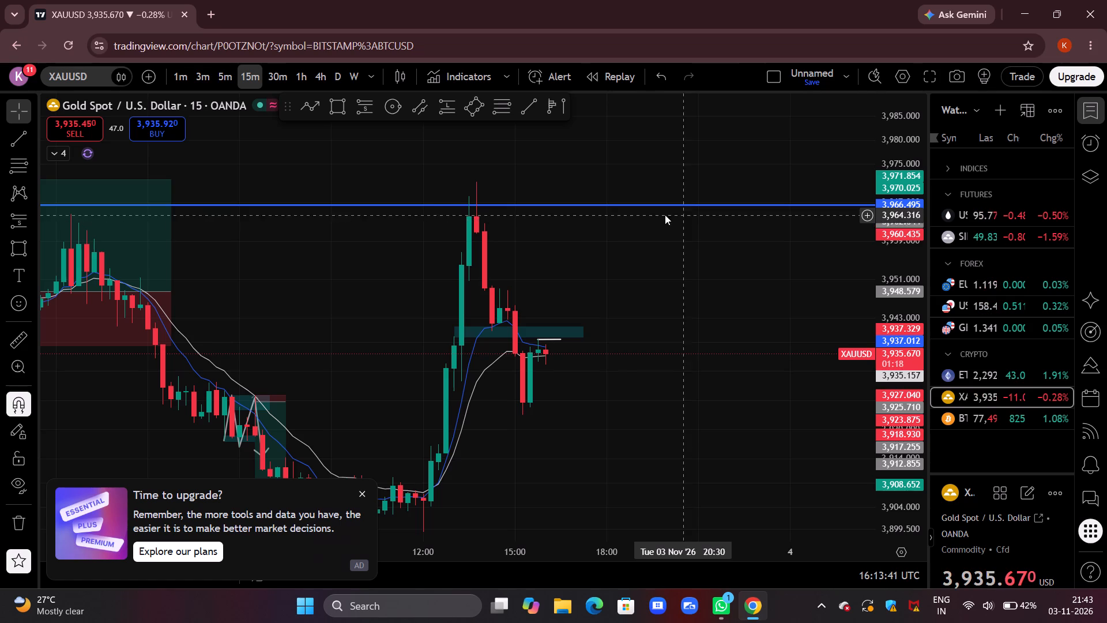
Set XAUUSD to the 5m timeframe and inspect the newest candles up close beneath the white line and teal zone.
click(220, 73)
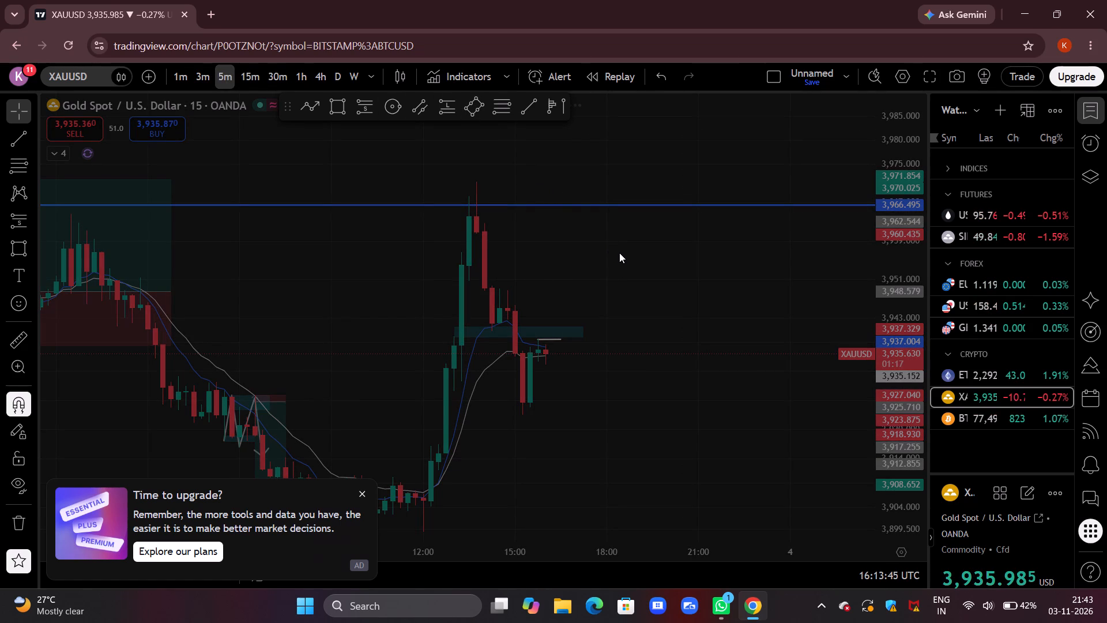
drag(606, 258, 728, 259)
scroll(667, 269, up, 3)
drag(579, 274, 672, 188)
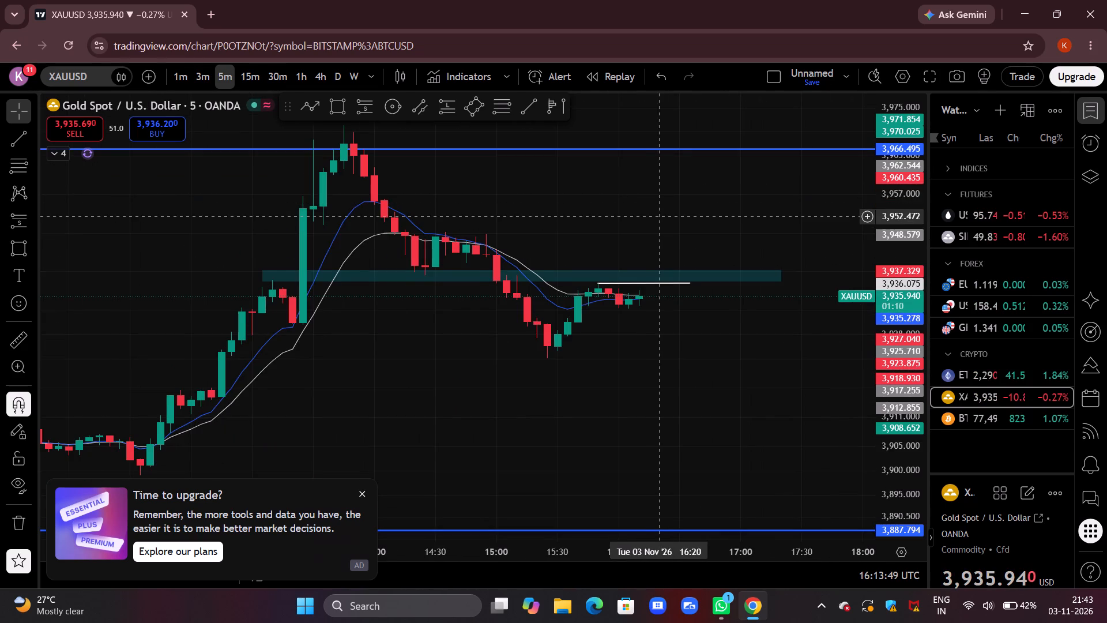
drag(656, 216, 641, 256)
drag(668, 248, 637, 173)
drag(900, 462, 901, 122)
drag(719, 254, 684, 374)
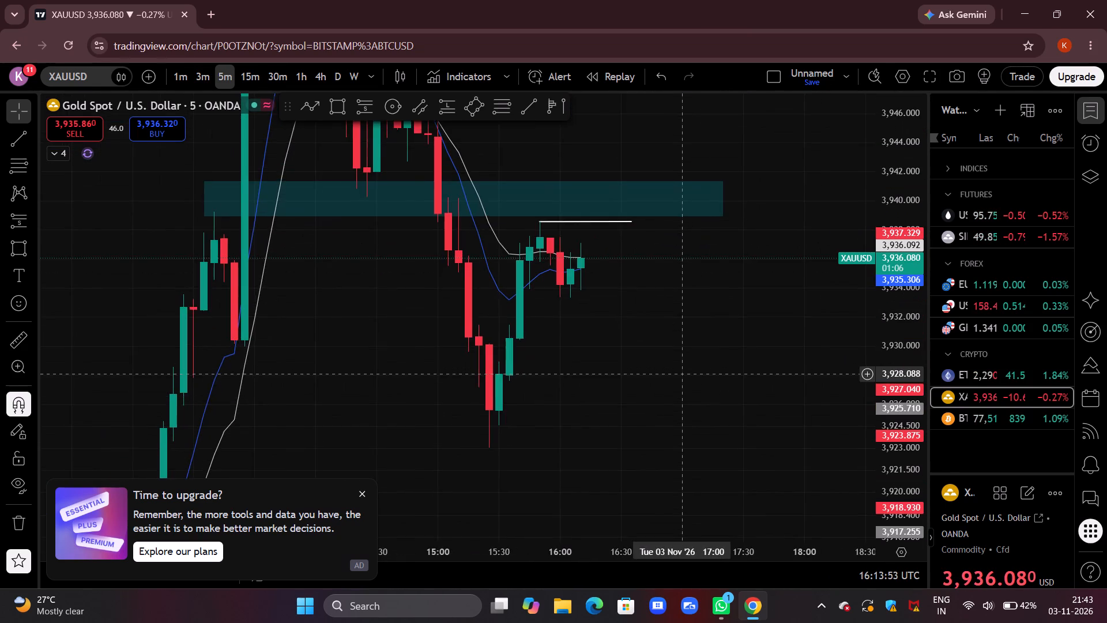
scroll(683, 373, up, 4)
drag(554, 350, 709, 344)
drag(916, 401, 930, 198)
drag(763, 282, 735, 378)
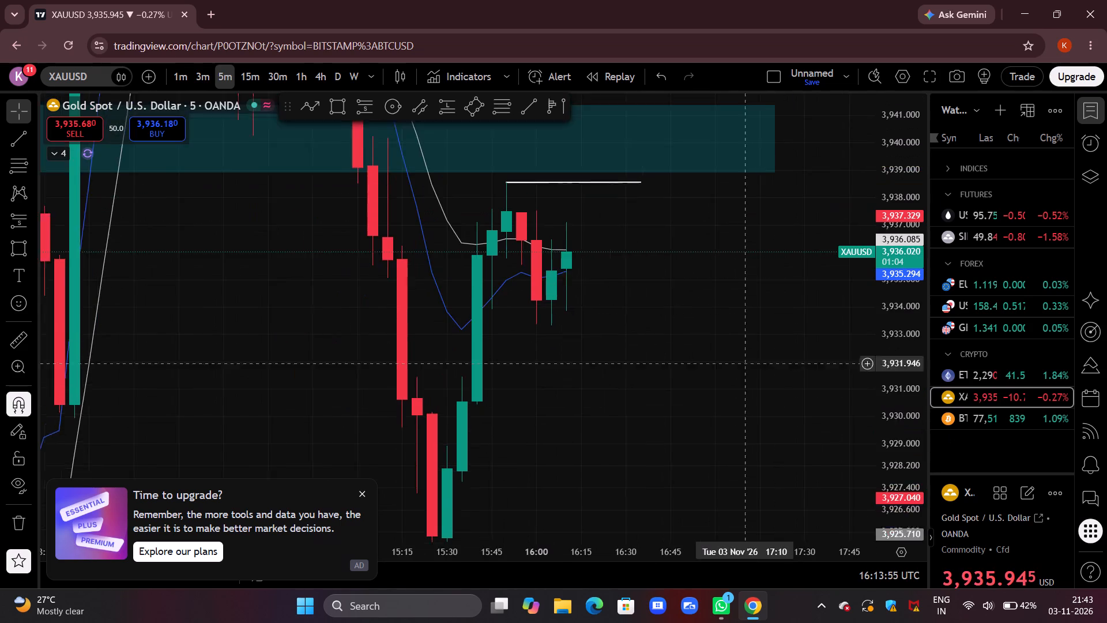
drag(735, 378, 734, 381)
scroll(734, 381, up, 4)
drag(555, 381, 720, 371)
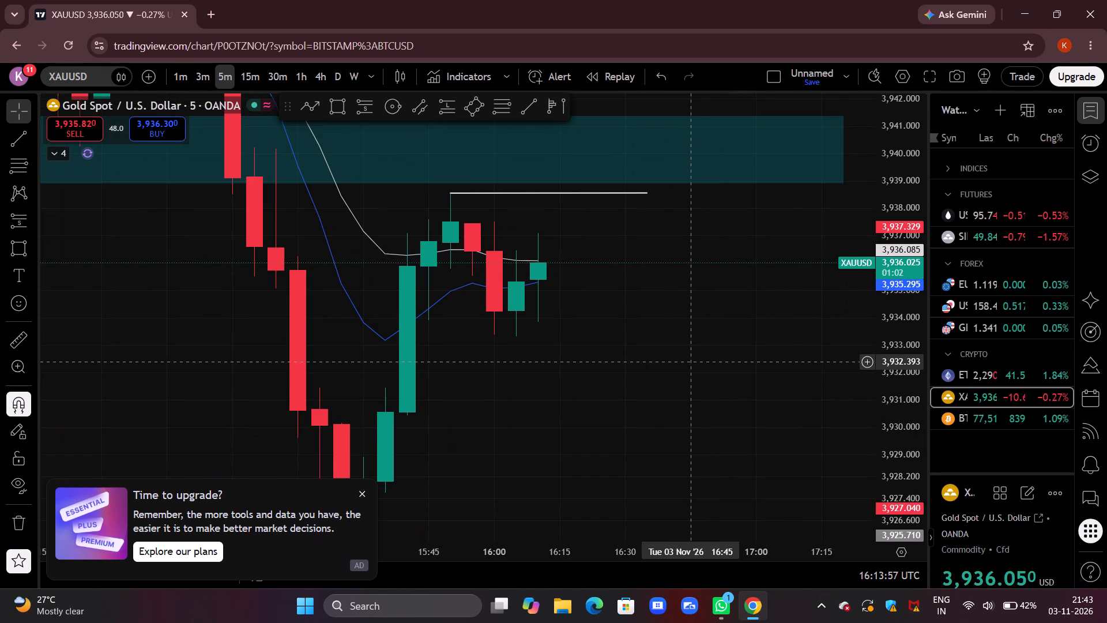
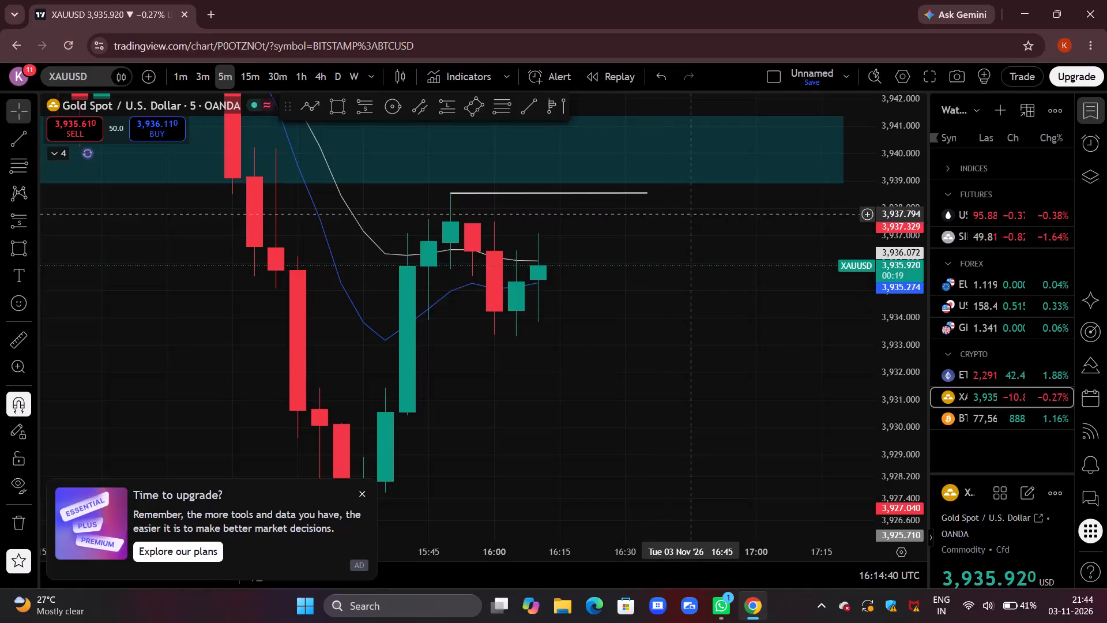
Examine the newest XAUUSD 5m candles beneath the white line and teal zone at several scales.
drag(660, 348, 649, 288)
scroll(649, 287, down, 4)
drag(887, 184, 853, 321)
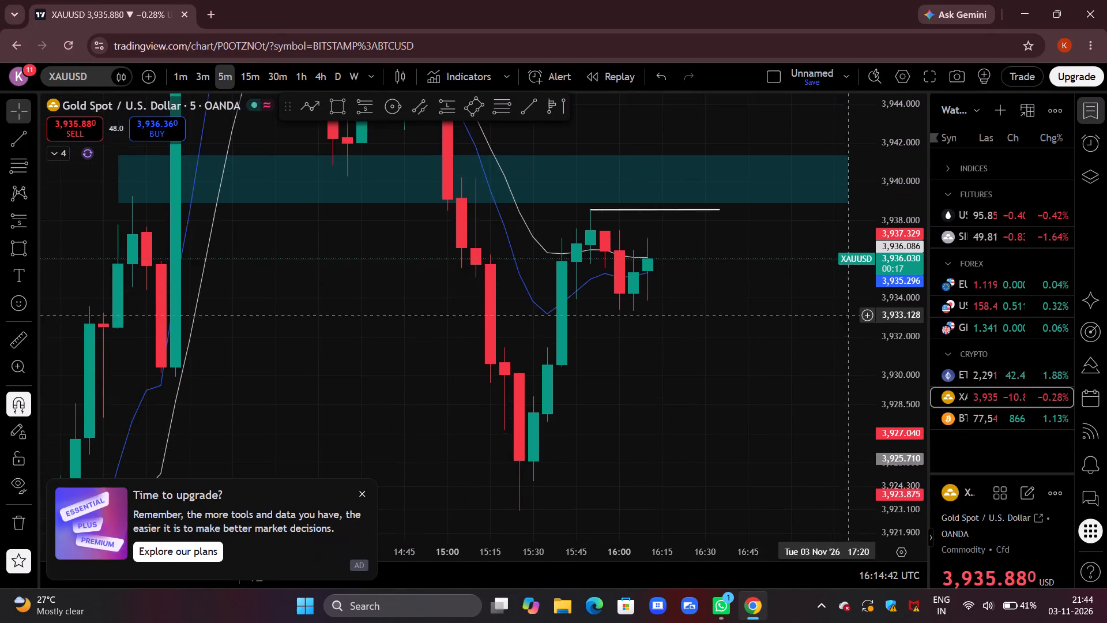
drag(853, 321, 848, 321)
drag(755, 345, 537, 344)
scroll(536, 329, down, 5)
drag(665, 342, 615, 389)
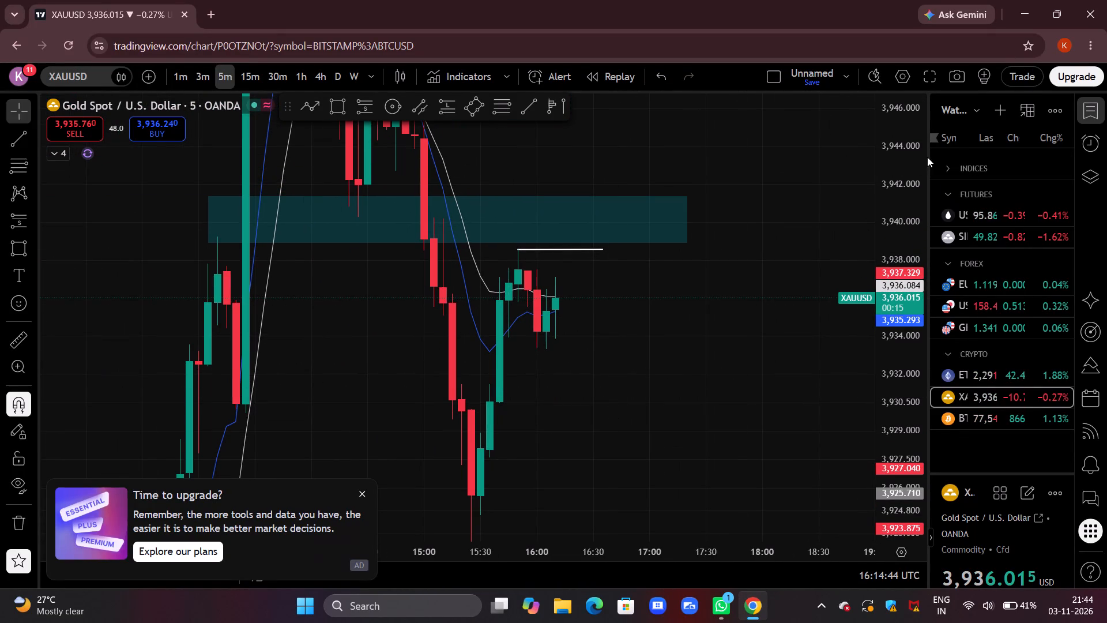
drag(927, 157, 841, 346)
drag(918, 132, 849, 350)
drag(763, 364, 815, 302)
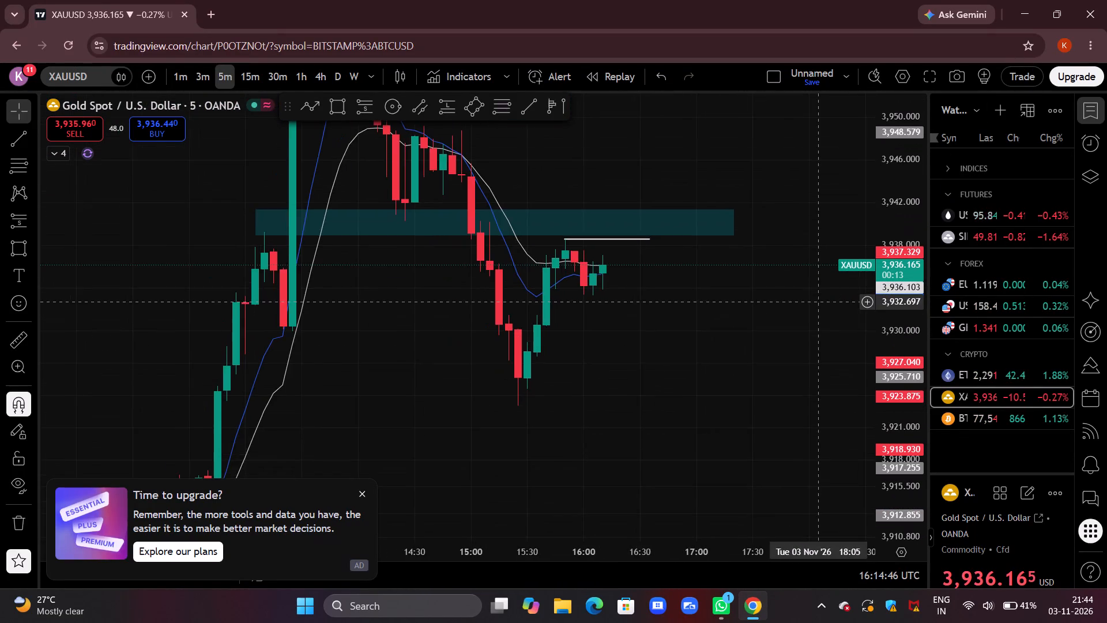
scroll(817, 296, up, 3)
drag(664, 334, 763, 325)
drag(876, 417, 899, 208)
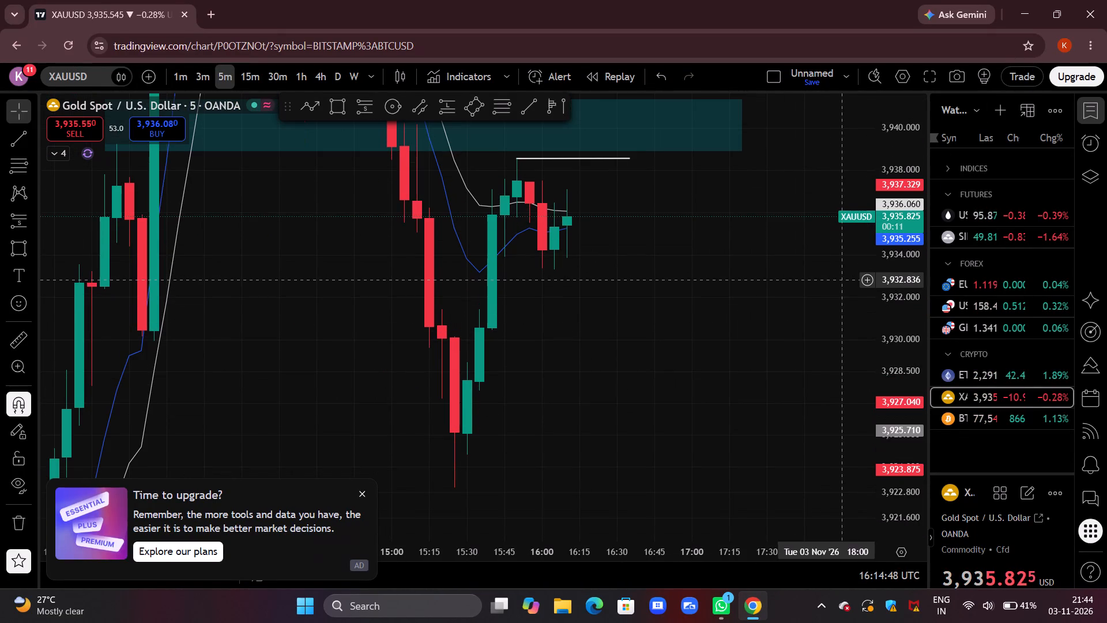
drag(827, 303, 766, 384)
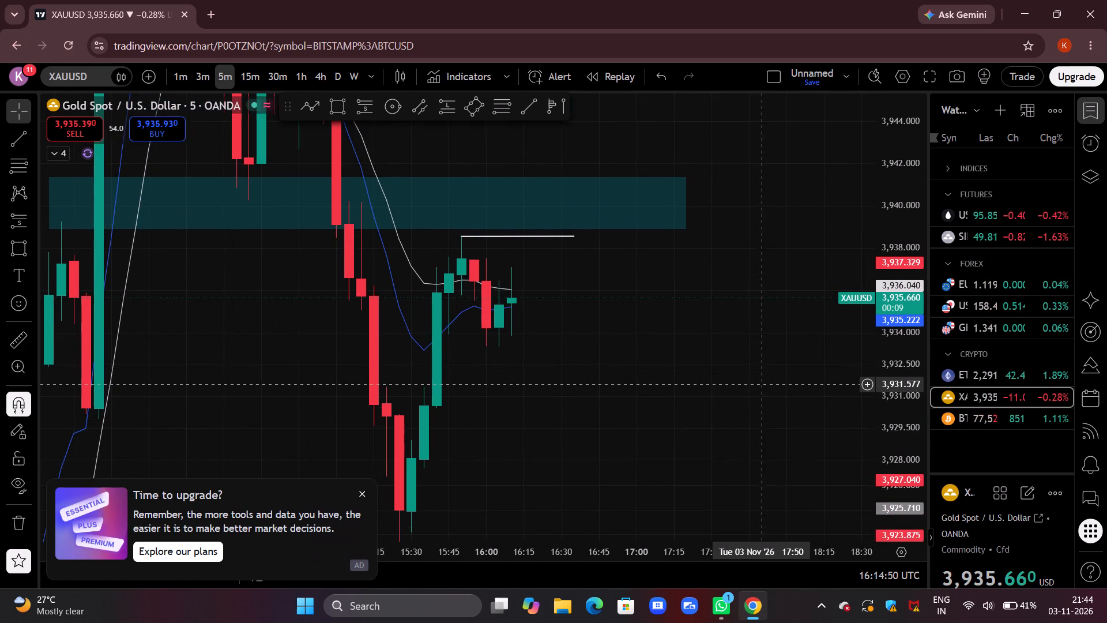
drag(669, 366, 803, 343)
drag(893, 211, 861, 302)
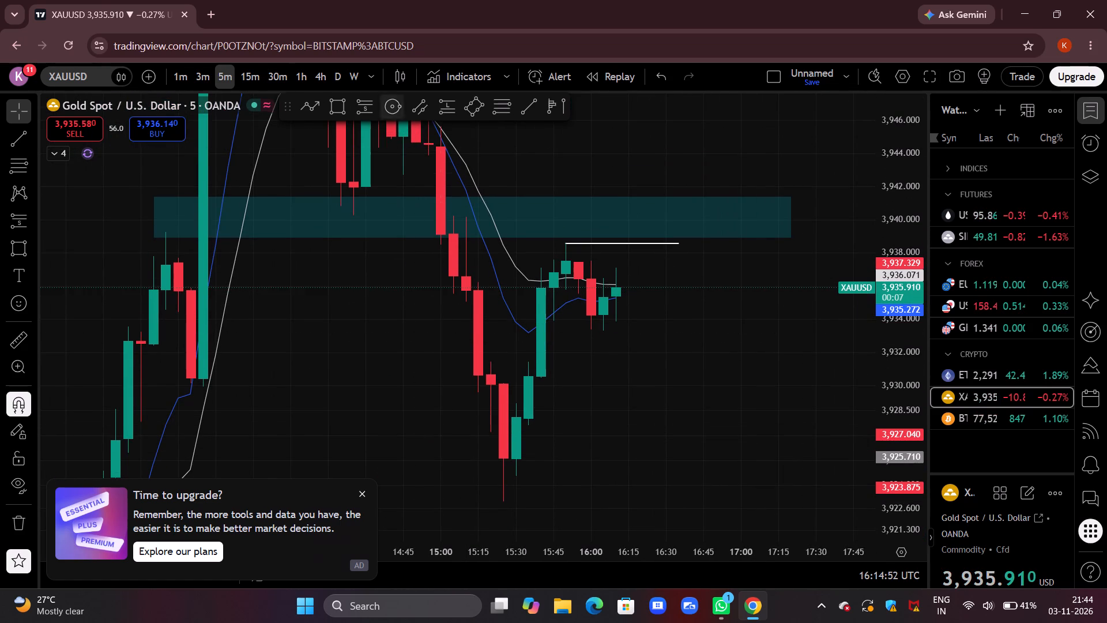
Review the wider XAUUSD 5m price action, from the earlier rally up to the blue 3,966.495 level.
scroll(549, 163, down, 4)
drag(895, 149, 890, 332)
scroll(645, 224, down, 3)
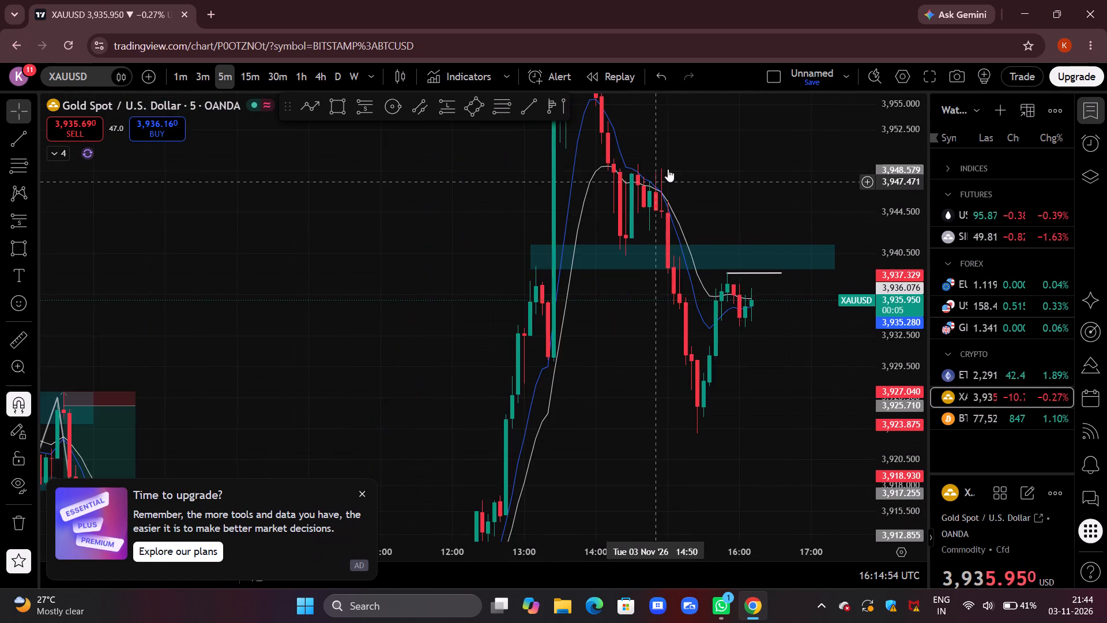
drag(686, 156, 627, 365)
drag(902, 226, 854, 398)
drag(547, 274, 643, 267)
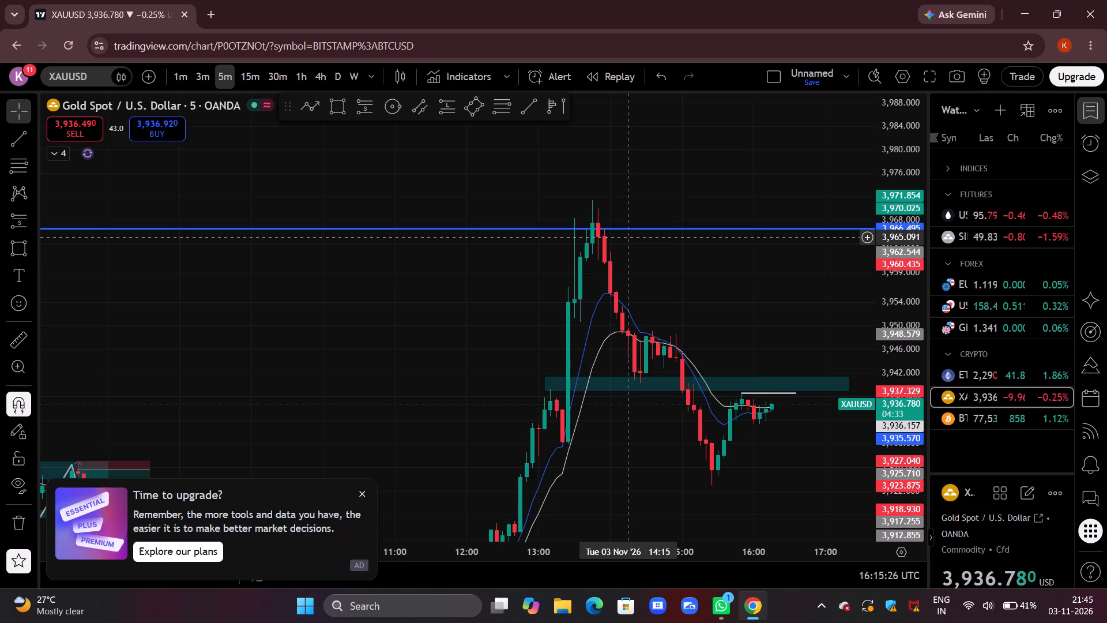
Set XAUUSD to the 3m timeframe and inspect recent candles against the teal zone, white line and moving averages.
click(208, 70)
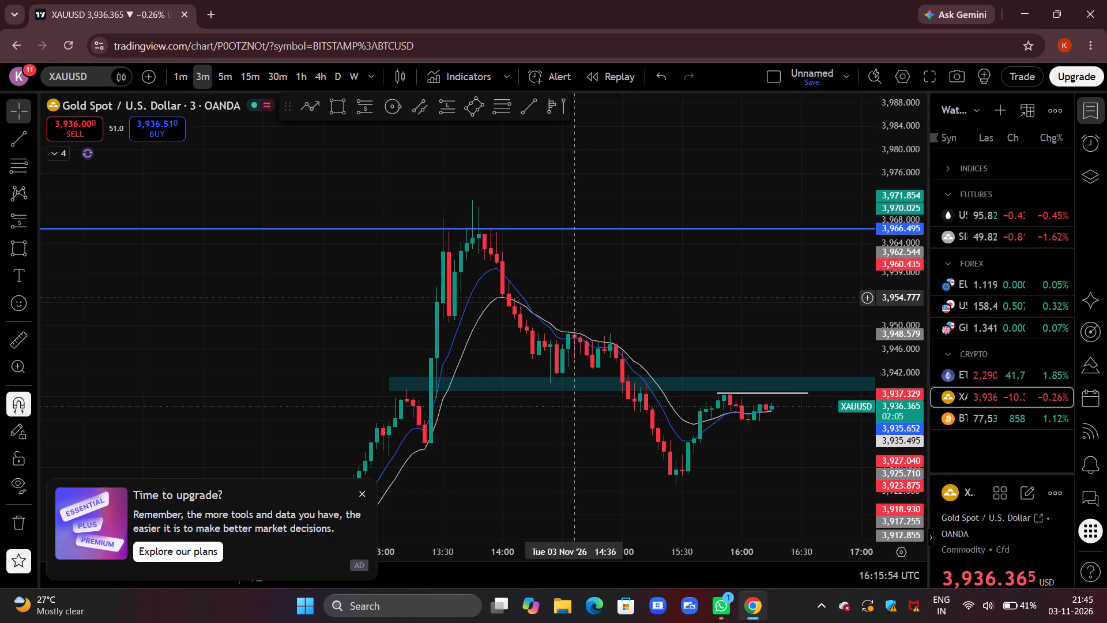
drag(722, 294, 516, 256)
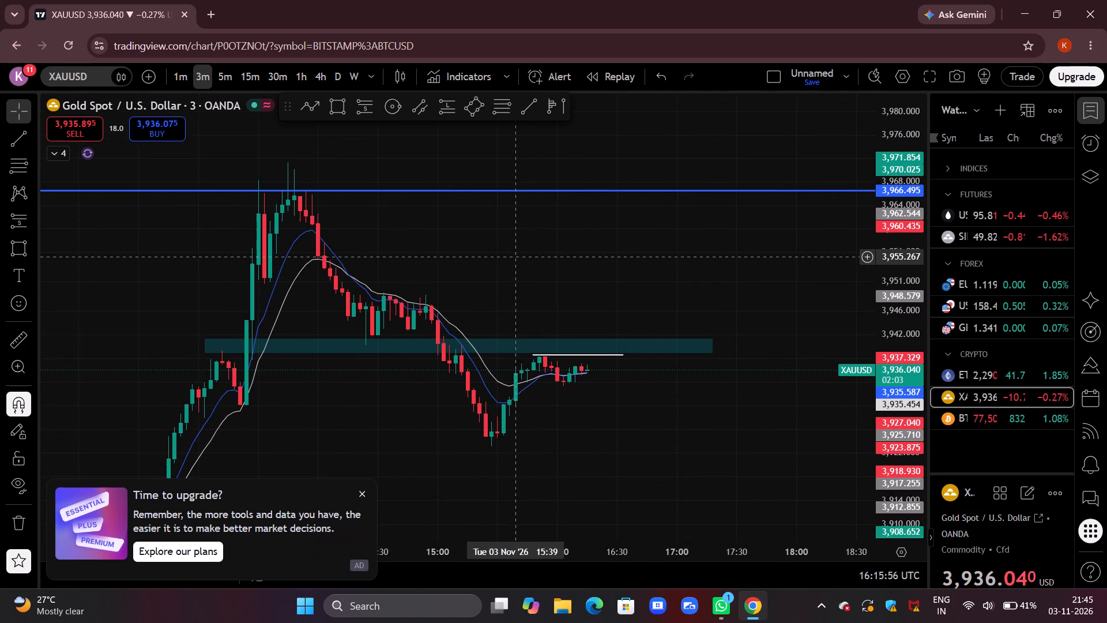
scroll(516, 256, up, 1)
drag(879, 452, 868, 170)
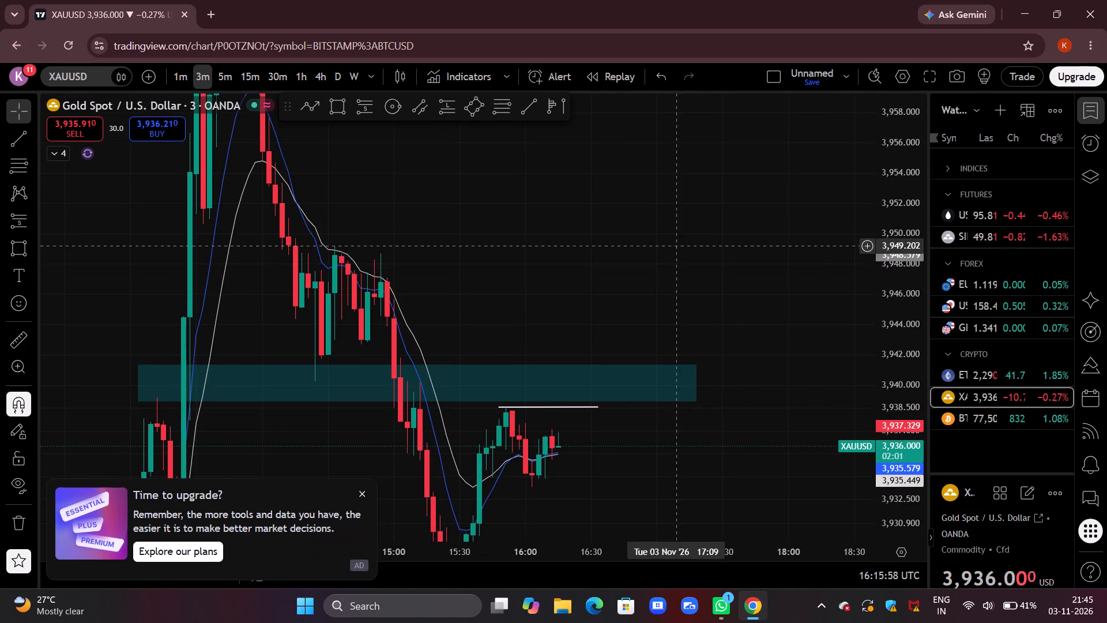
drag(621, 255, 669, 167)
scroll(653, 190, up, 3)
drag(447, 223, 754, 186)
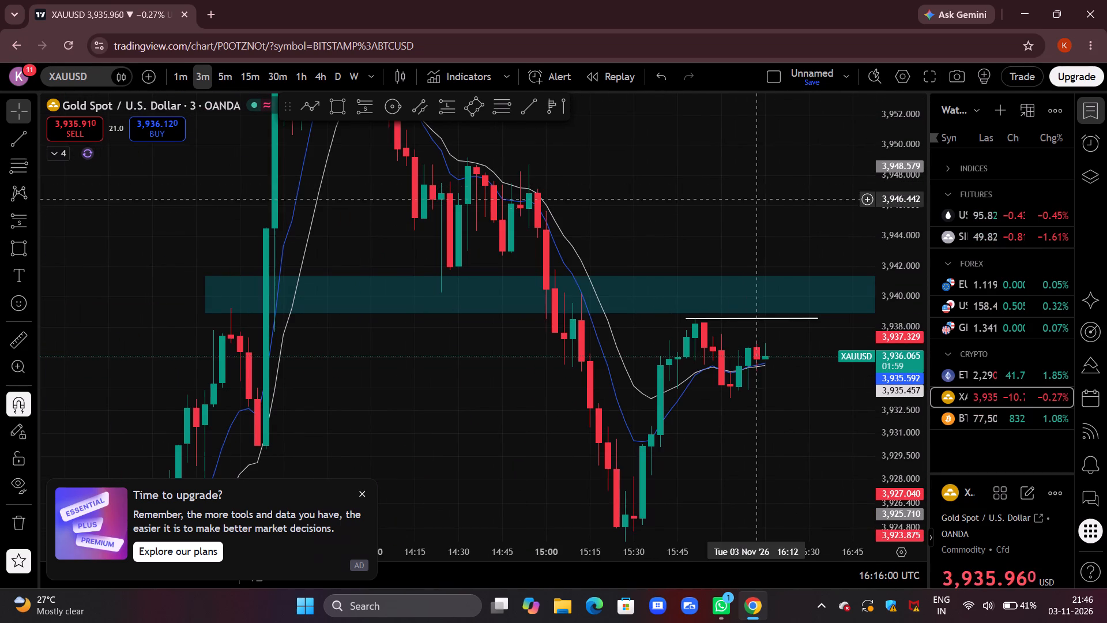
drag(913, 194, 890, 276)
drag(806, 246, 725, 108)
drag(903, 381, 897, 310)
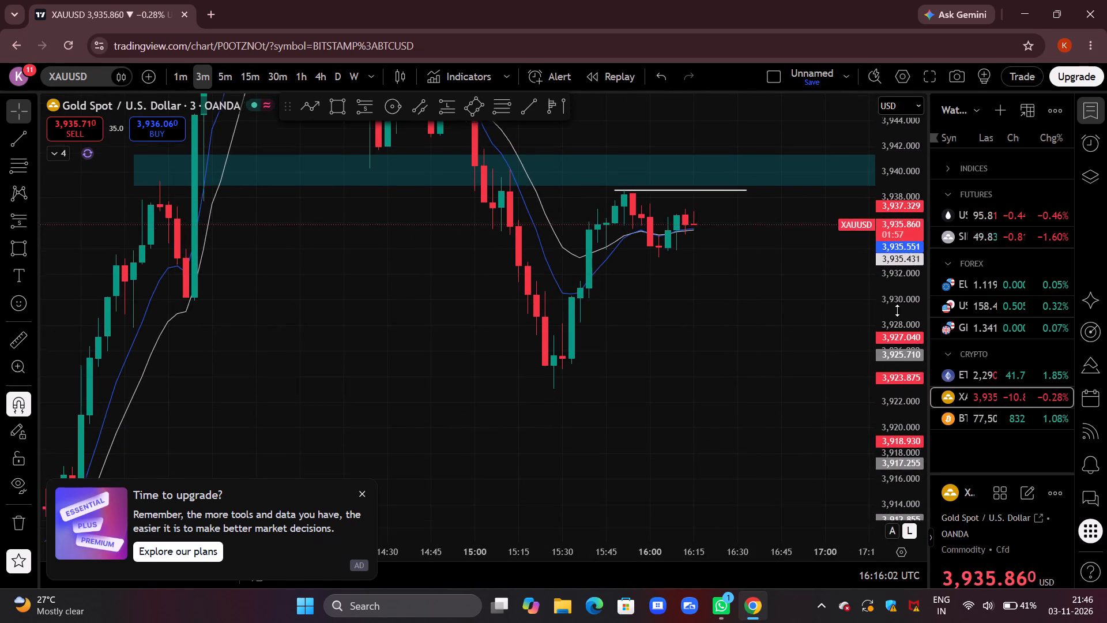
drag(897, 310, 897, 241)
drag(819, 320, 779, 380)
scroll(777, 369, up, 3)
drag(619, 322, 694, 301)
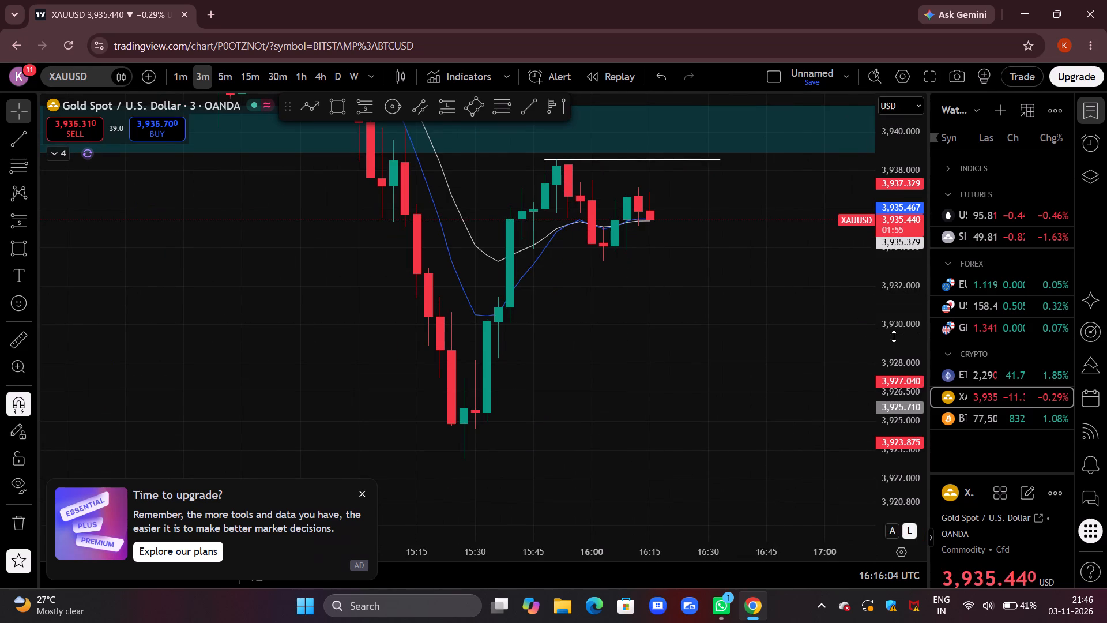
Switch to ETHUSD on the 3m timeframe and check price against the planned short and the teal zone.
click(994, 383)
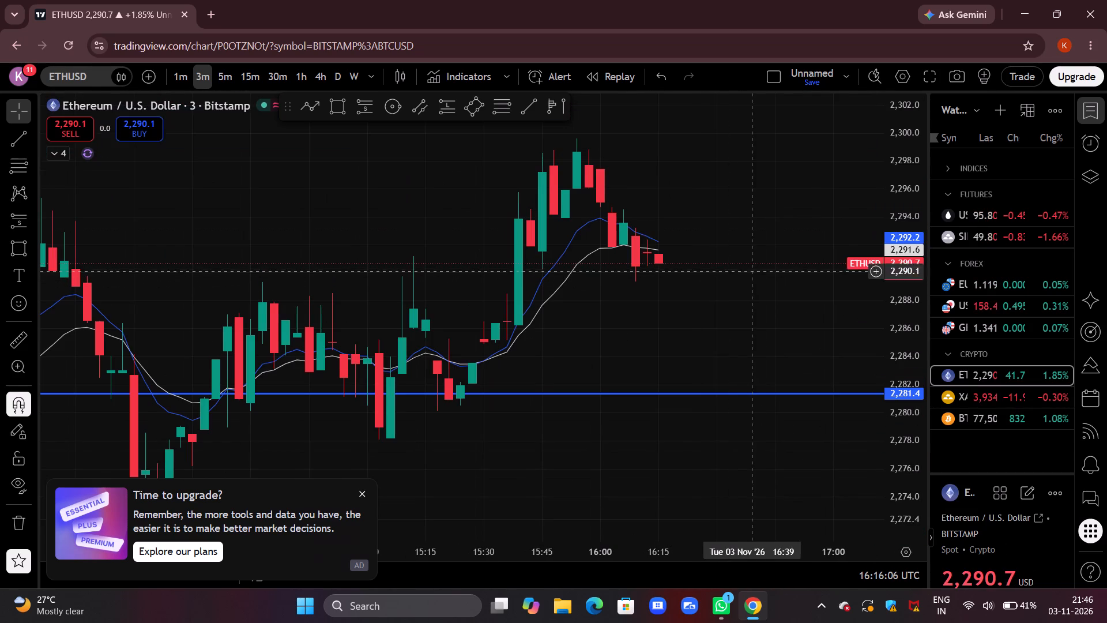
drag(846, 282, 755, 325)
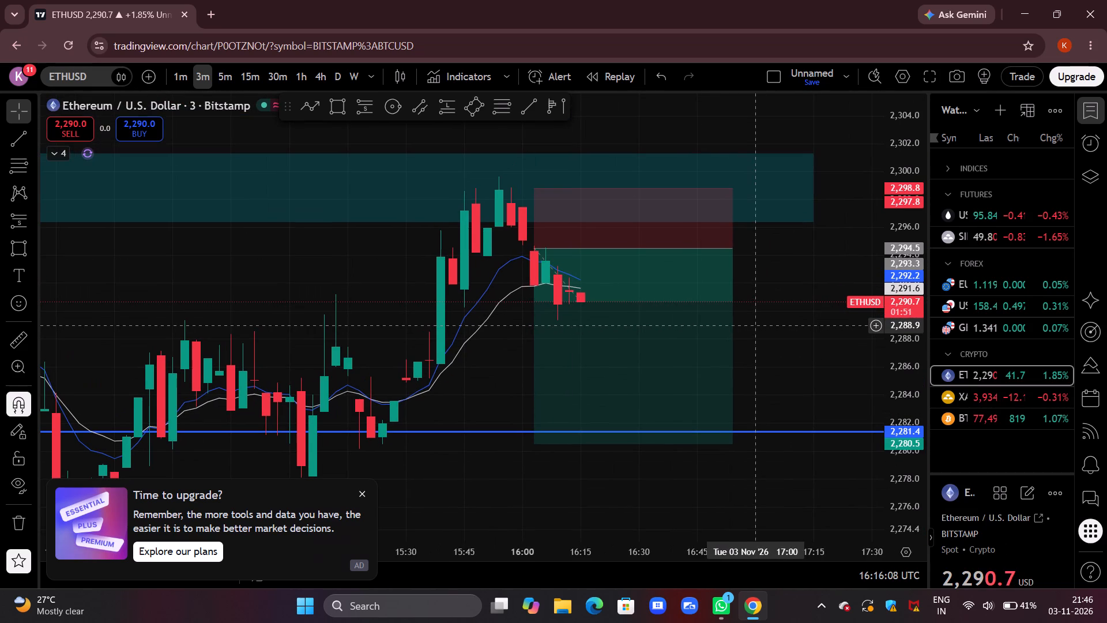
drag(801, 278, 762, 277)
Switch to BTCUSD on the 3m timeframe and examine recent candles beneath the white line.
click(986, 389)
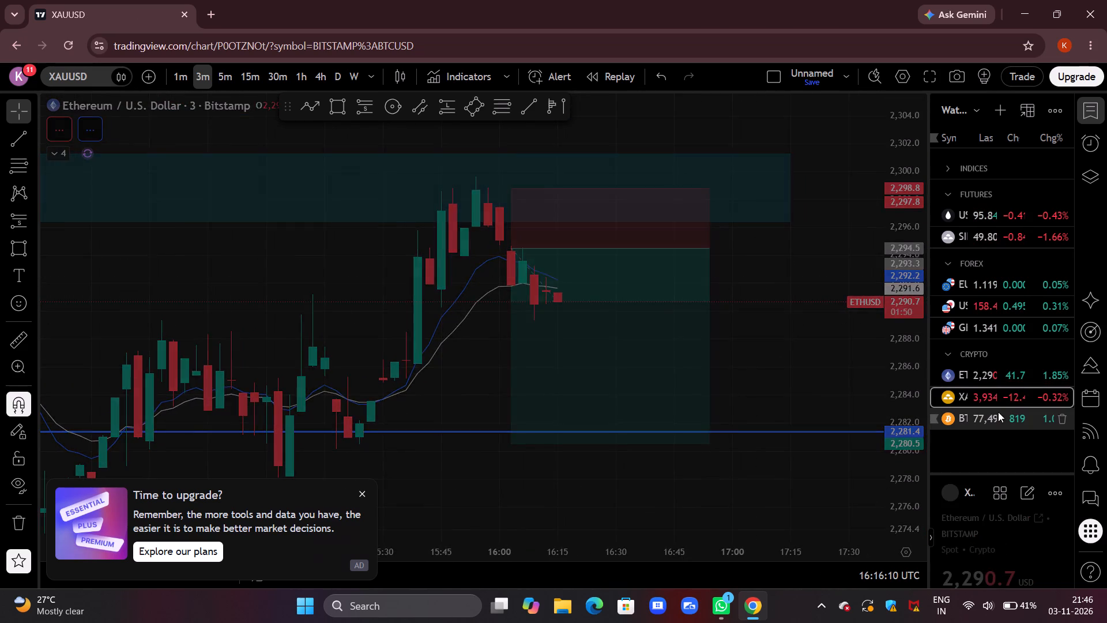
click(998, 412)
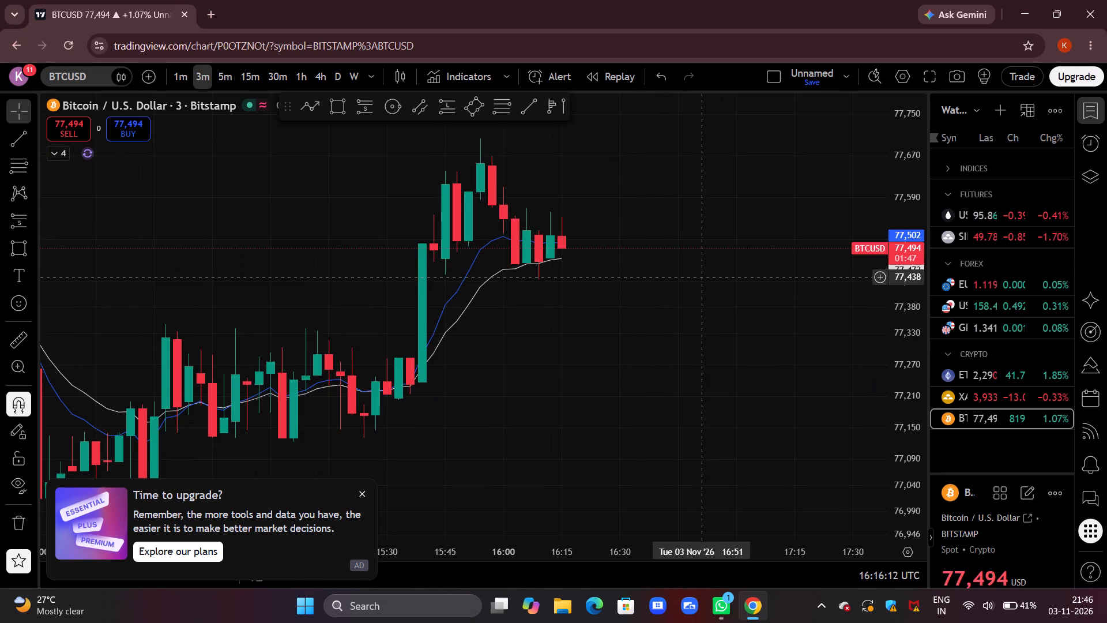
drag(706, 274, 650, 347)
scroll(649, 330, down, 2)
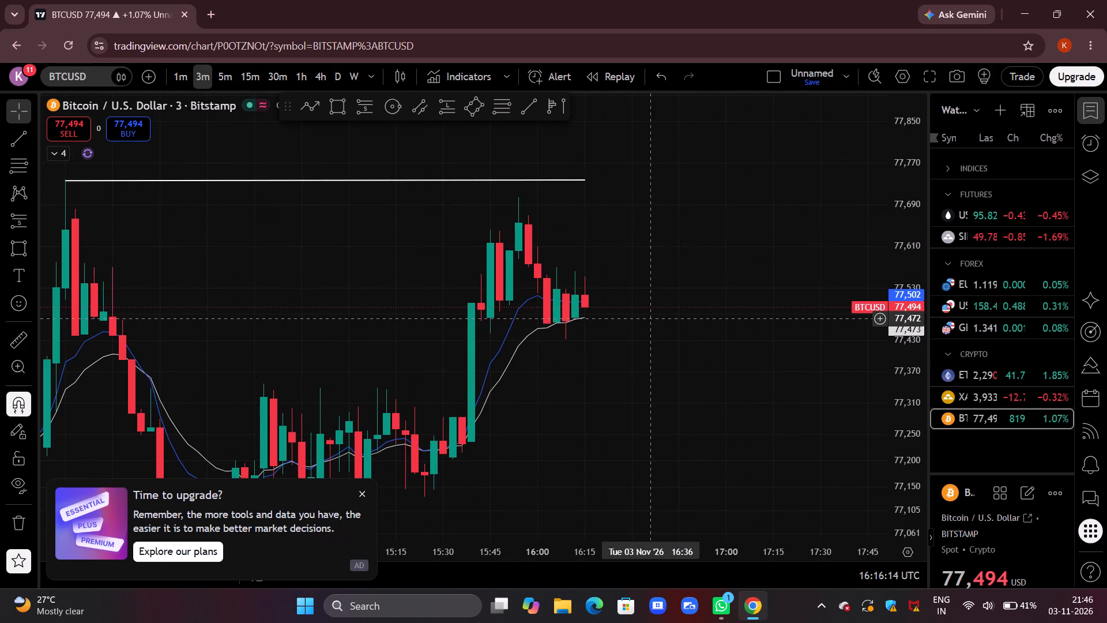
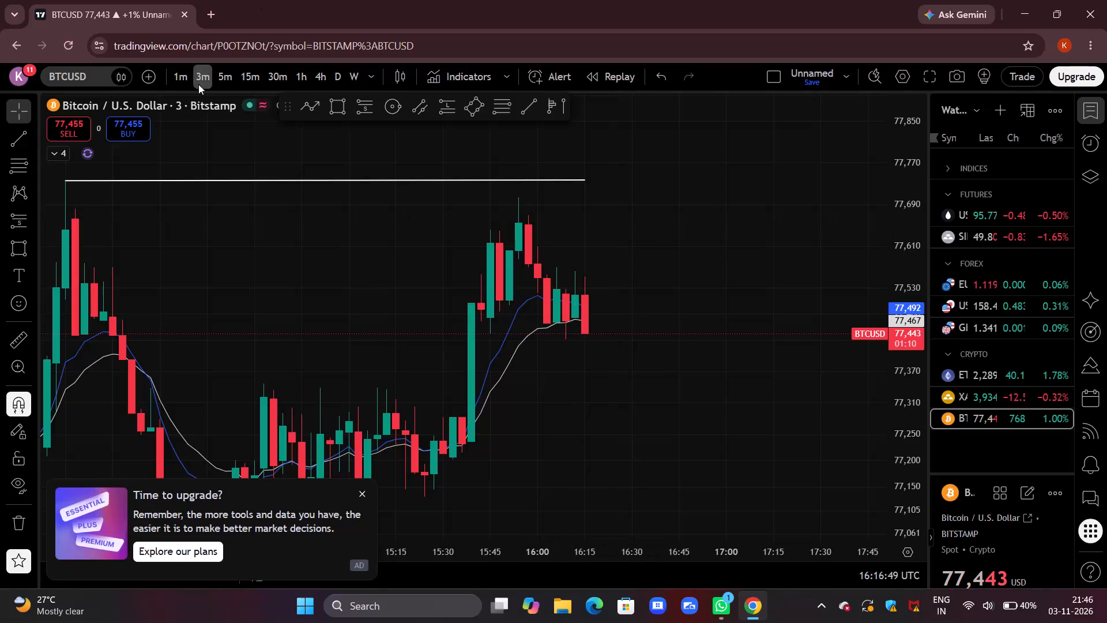
Switch BTCUSD to the 1m timeframe and examine the recent rally and pullback beneath the white line.
click(184, 84)
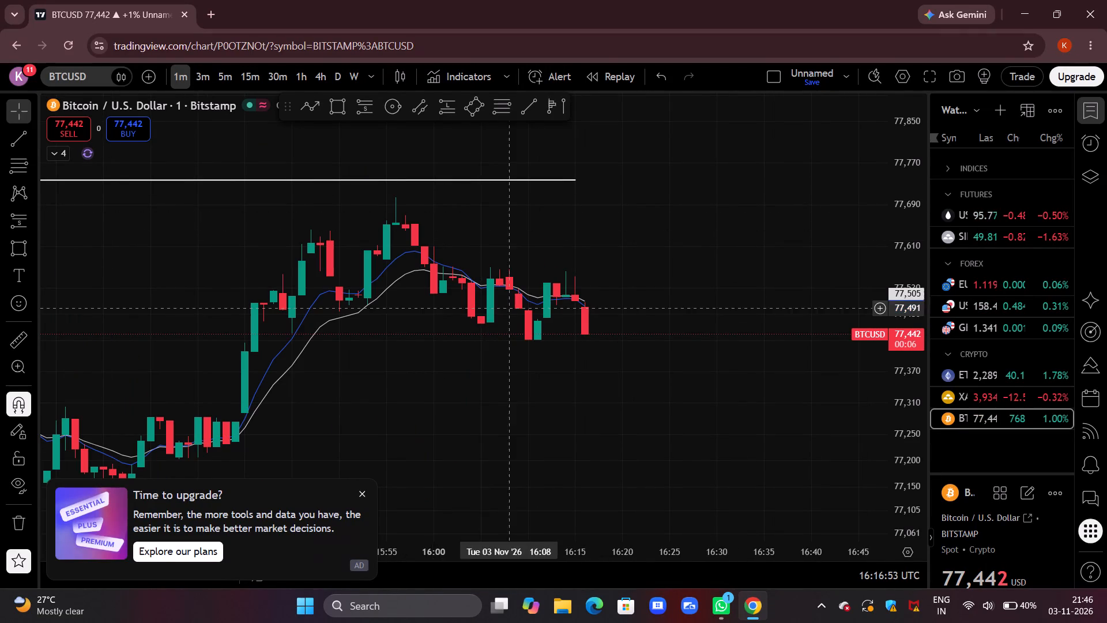
drag(379, 337, 648, 288)
scroll(631, 268, down, 6)
scroll(763, 321, down, 5)
drag(826, 318, 724, 319)
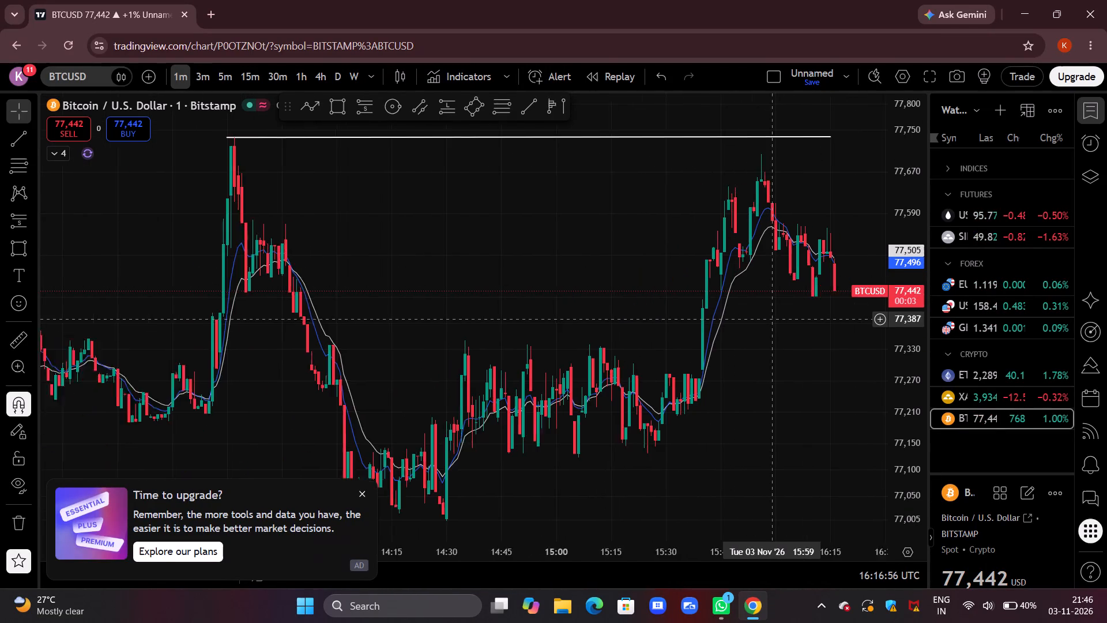
drag(724, 319, 636, 302)
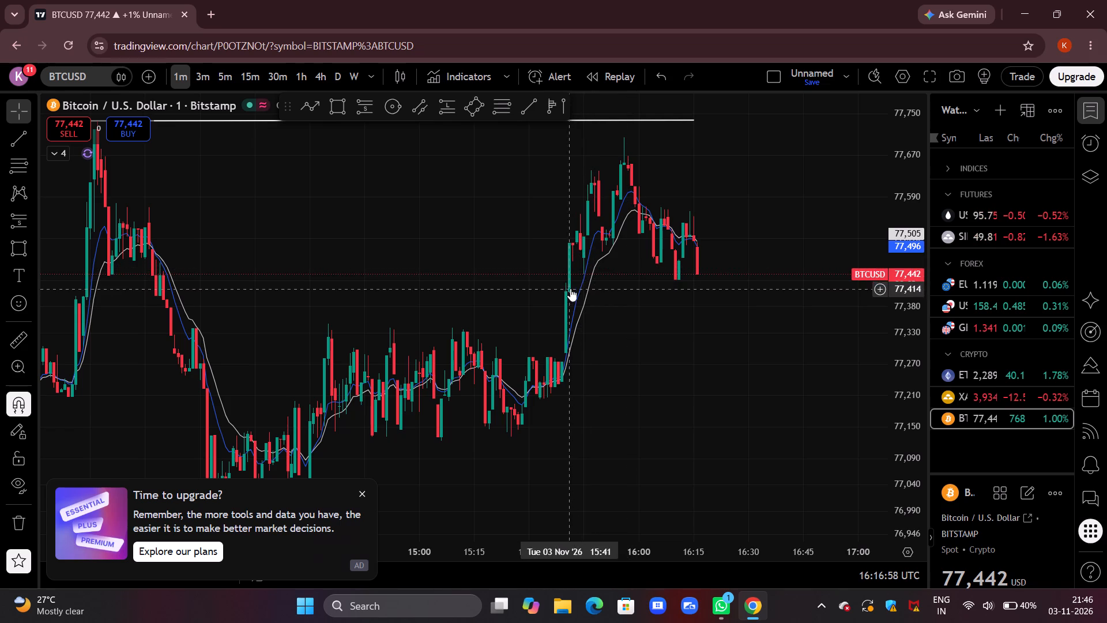
Draw a rectangle zone on the BTCUSD 1m chart from about 77,474 down to 77,443, spanning 15:45 to 16:20.
click(342, 110)
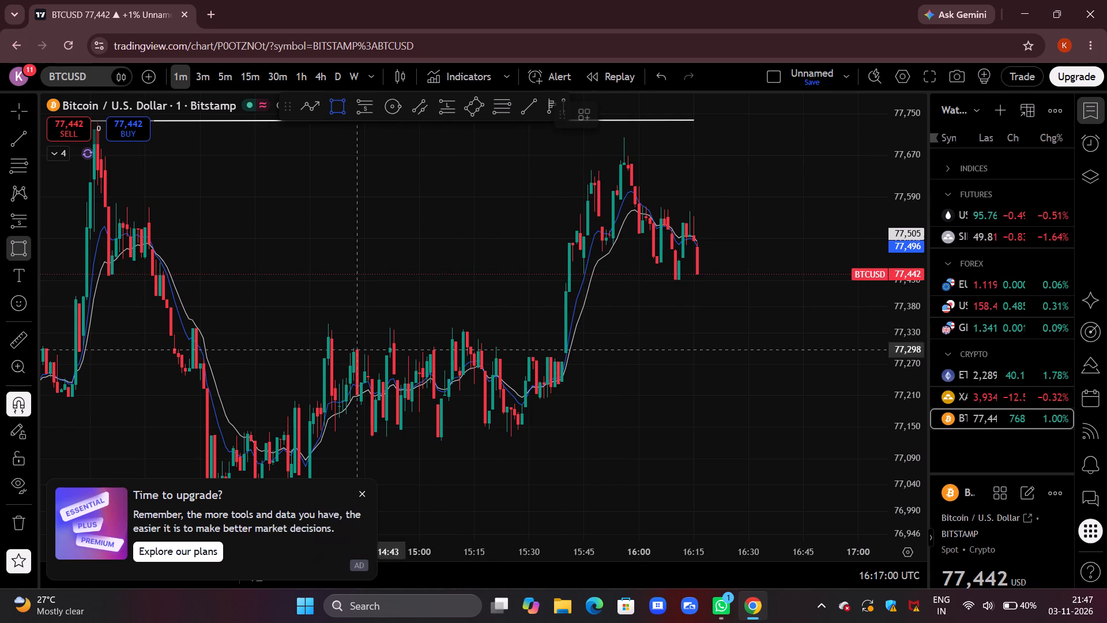
click(583, 260)
click(711, 273)
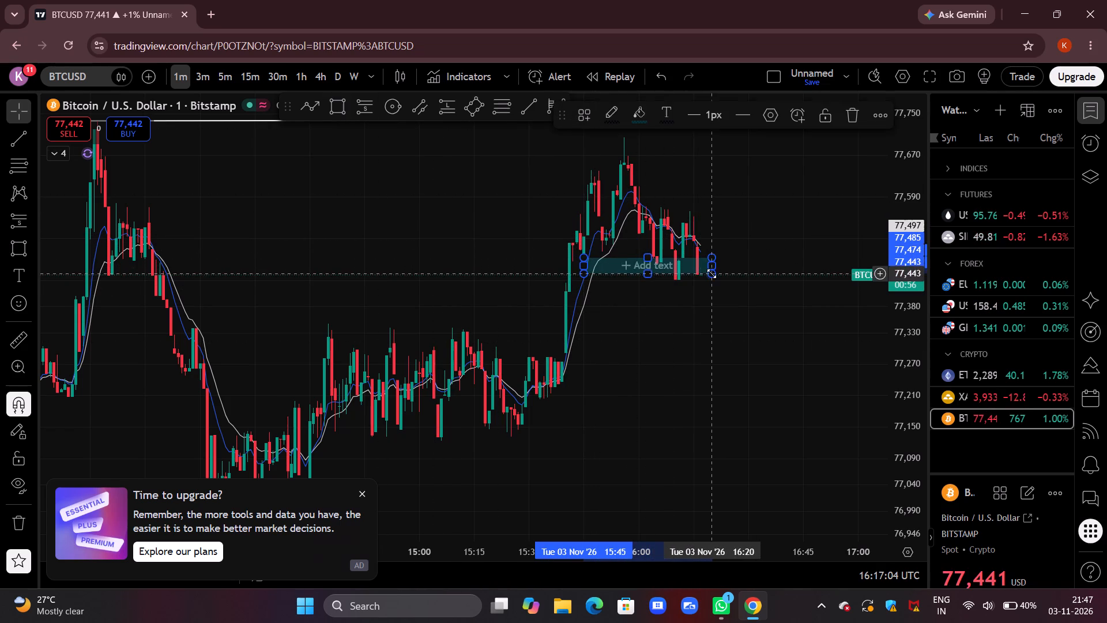
click(725, 254)
drag(769, 249, 732, 248)
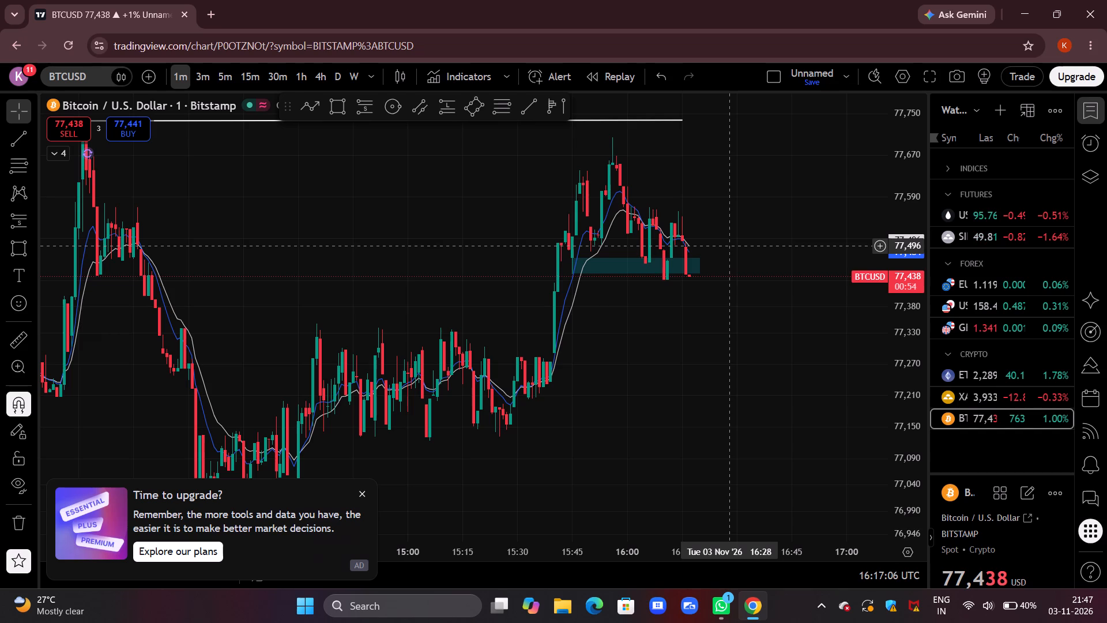
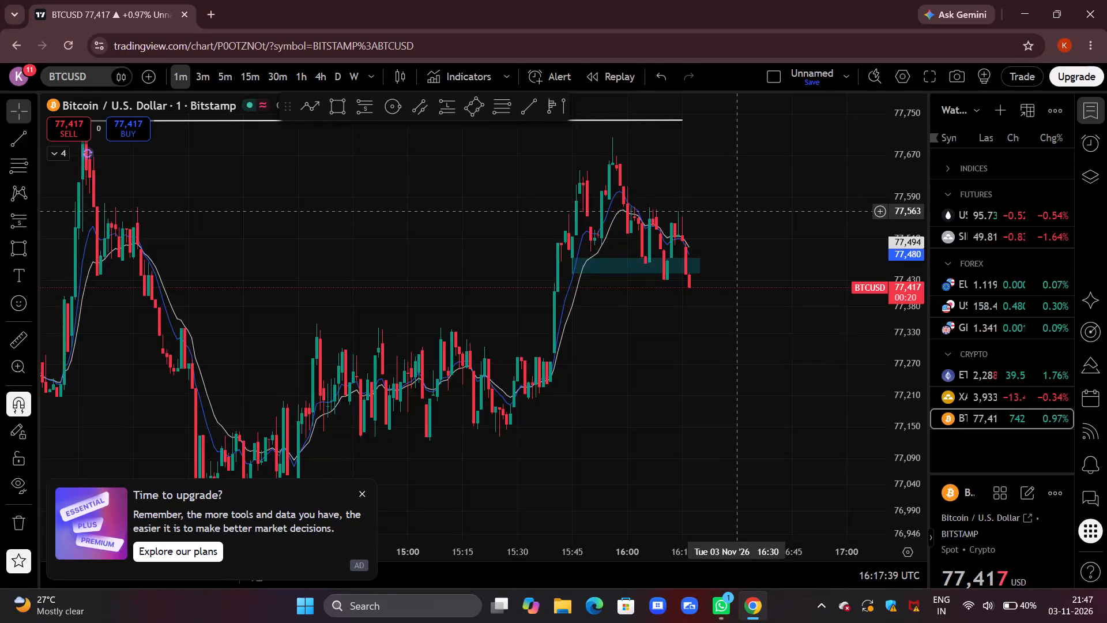
Draw a projection path from about 77,515 at 16:15 down to 77,384, up to 77,444 at 16:23, and down to about 77,317.
scroll(735, 212, up, 3)
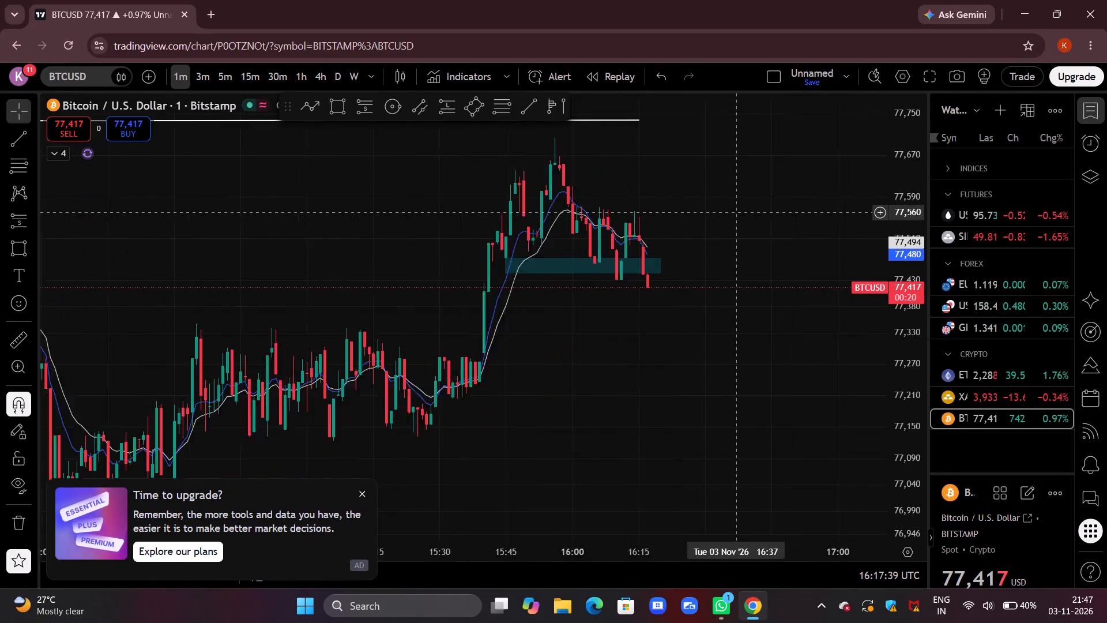
scroll(695, 232, up, 2)
drag(669, 230, 656, 264)
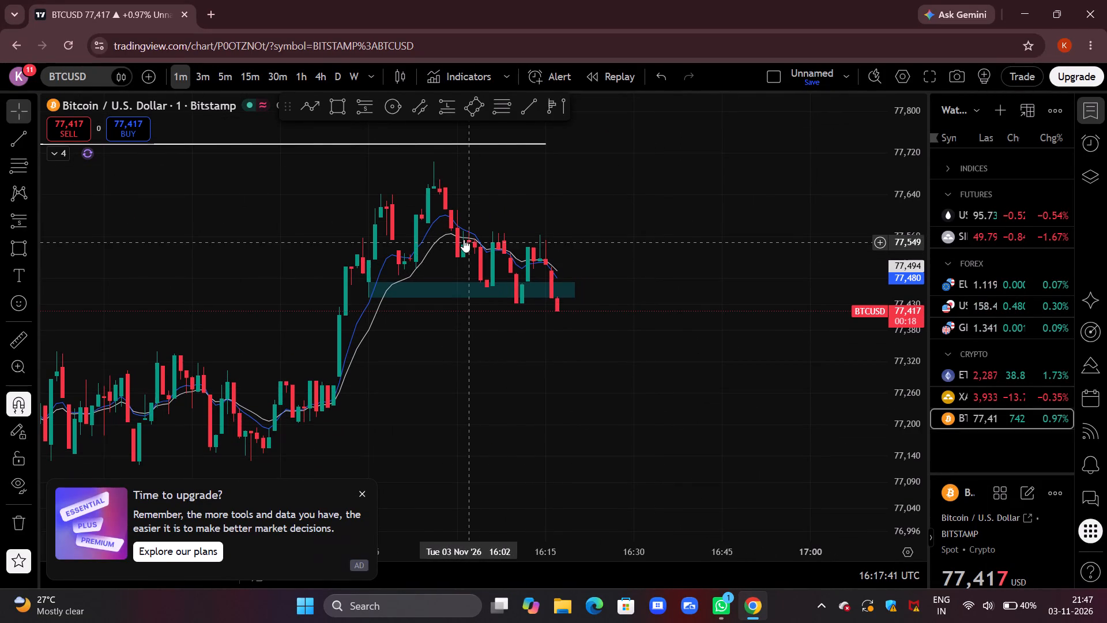
drag(681, 247, 712, 159)
drag(897, 348, 949, 57)
drag(839, 161, 800, 311)
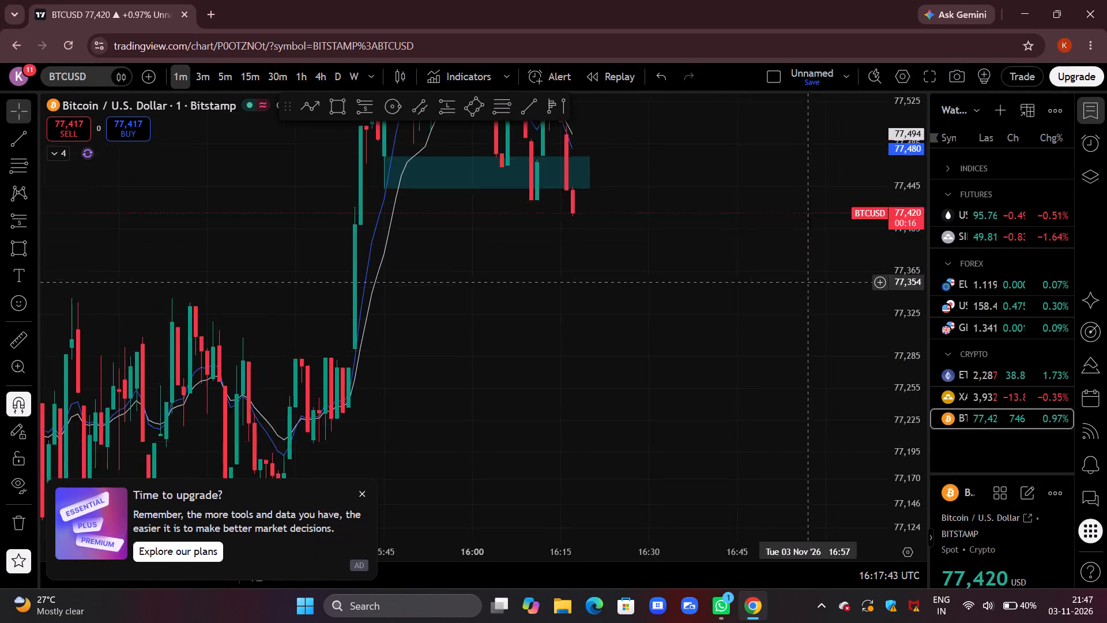
drag(800, 311, 787, 341)
scroll(654, 275, up, 2)
click(310, 111)
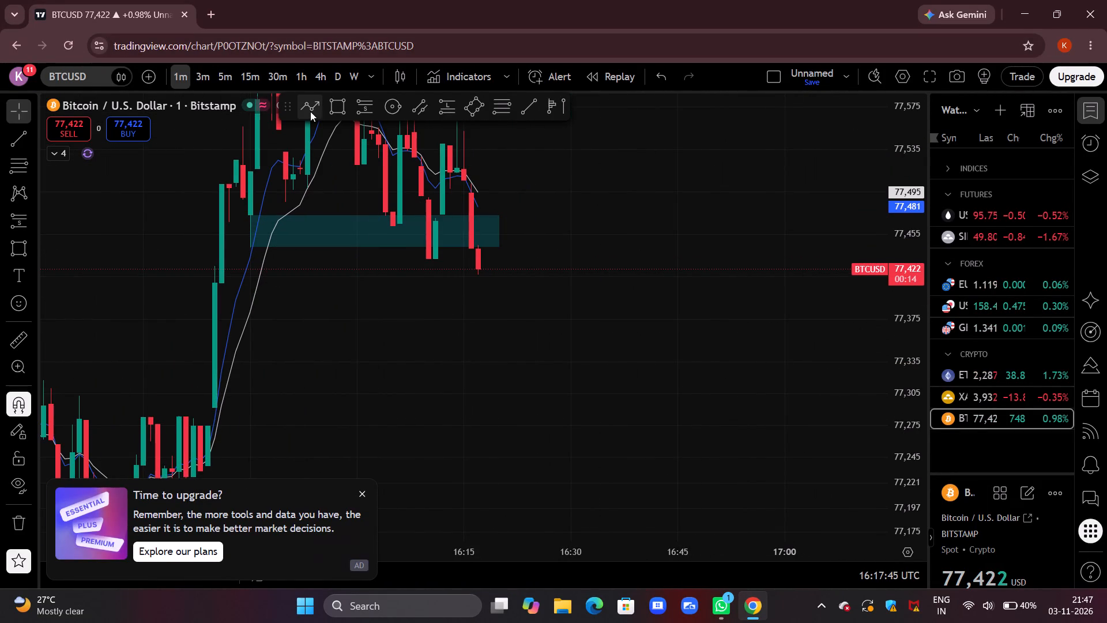
click(464, 151)
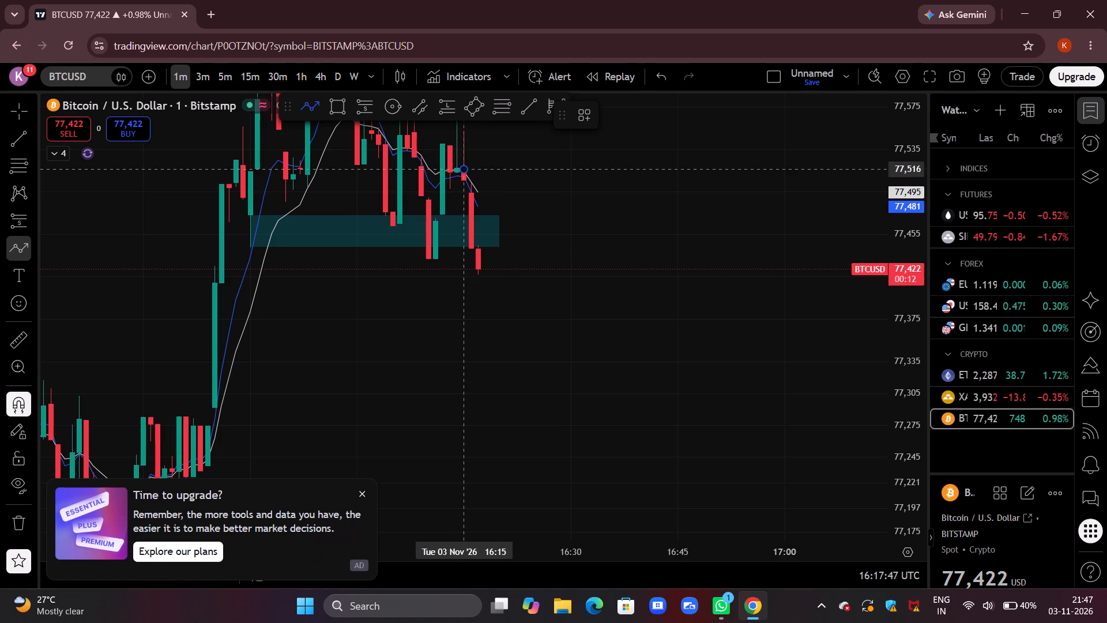
click(485, 309)
click(519, 245)
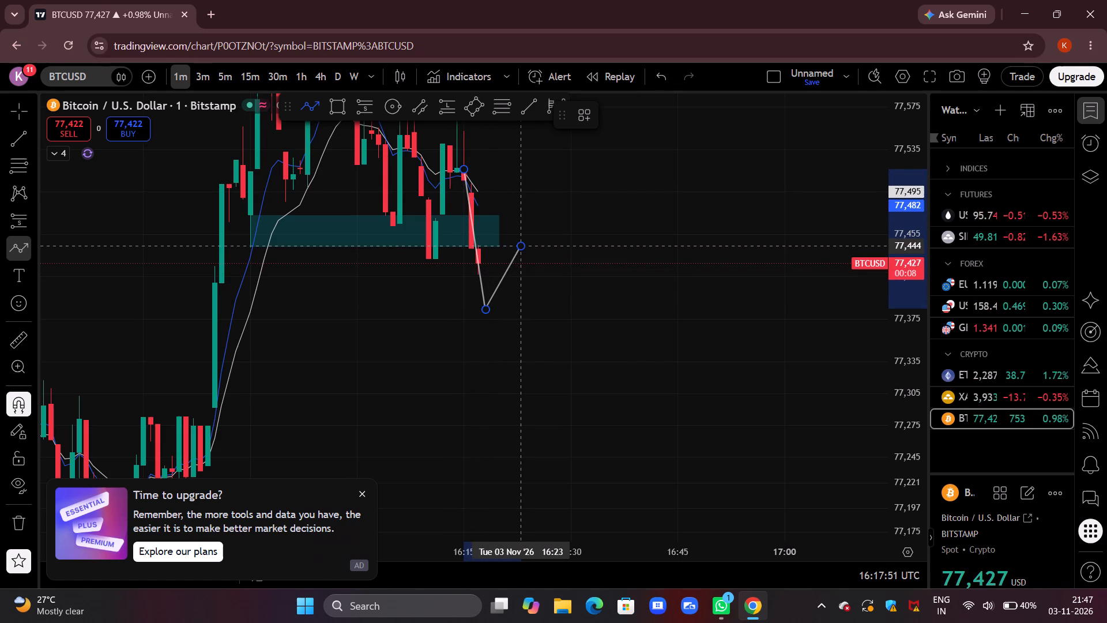
double_click(589, 381)
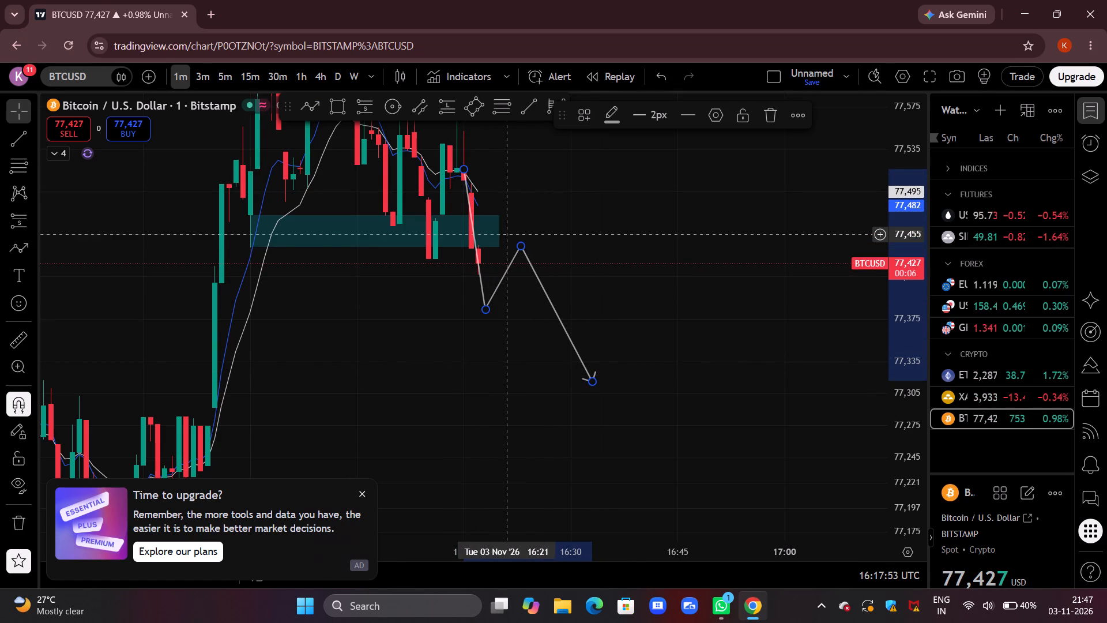
Extend the end of the teal rectangle zone to about 16:36, beyond the projected path.
drag(502, 230, 617, 242)
click(742, 211)
Place a short position with its entry at 77,442 on the path's 16:23 peak, at the zone's lower edge.
drag(732, 233, 760, 211)
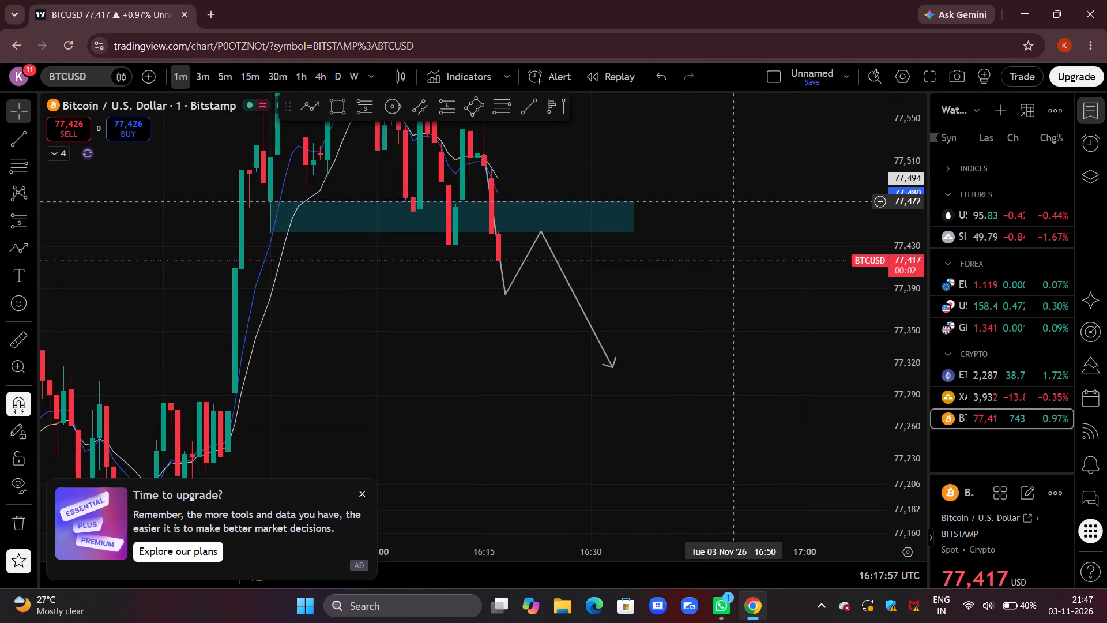
drag(720, 189, 714, 215)
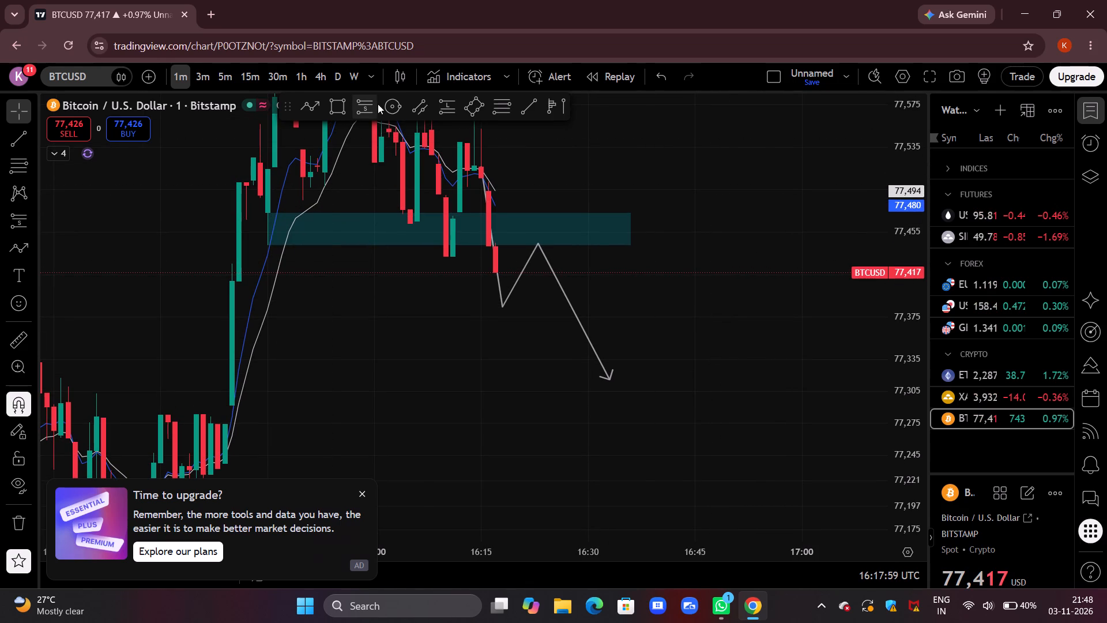
click(362, 114)
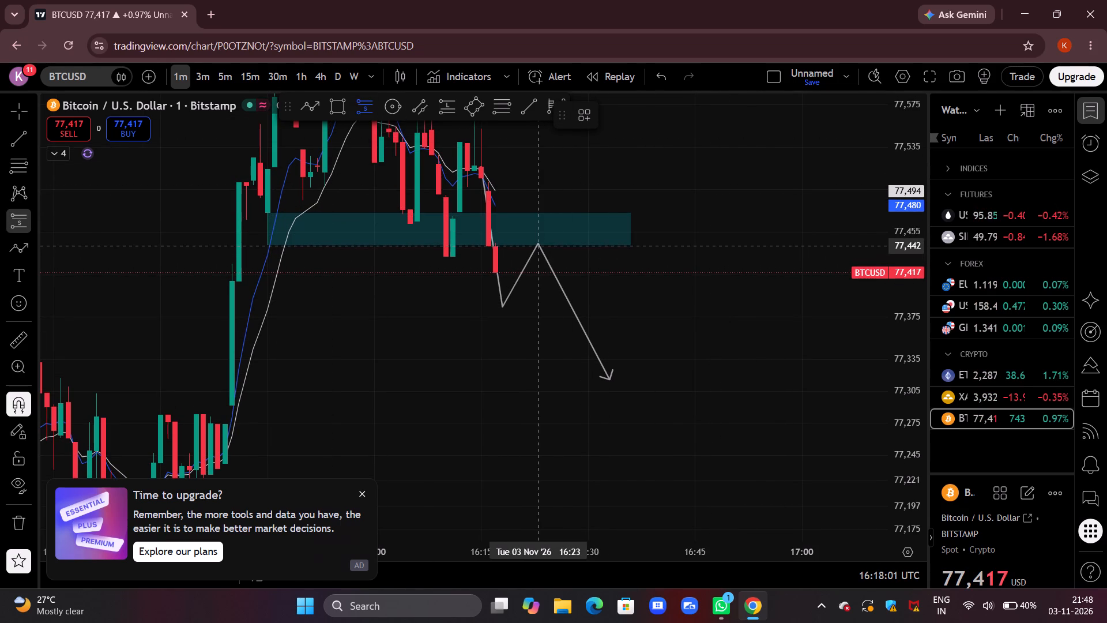
click(537, 245)
click(676, 234)
Tighten the BTCUSD short position's stop level to 77,495, just above the zone.
drag(723, 213, 694, 319)
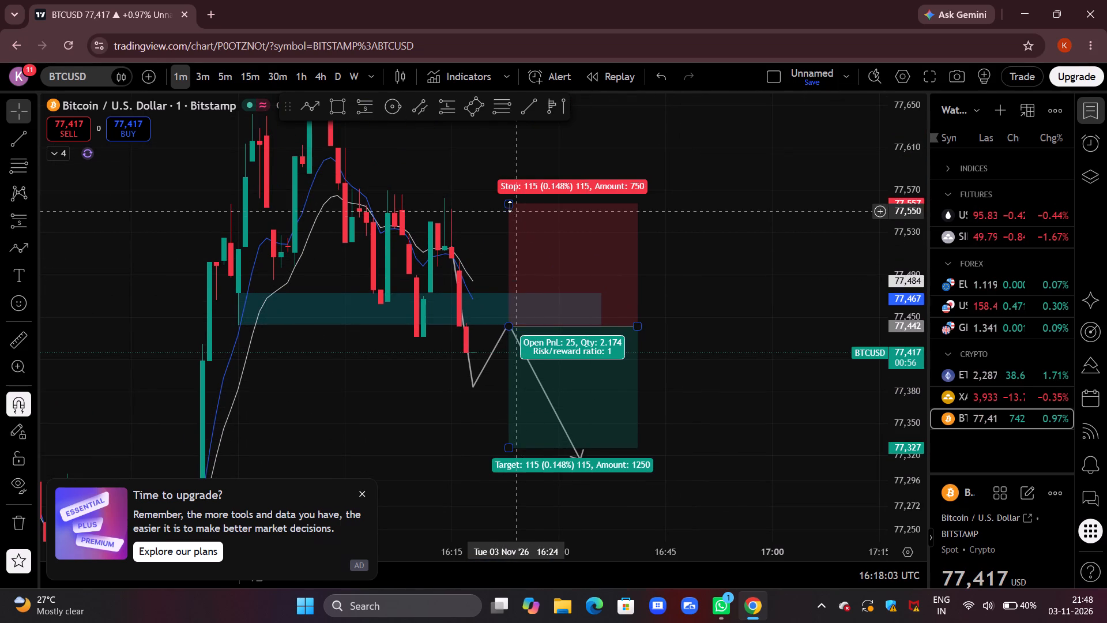
drag(509, 205, 495, 269)
click(540, 198)
drag(545, 194, 604, 159)
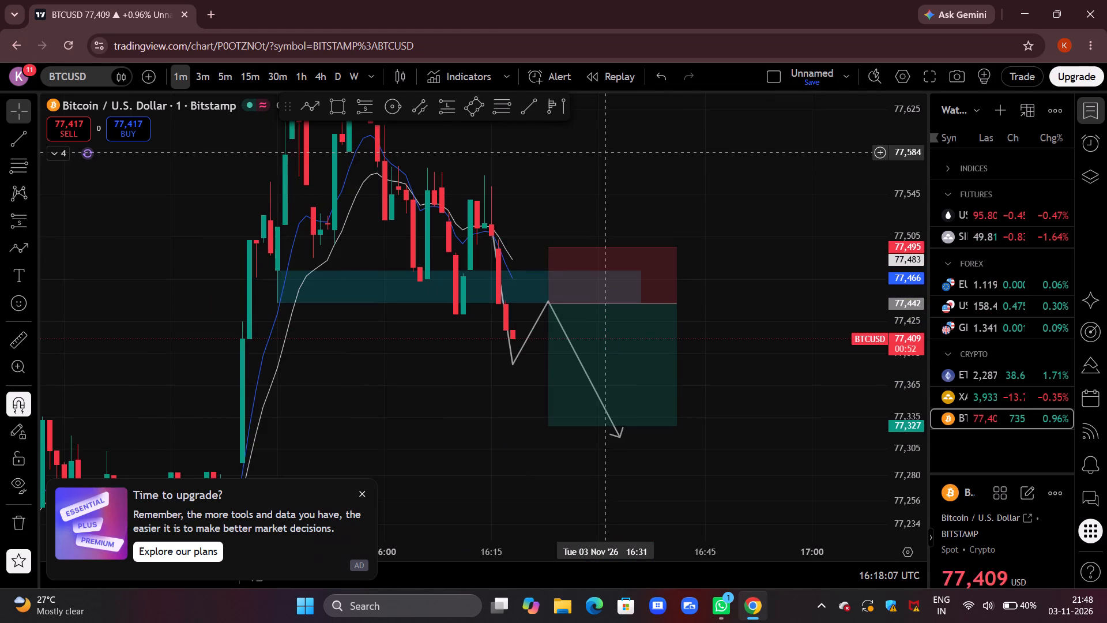
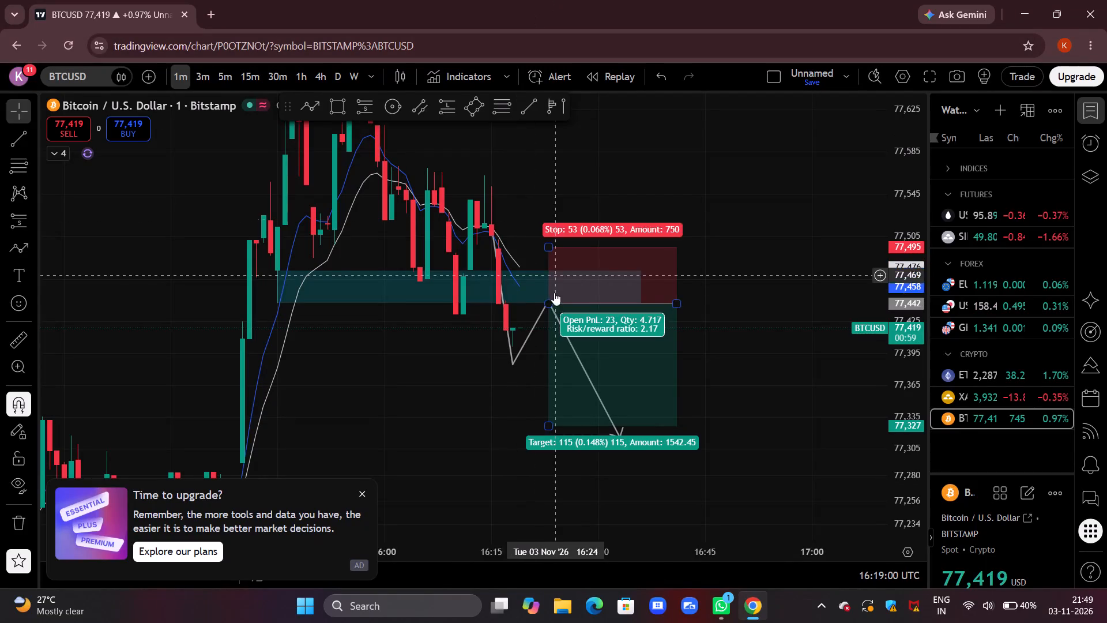
Move the teal rectangle zone down so it spans from about 77,432 to 77,463, overlapping the short position's entry.
drag(529, 272, 529, 283)
click(548, 245)
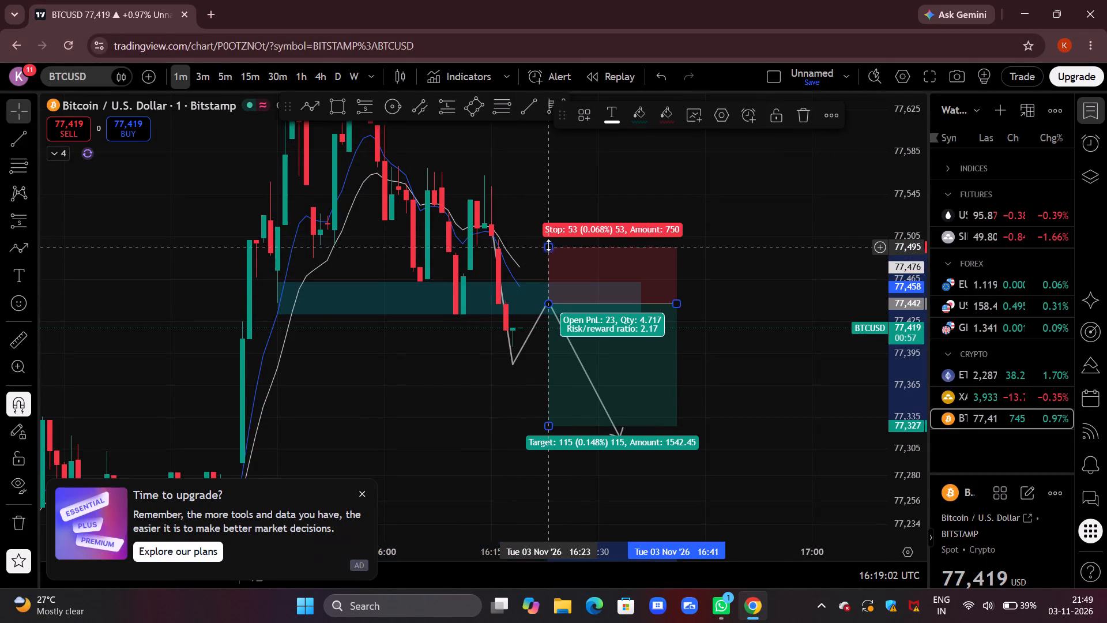
click(540, 240)
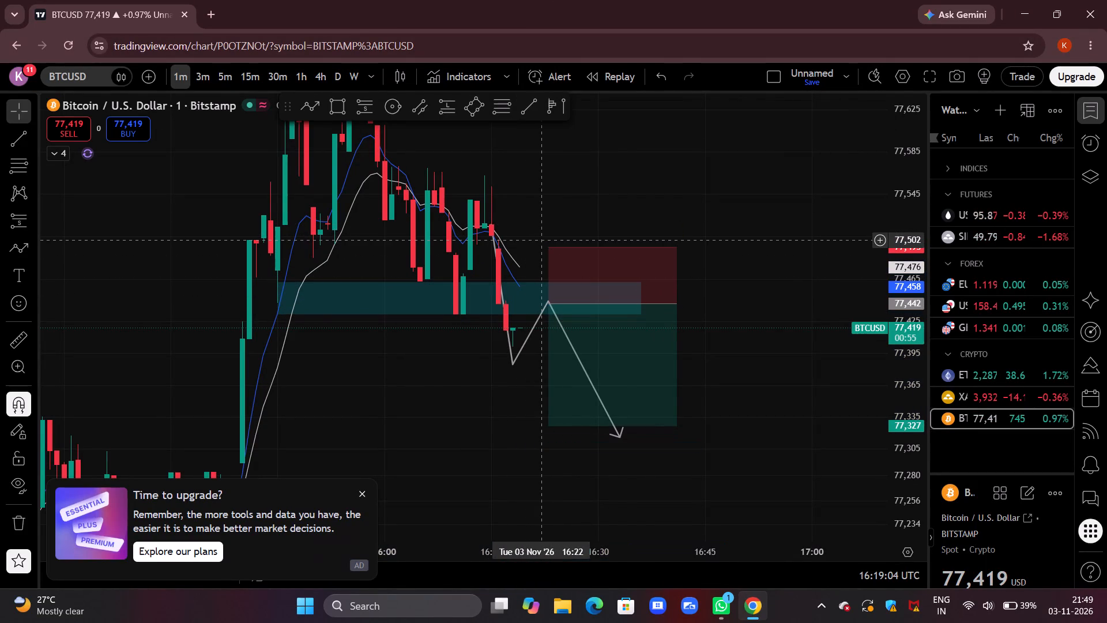
Extend the start of the BTCUSD teal rectangle zone back to about 15:40, onto the steep rally candle.
drag(754, 234, 755, 162)
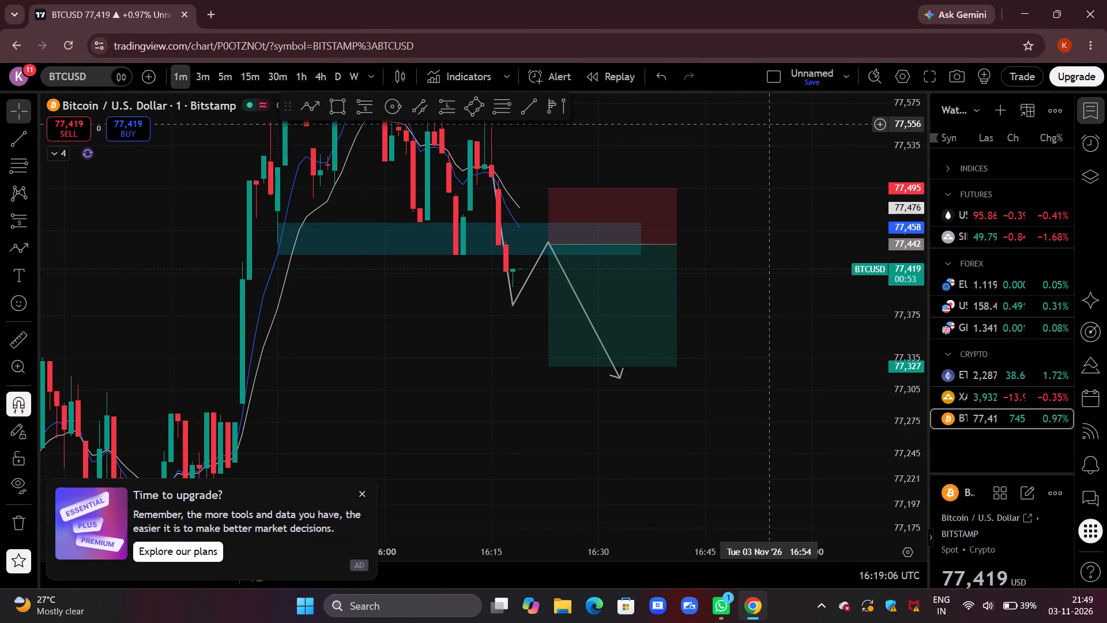
drag(762, 179, 725, 316)
drag(927, 160, 879, 286)
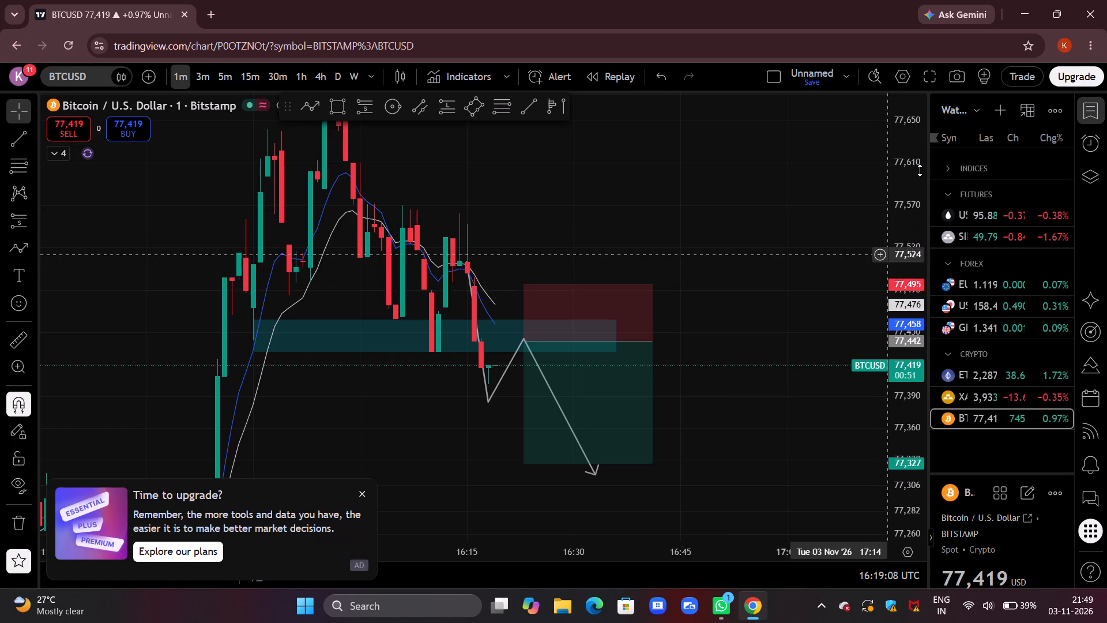
drag(920, 169, 888, 278)
scroll(631, 223, down, 6)
drag(771, 205, 652, 131)
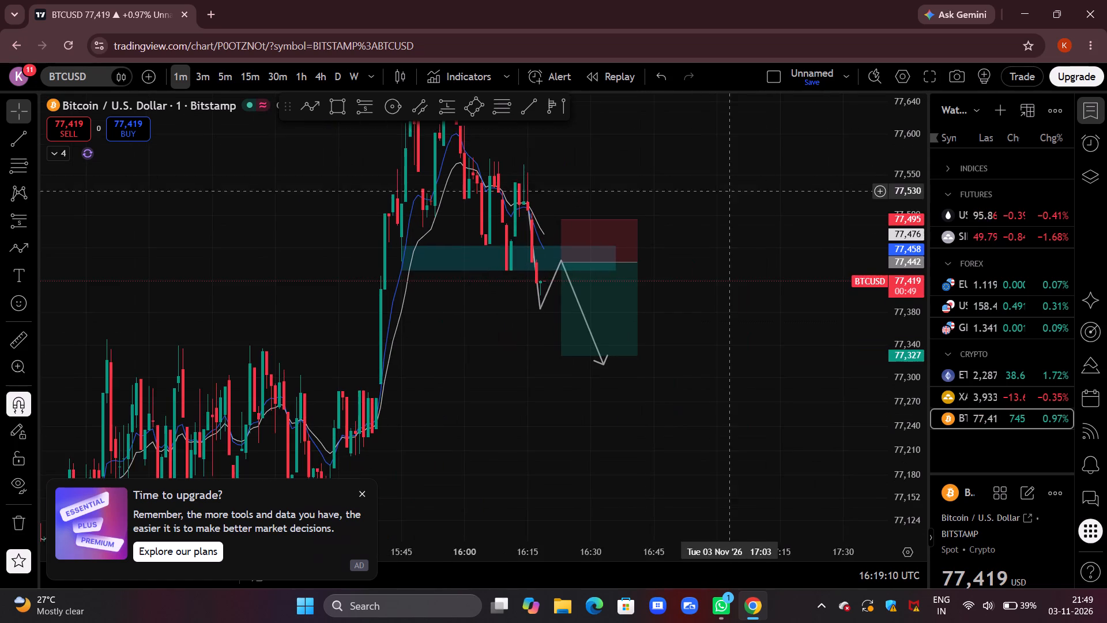
scroll(733, 196, up, 4)
drag(675, 230, 767, 202)
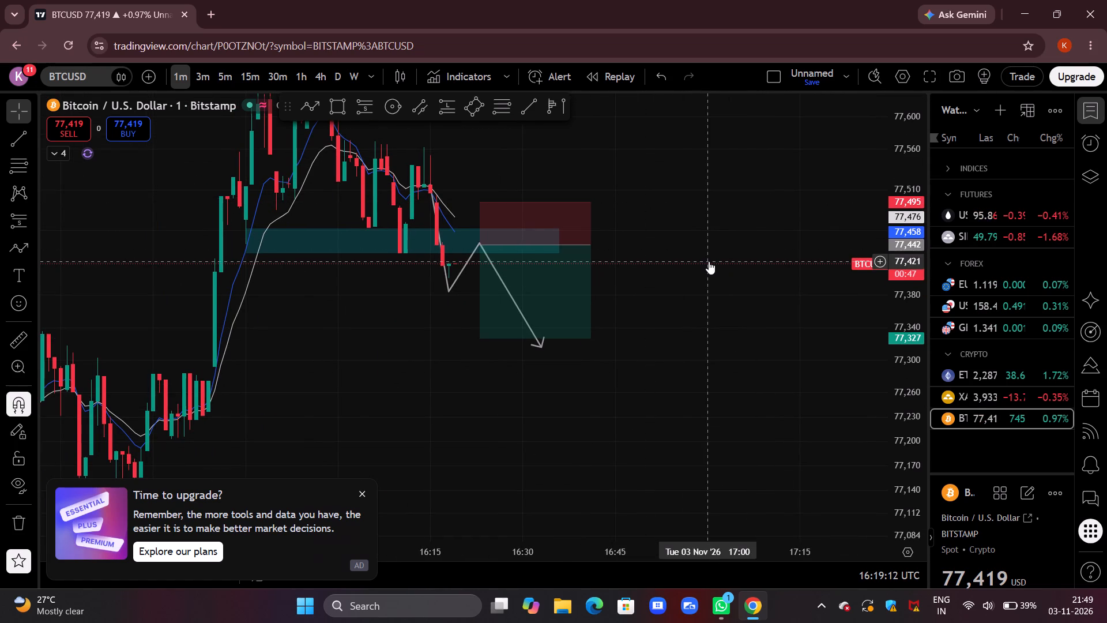
drag(244, 242, 232, 241)
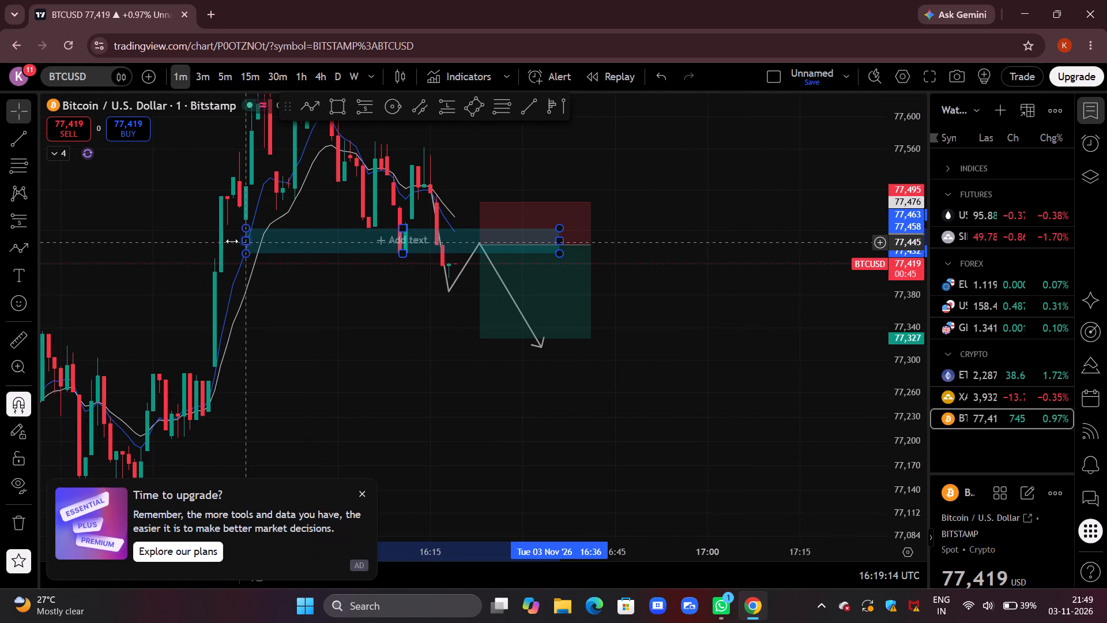
drag(232, 241, 216, 241)
click(614, 185)
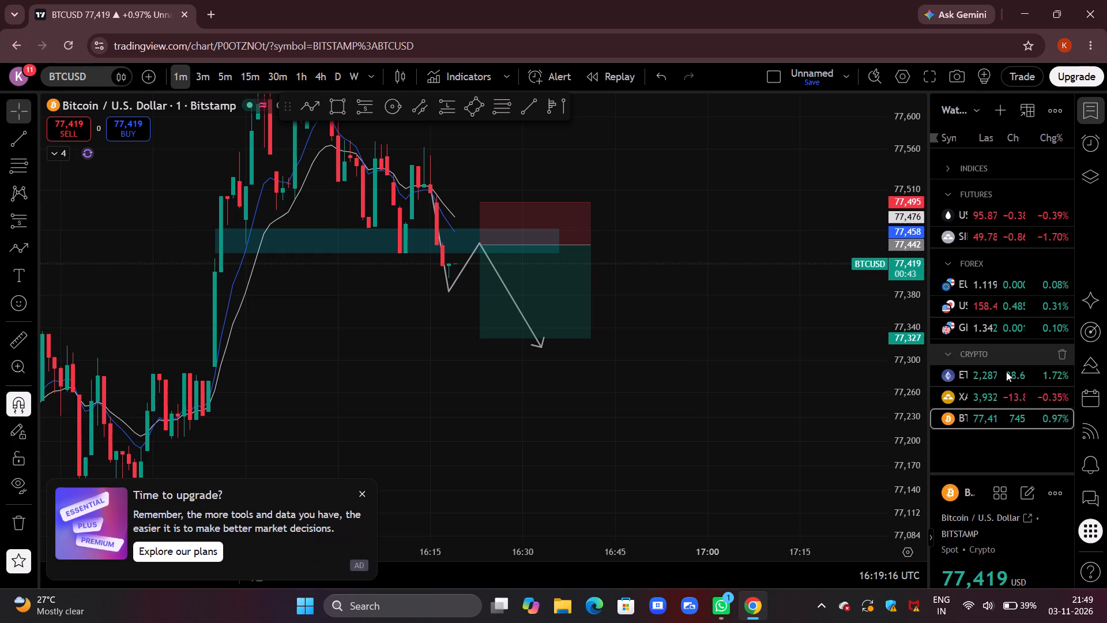
Switch the chart to the XAUUSD symbol.
click(991, 391)
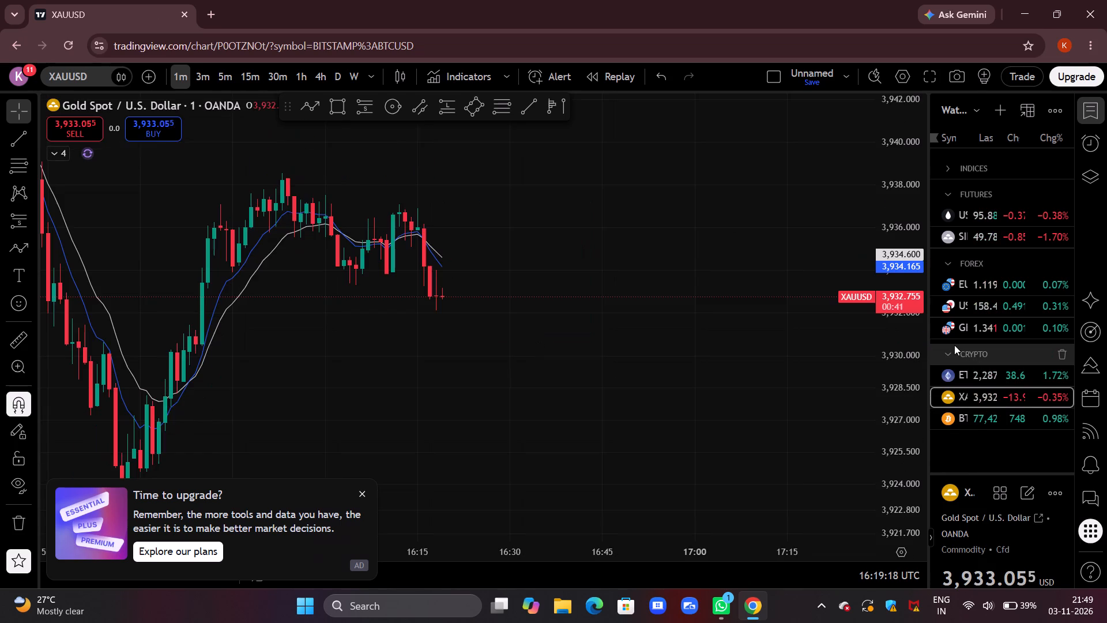
scroll(871, 367, down, 2)
scroll(733, 325, down, 1)
drag(733, 325, 683, 397)
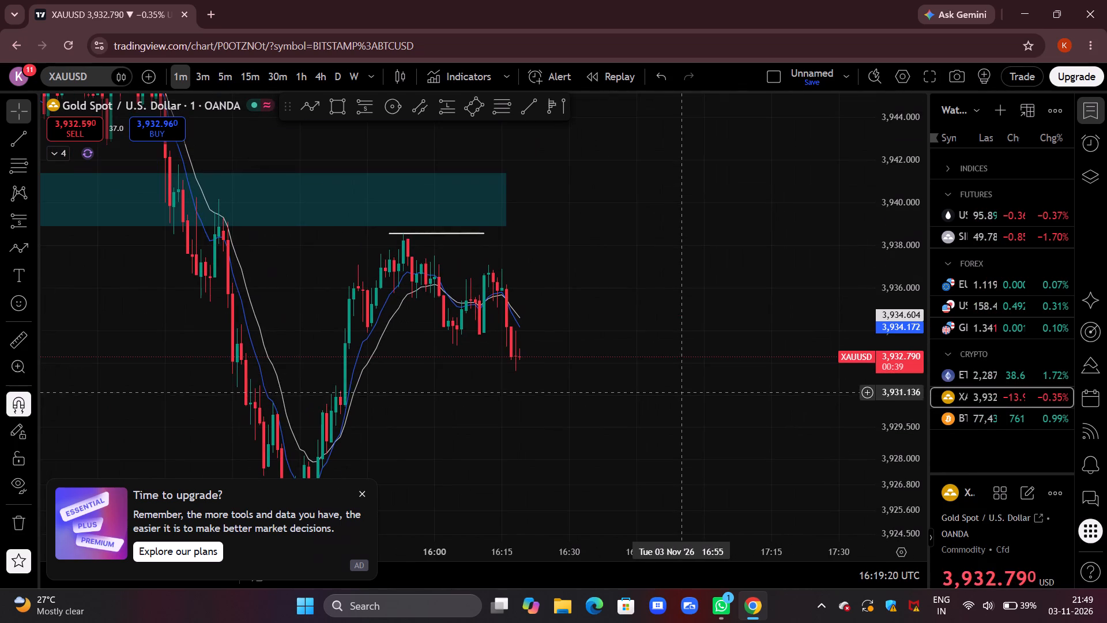
drag(694, 252, 694, 294)
scroll(694, 294, up, 4)
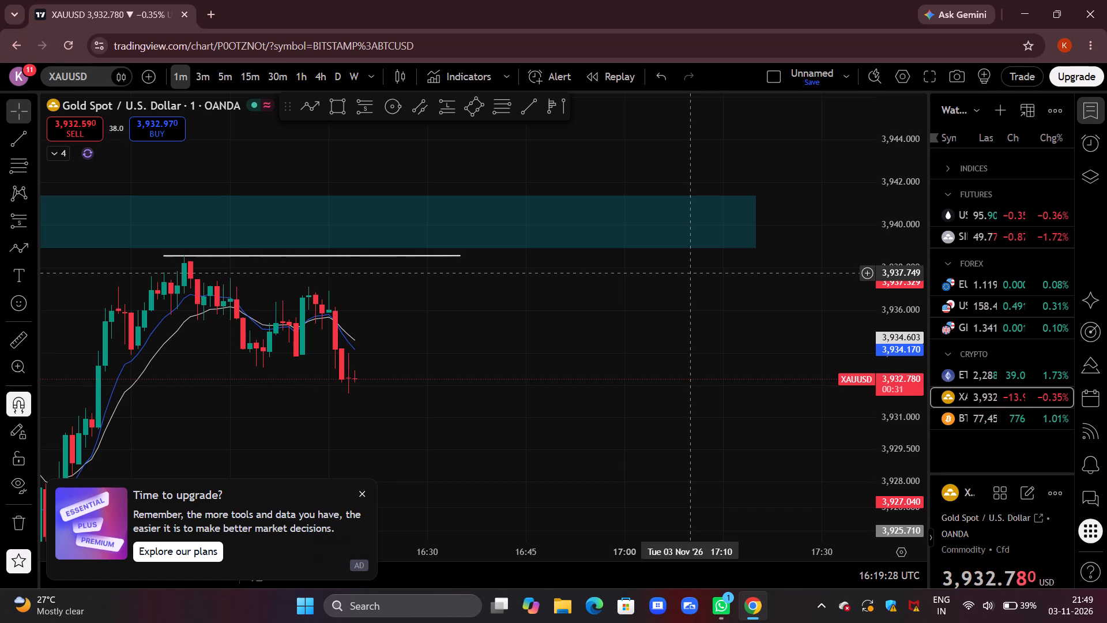
Draw a descending parallel channel from the 3,938.555 swing high to 3,933.901 at 17:09, with its lower line along the recent low.
click(422, 112)
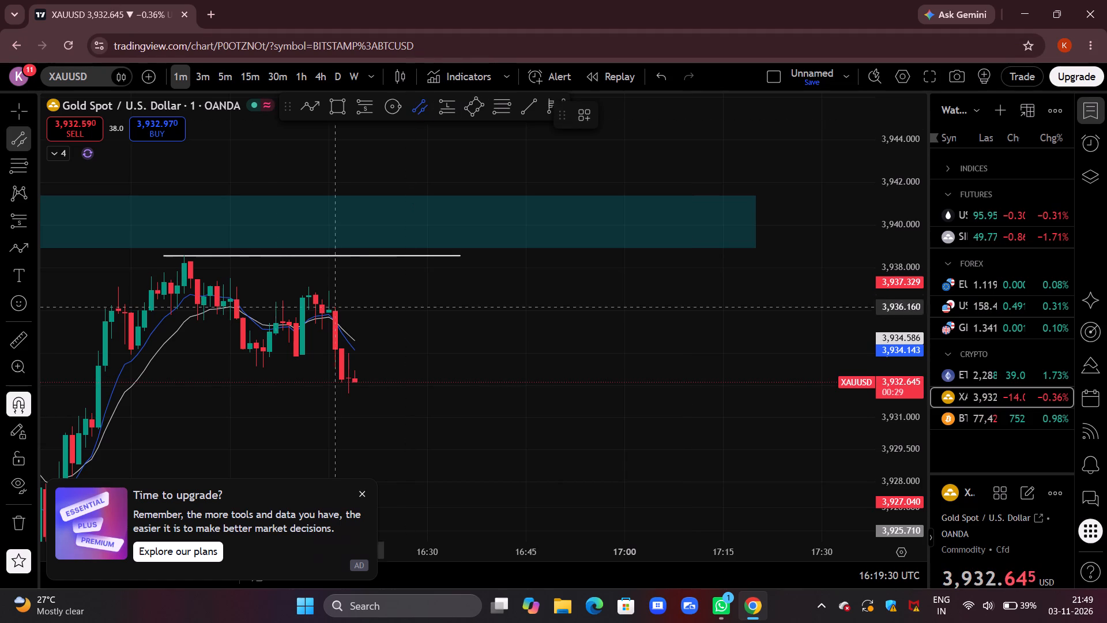
click(188, 259)
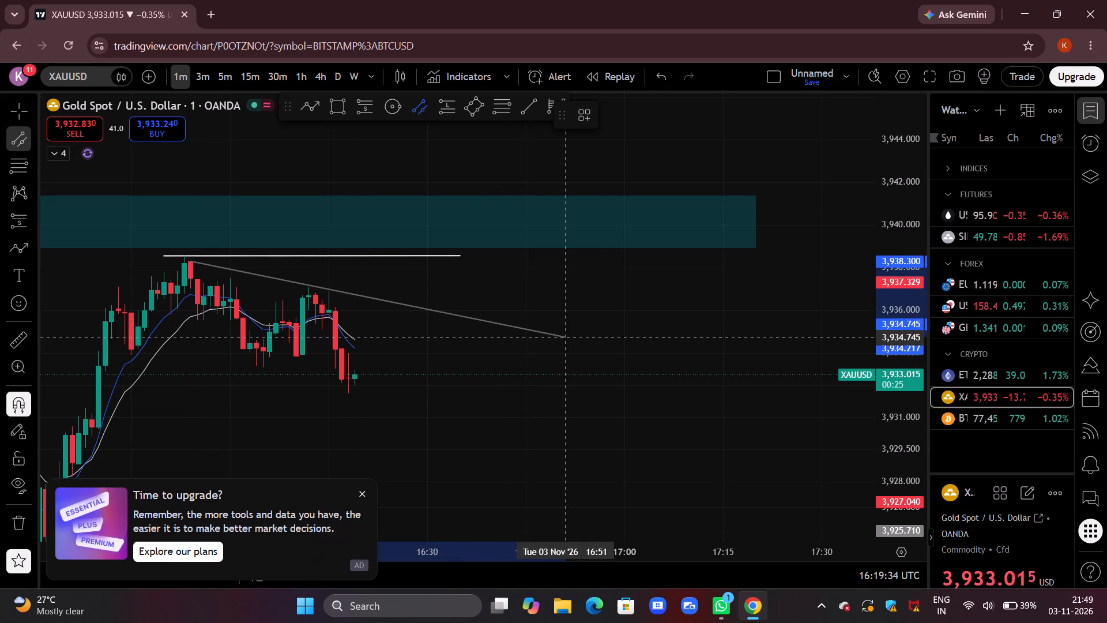
click(686, 355)
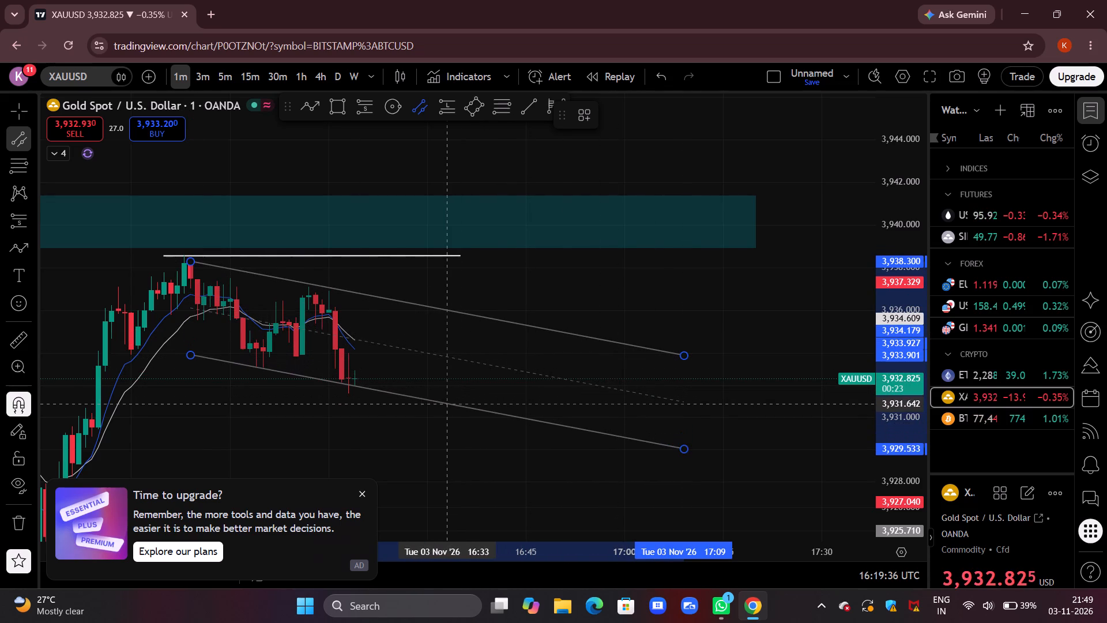
click(449, 405)
drag(190, 262, 140, 241)
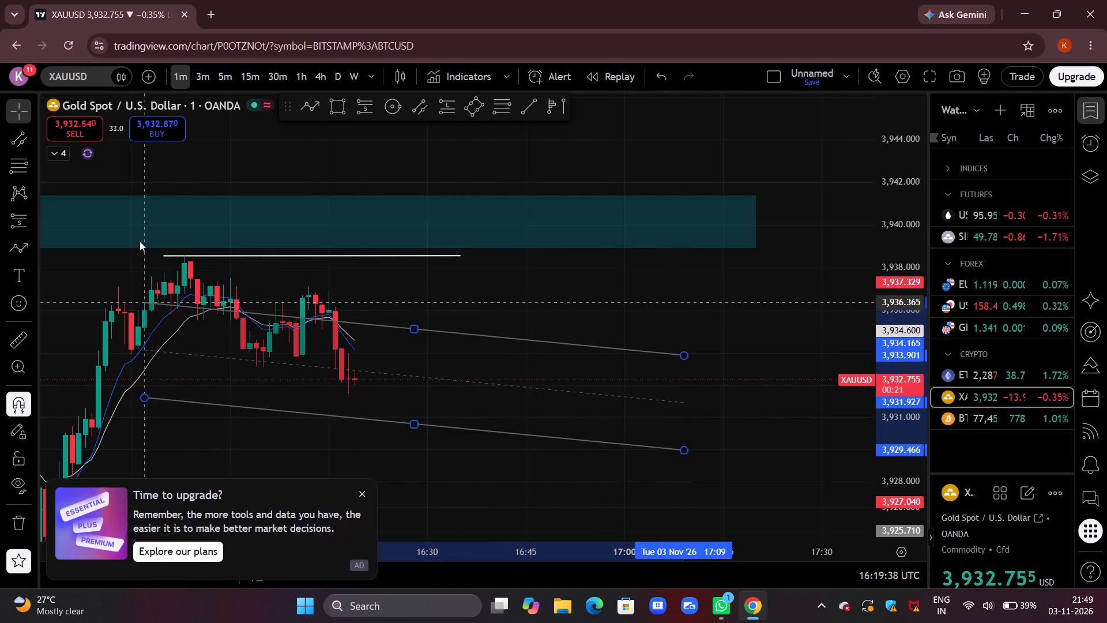
drag(140, 241, 102, 185)
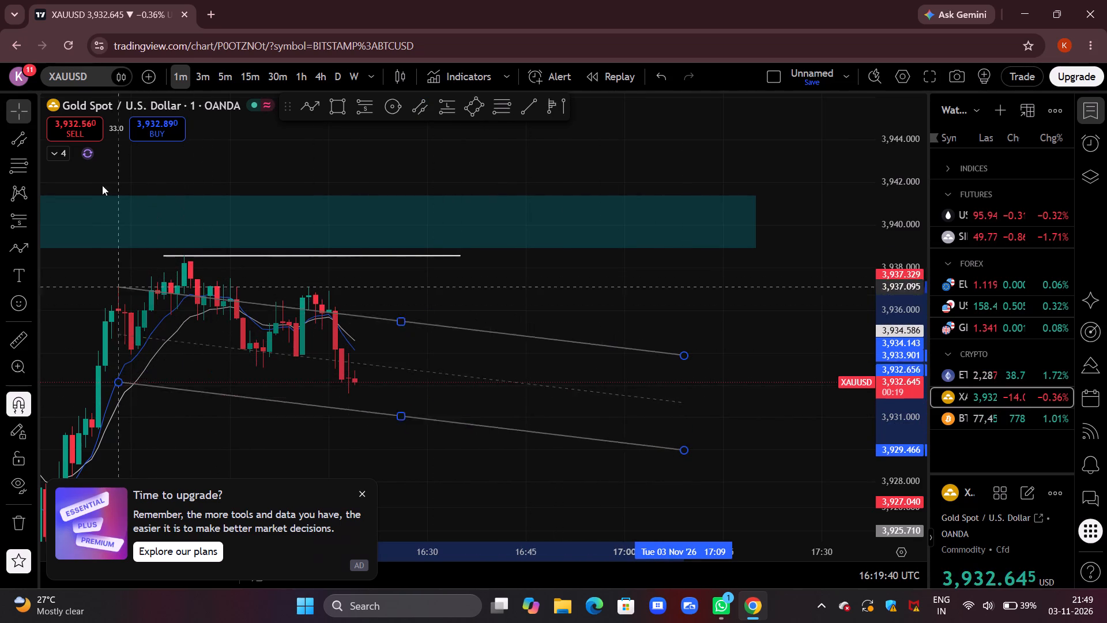
drag(102, 185, 184, 211)
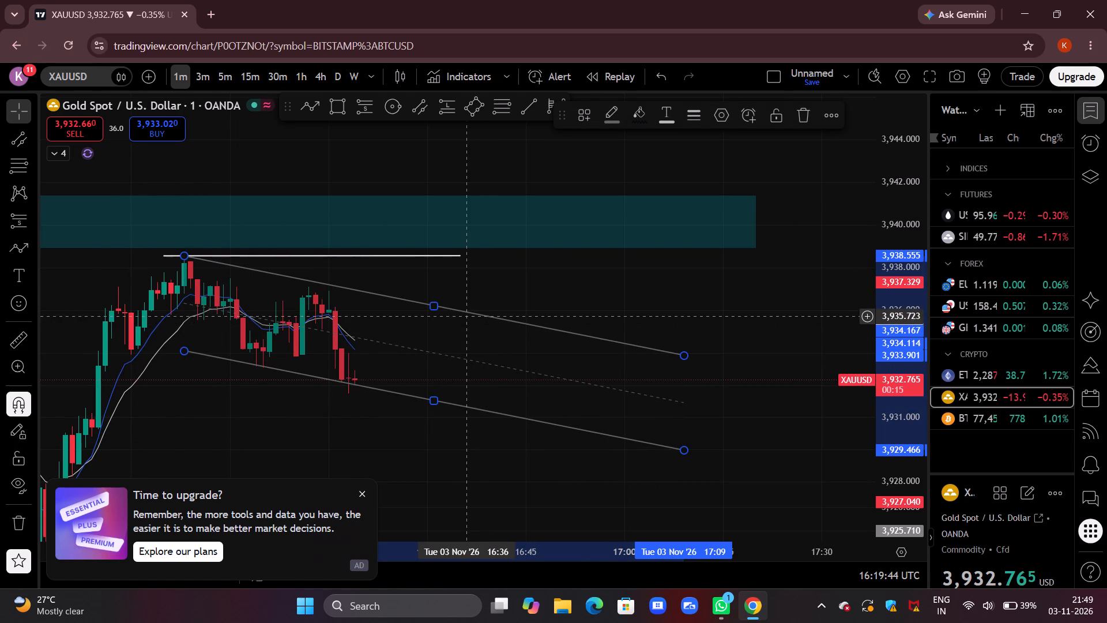
Shift the whole parallel channel back along its slope so it ends at about 16:56.
drag(471, 311, 406, 302)
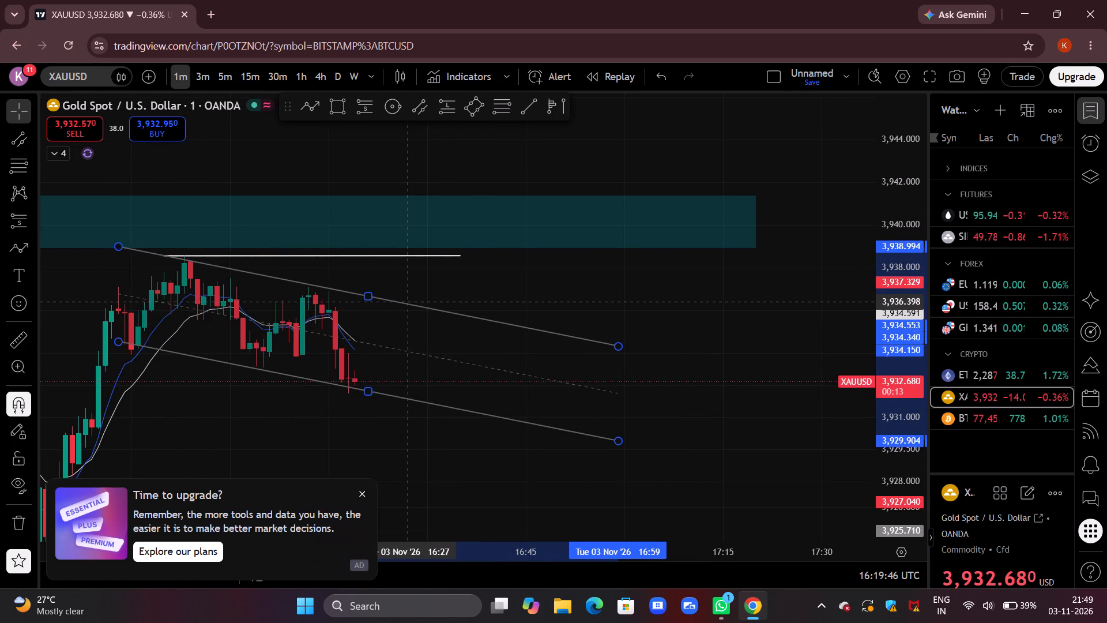
drag(406, 302, 389, 299)
click(571, 317)
Examine how the recent XAUUSD candles sit against the descending channel's upper, middle and lower lines.
drag(591, 314, 600, 306)
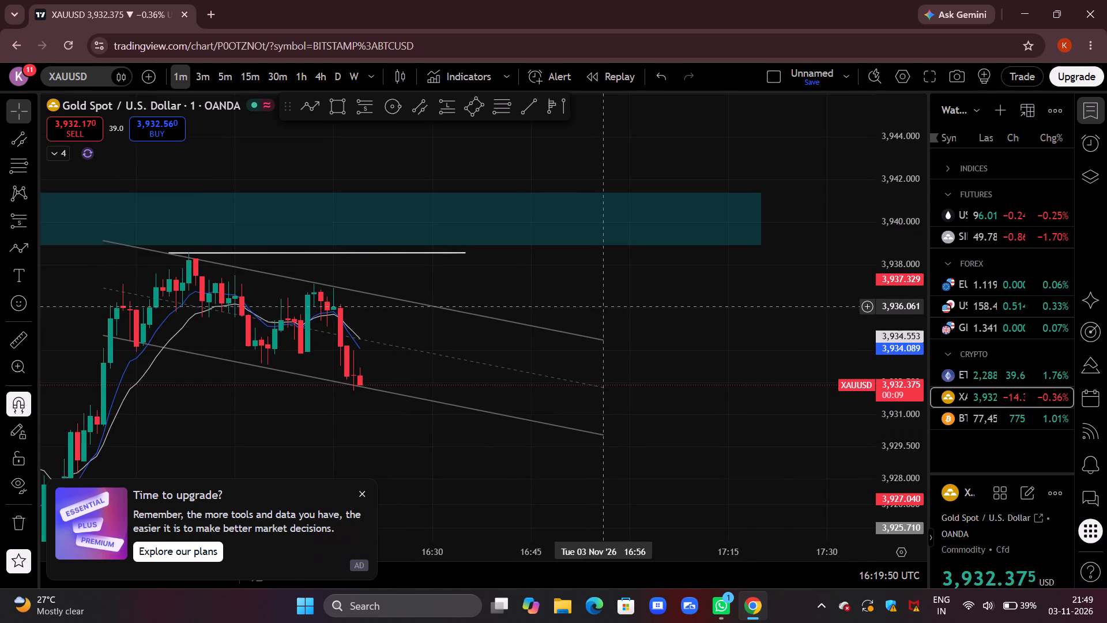
scroll(603, 306, up, 4)
drag(601, 306, 789, 275)
scroll(616, 258, down, 6)
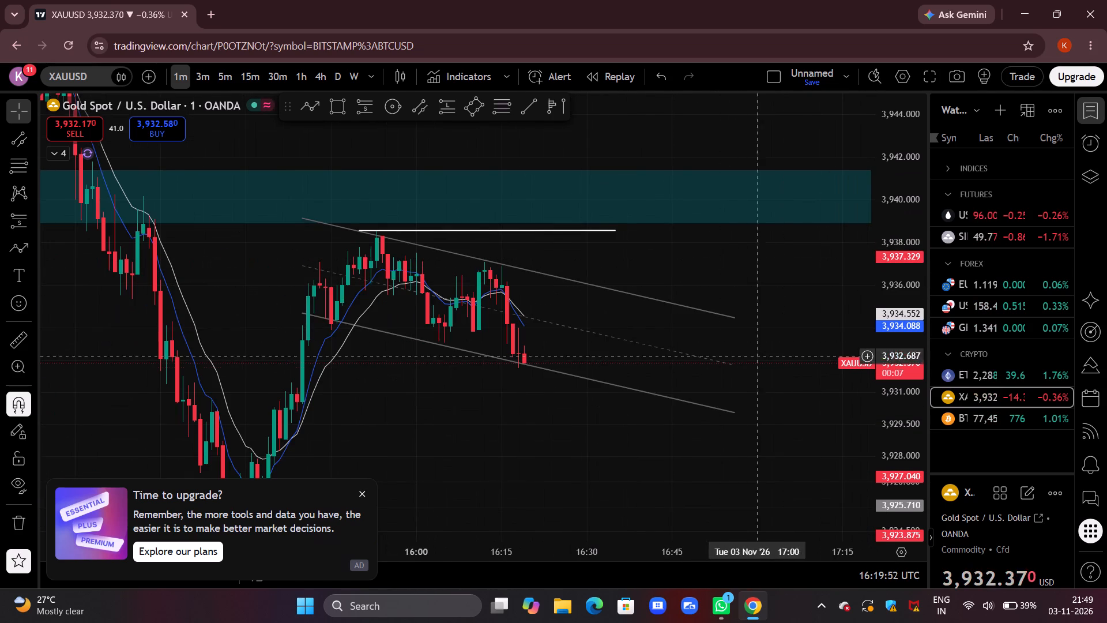
drag(896, 463, 928, 248)
drag(752, 206, 703, 280)
scroll(702, 279, up, 4)
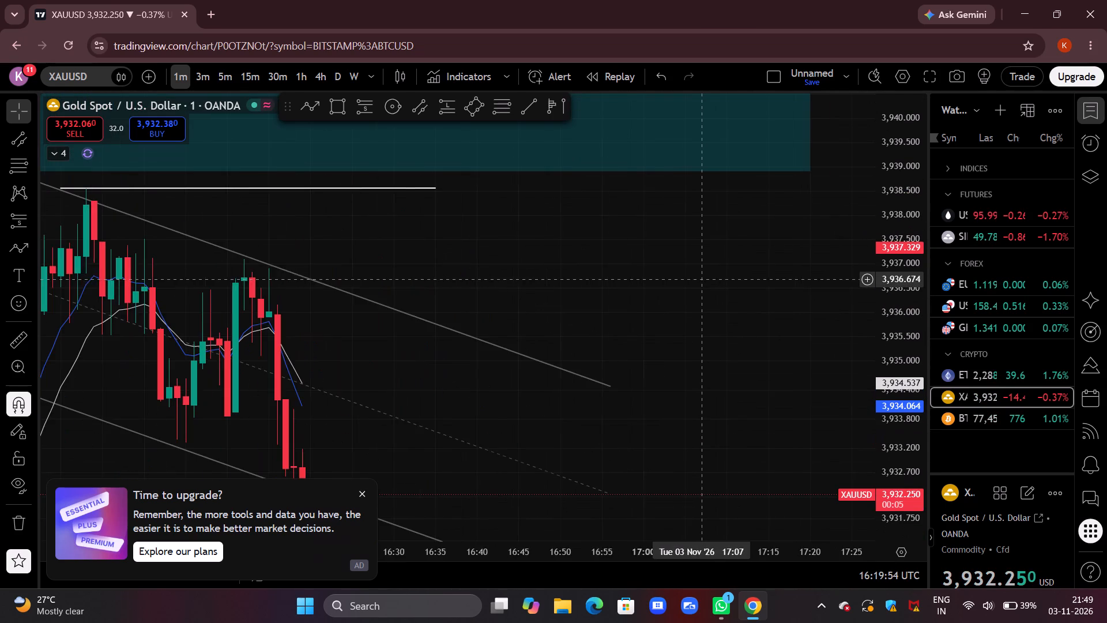
scroll(626, 265, up, 3)
drag(402, 224, 680, 142)
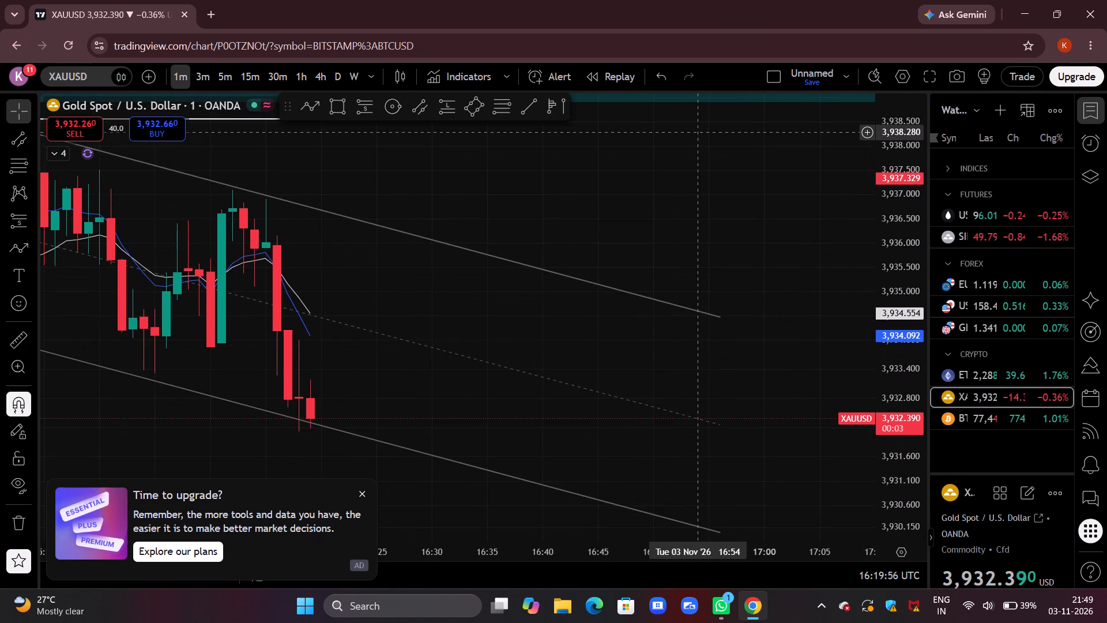
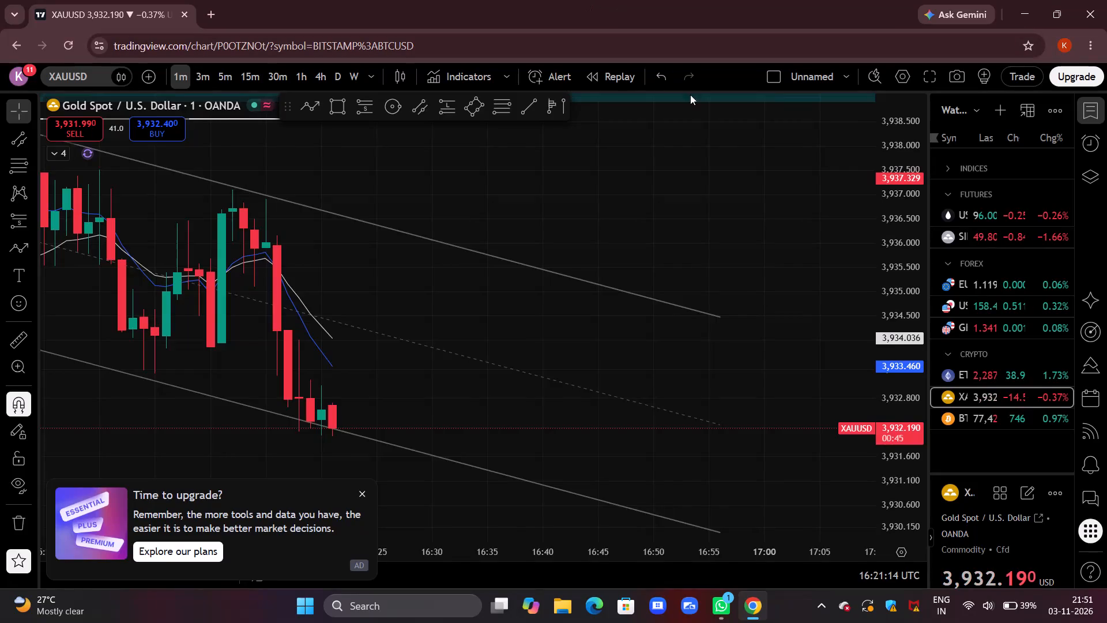
Examine the XAUUSD descending channel against the teal zone and white horizontal line above the recent swing high.
scroll(674, 169, down, 6)
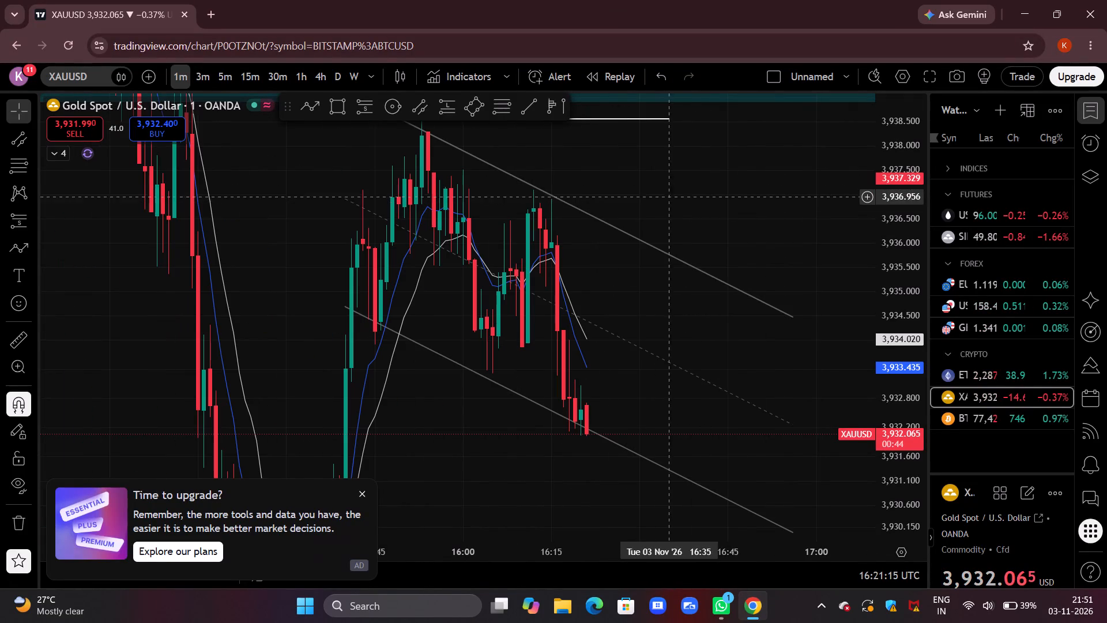
drag(895, 171, 838, 346)
drag(762, 256, 718, 297)
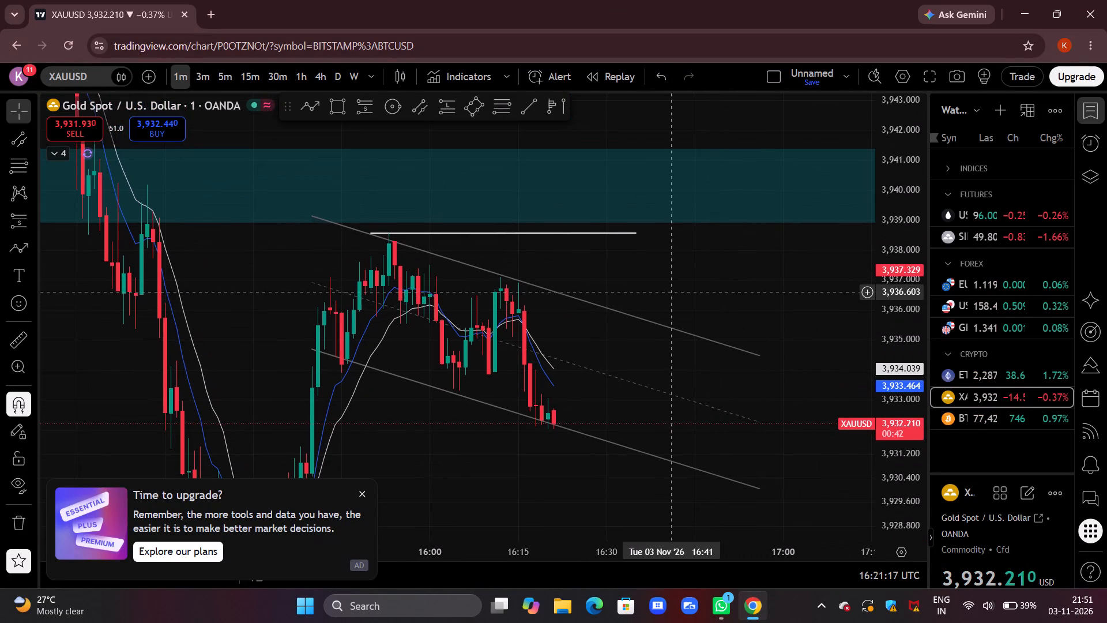
drag(675, 261, 547, 278)
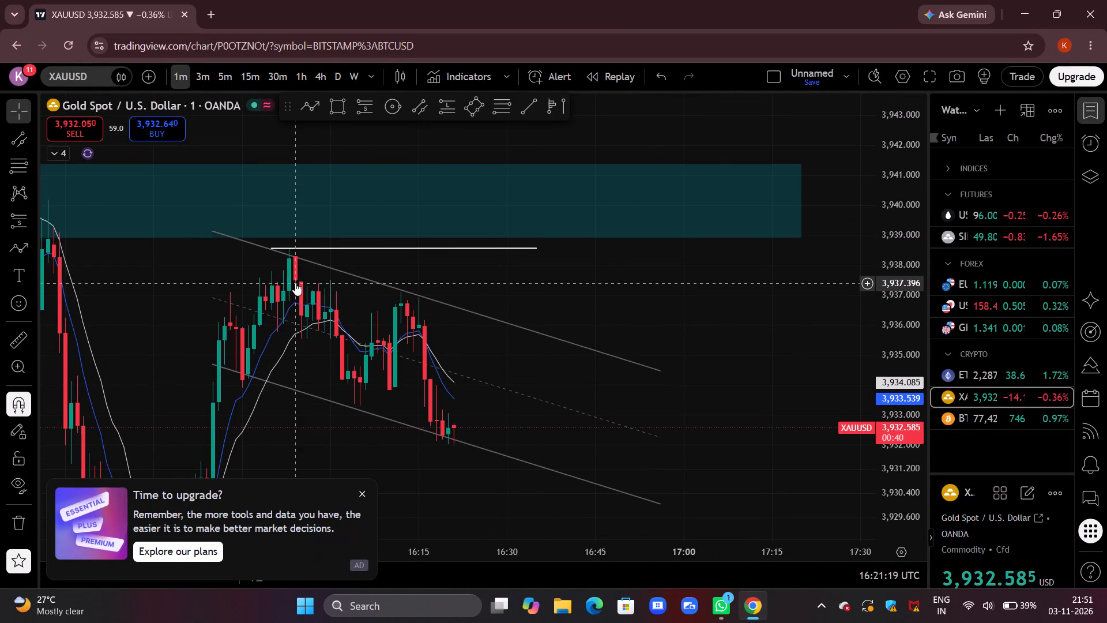
drag(653, 296, 482, 296)
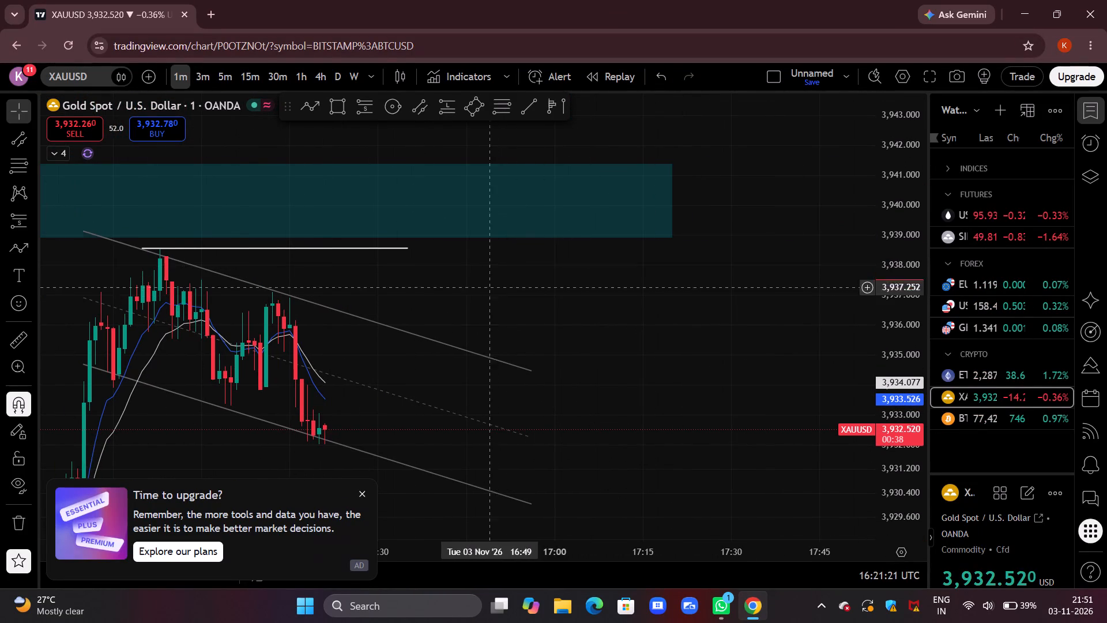
scroll(522, 269, up, 4)
Switch the chart to the ETHUSD symbol.
click(1011, 380)
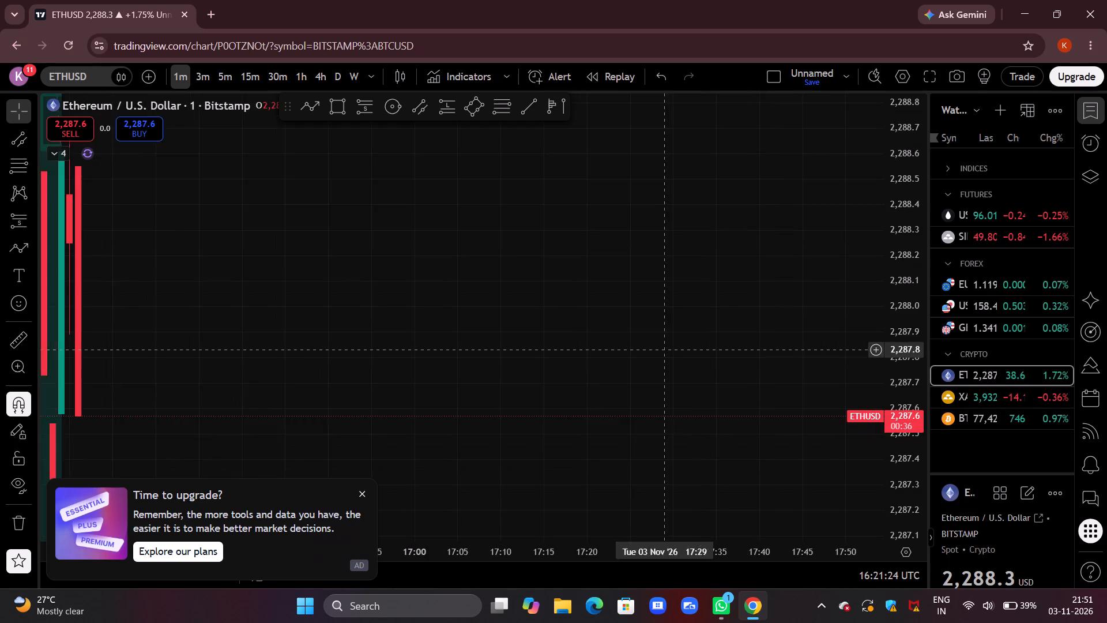
Move the ETHUSD short position's profit target to 2,281.0, just below the blue horizontal line.
scroll(564, 340, down, 6)
drag(908, 157, 886, 440)
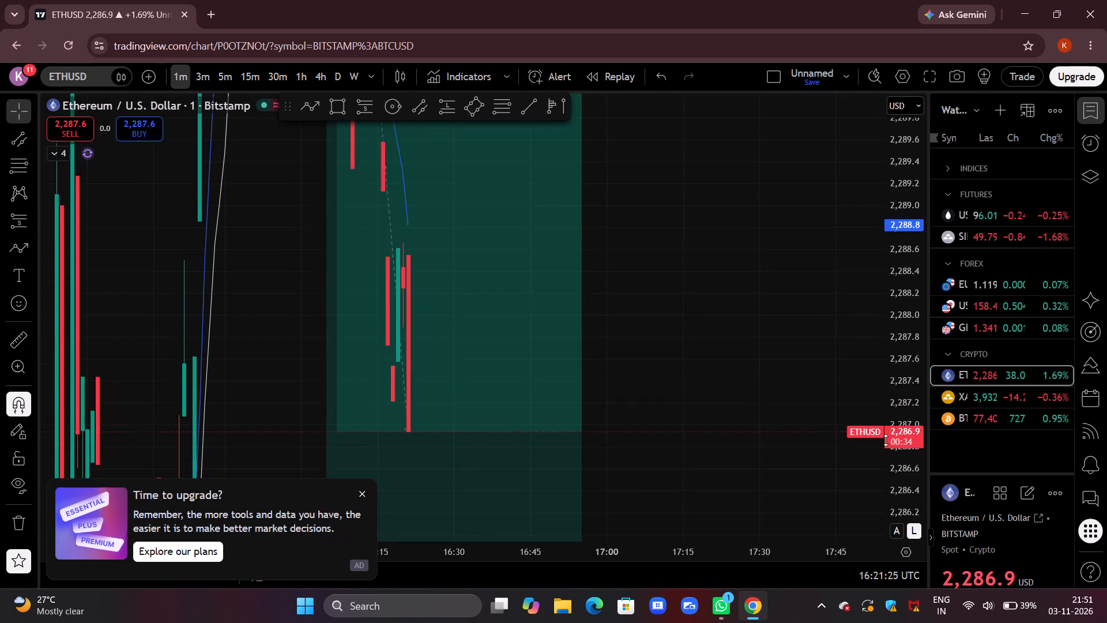
drag(886, 440, 882, 556)
drag(897, 206, 882, 451)
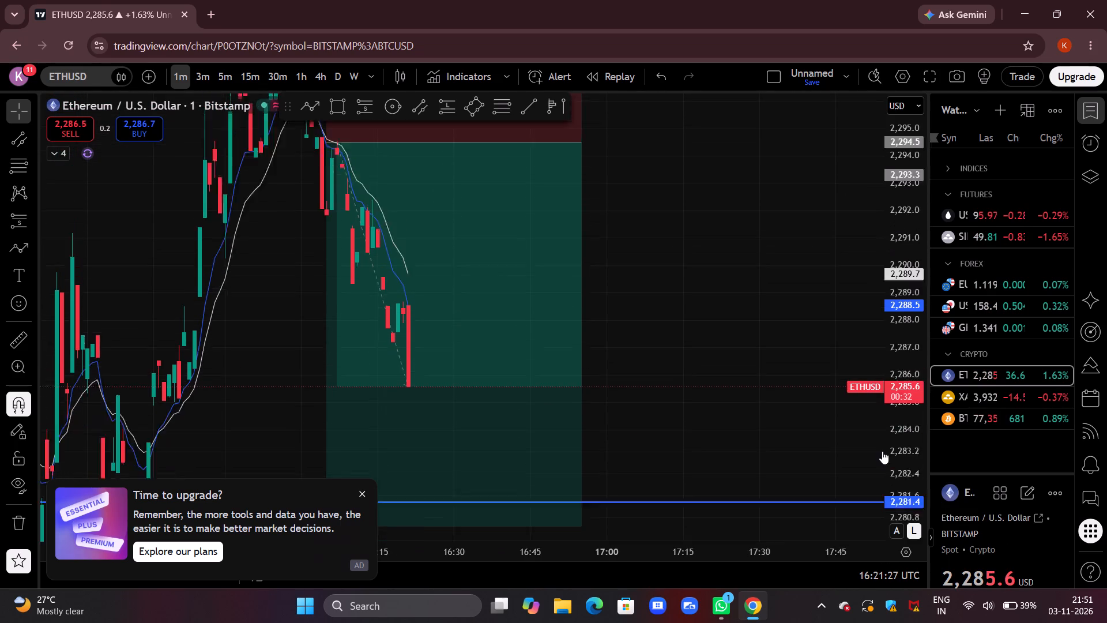
drag(882, 451, 881, 454)
drag(743, 355, 804, 324)
scroll(804, 322, down, 4)
drag(909, 204, 883, 381)
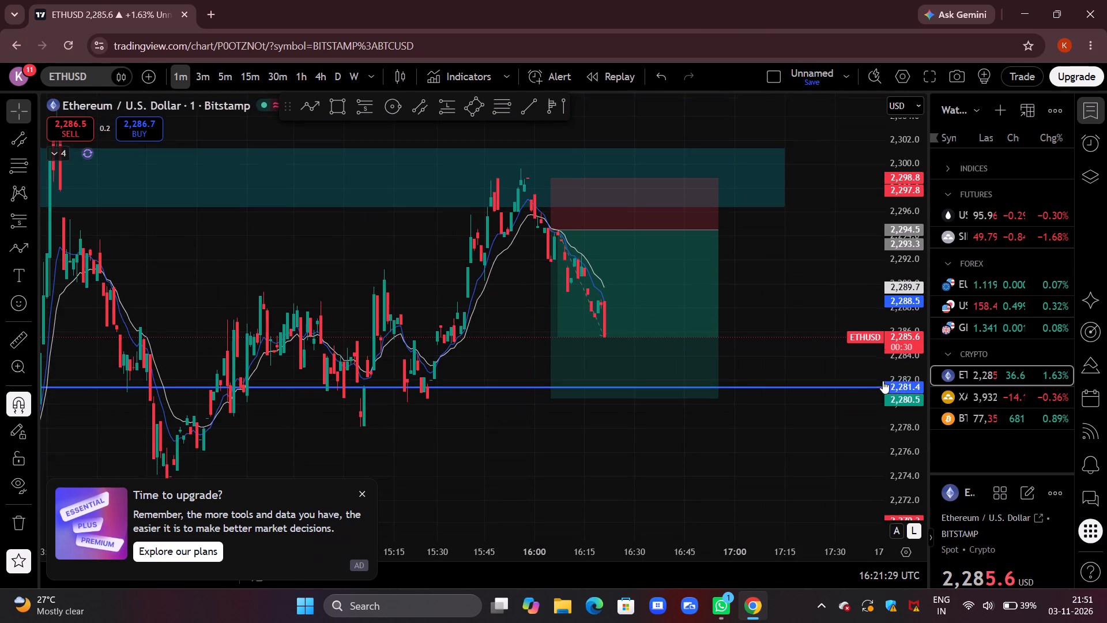
drag(883, 381, 883, 382)
drag(851, 311, 811, 365)
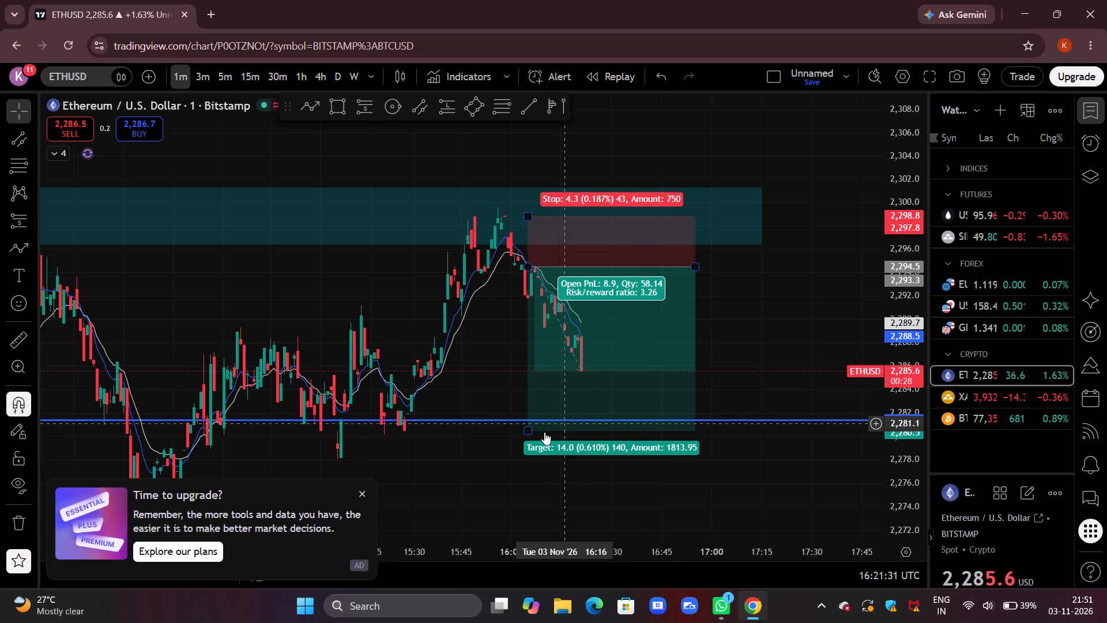
drag(531, 434, 566, 404)
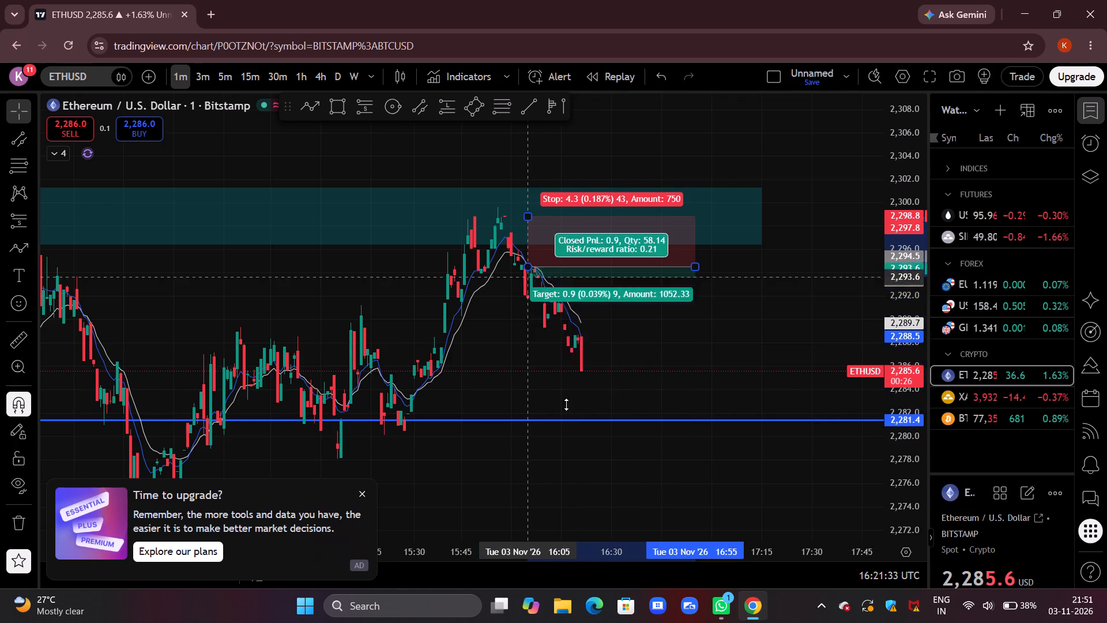
drag(566, 404, 388, 434)
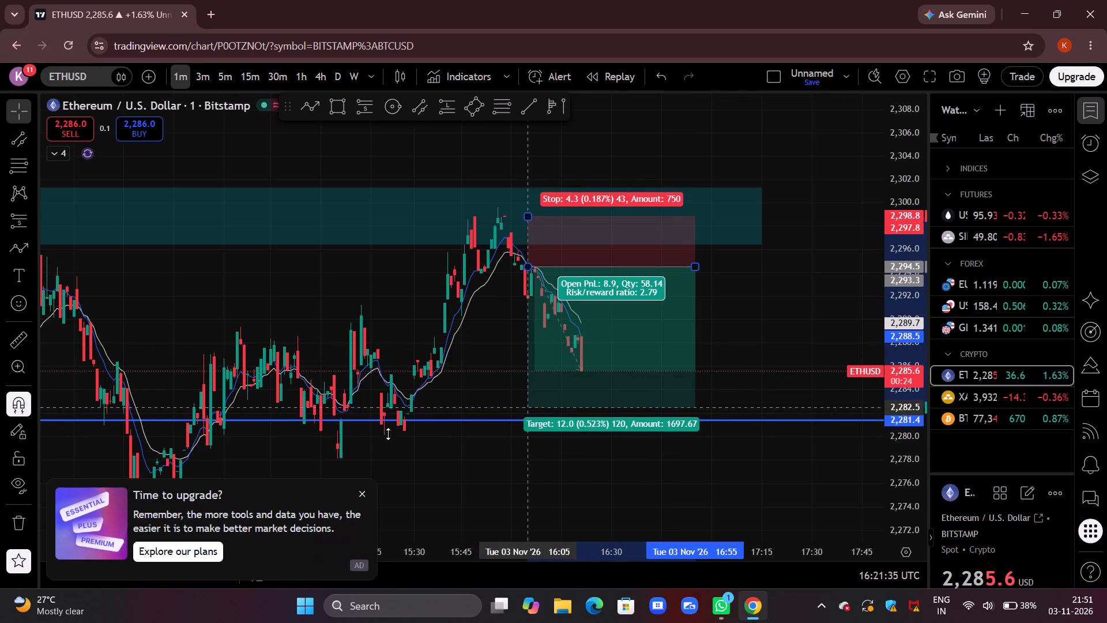
drag(388, 434, 400, 431)
click(799, 321)
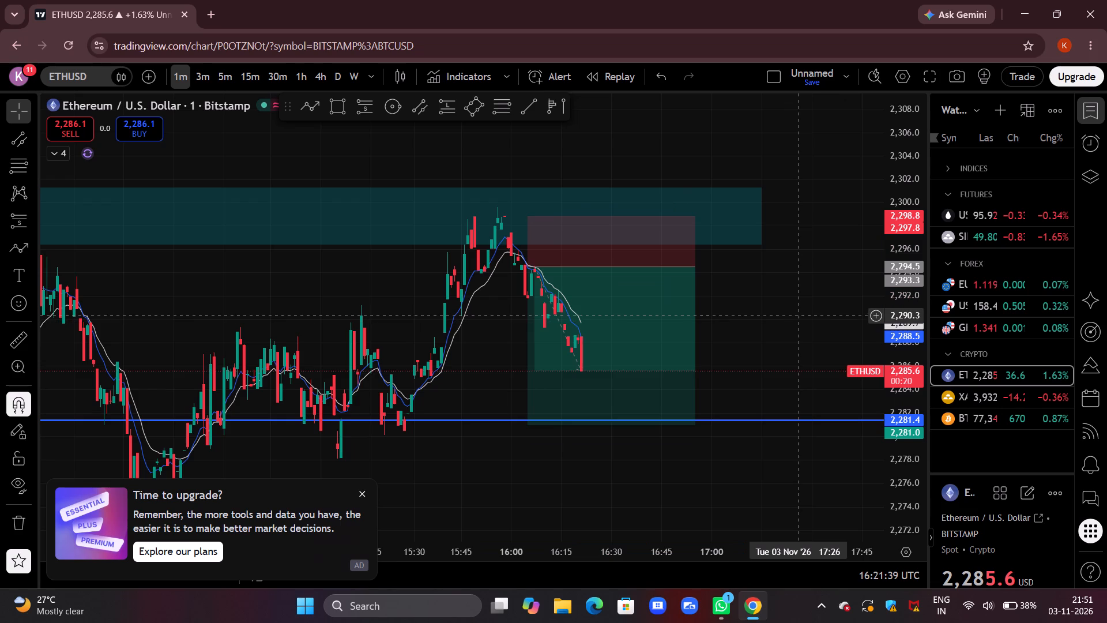
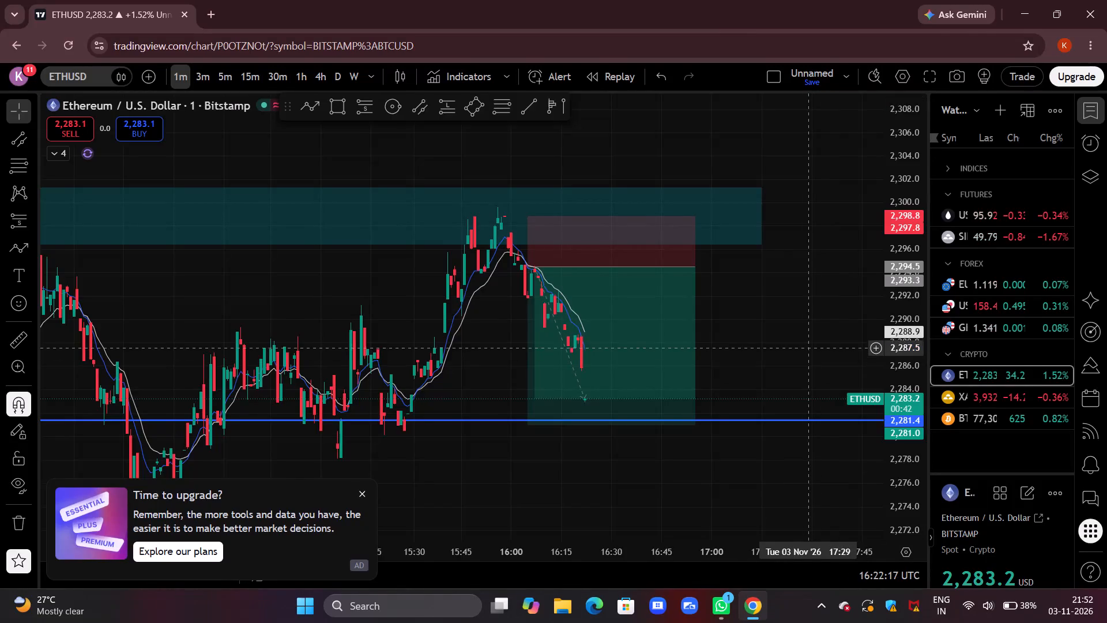
Switch to the XAUUSD chart and examine price along the descending channel below the teal zone.
drag(807, 347, 808, 252)
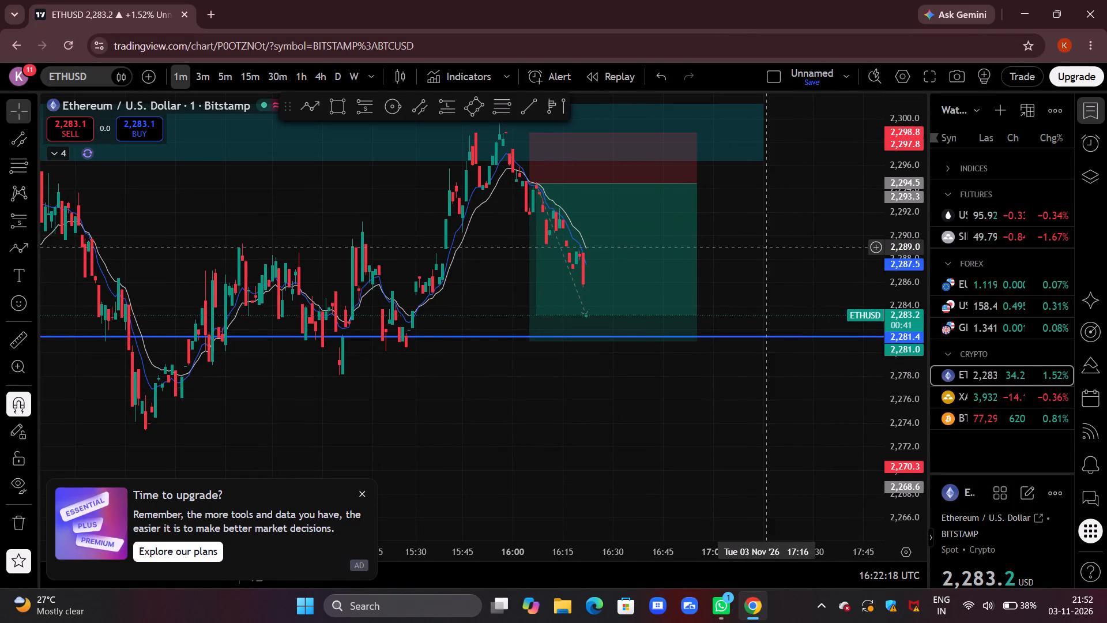
click(988, 398)
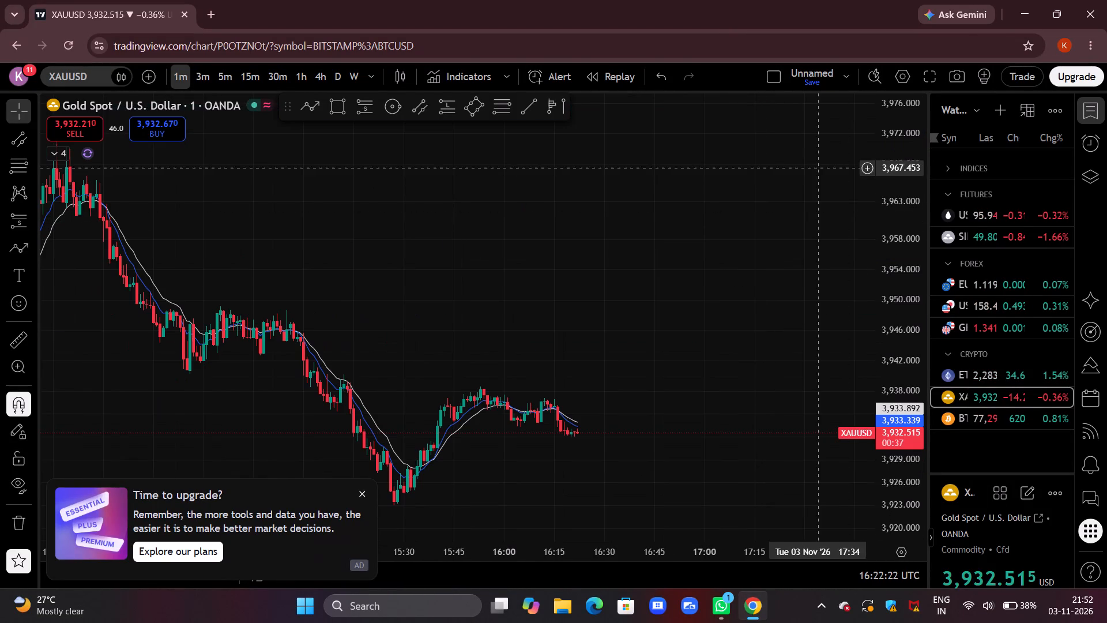
drag(755, 332, 748, 223)
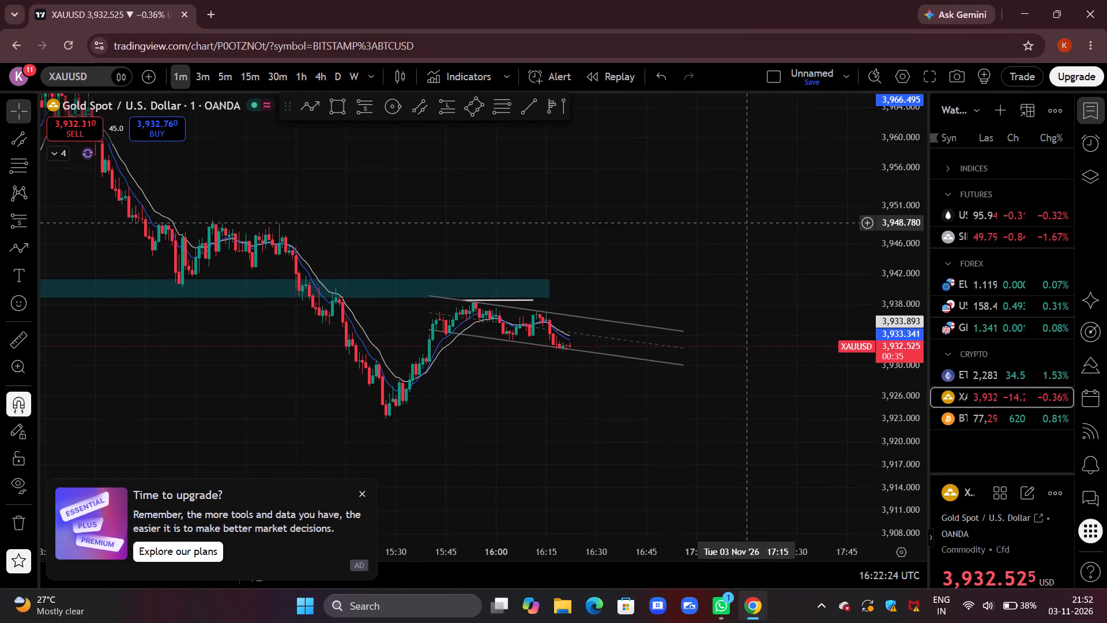
scroll(748, 238, down, 5)
drag(826, 429, 829, 374)
Switch the chart to the BTCUSD symbol.
click(994, 426)
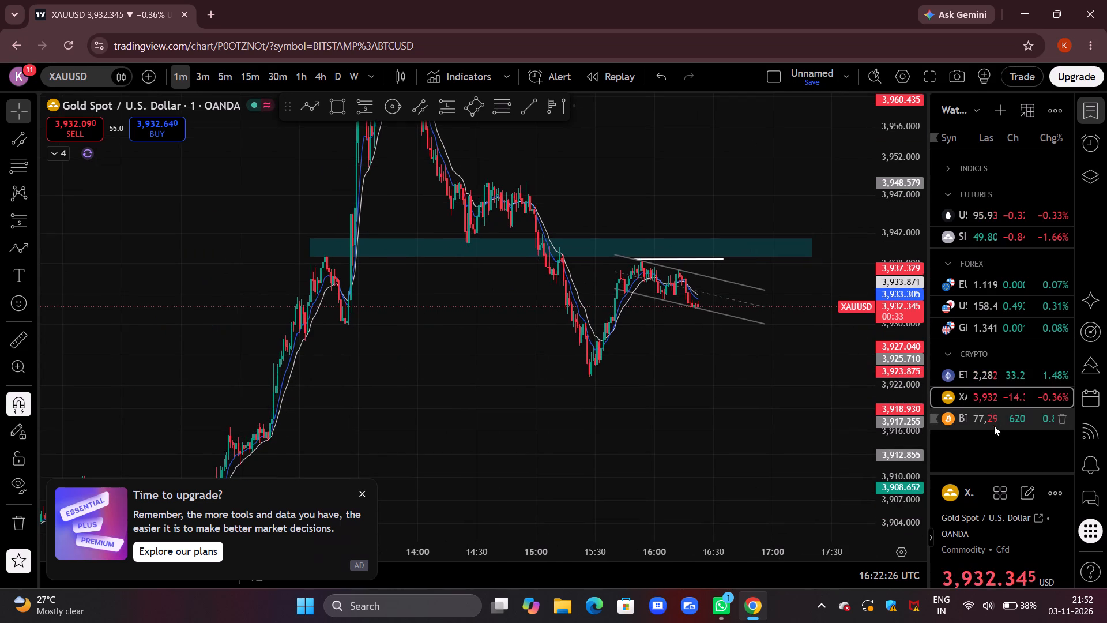
Move the BTCUSD short position's entry to 77,437 at the open of the large red 16:21 candle.
drag(813, 379, 751, 448)
scroll(752, 442, up, 4)
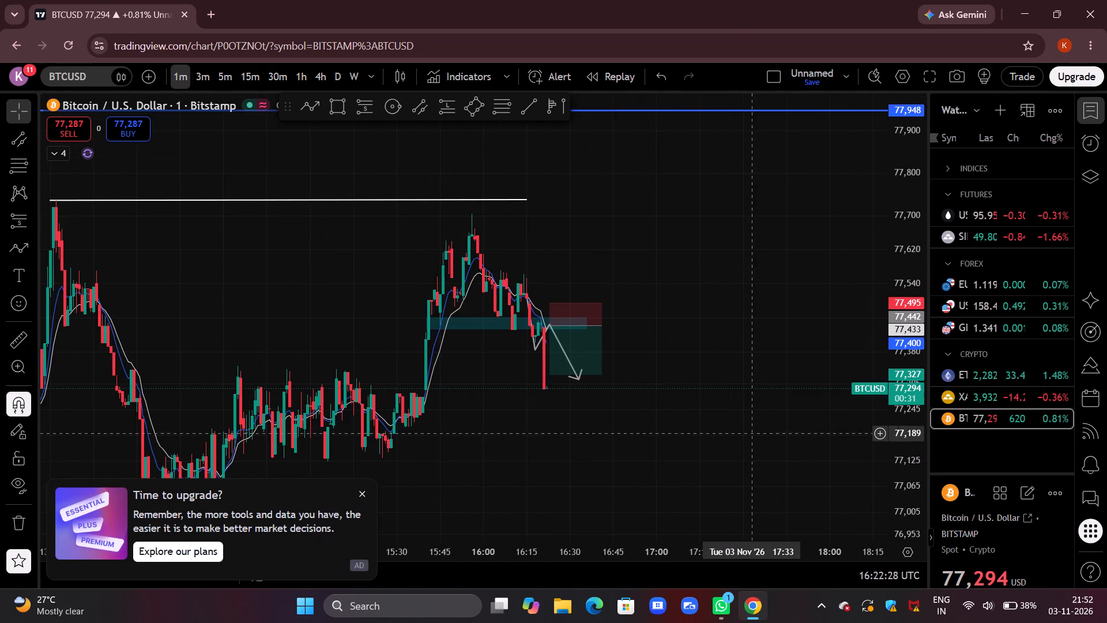
drag(715, 378, 770, 343)
scroll(771, 343, up, 4)
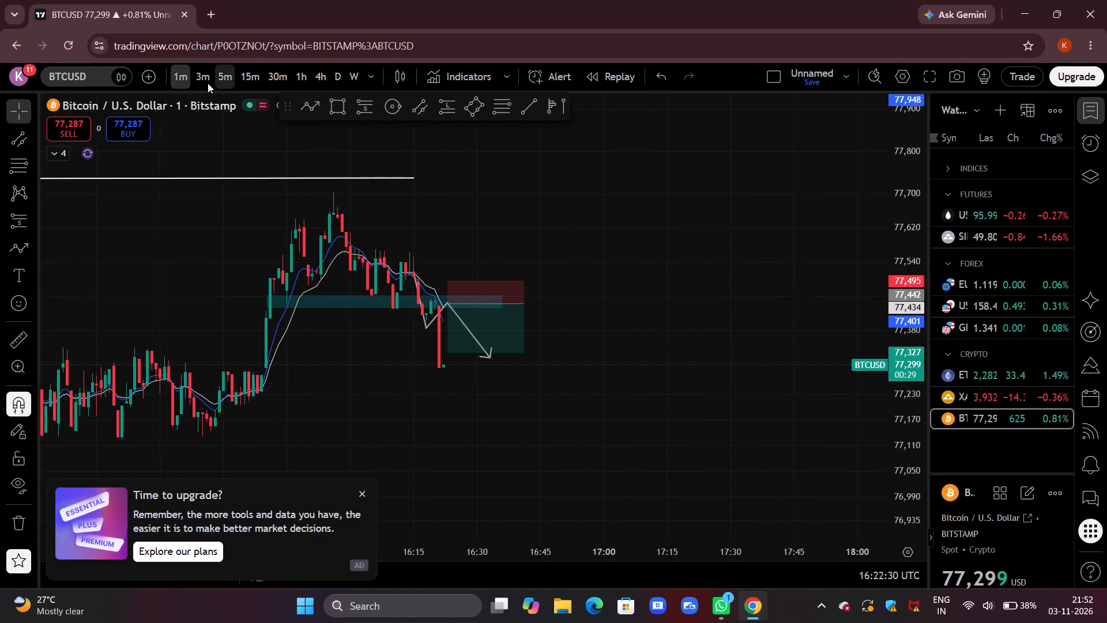
drag(568, 250, 824, 210)
drag(904, 441, 922, 60)
drag(848, 191, 833, 296)
scroll(832, 294, up, 8)
drag(601, 220, 946, 177)
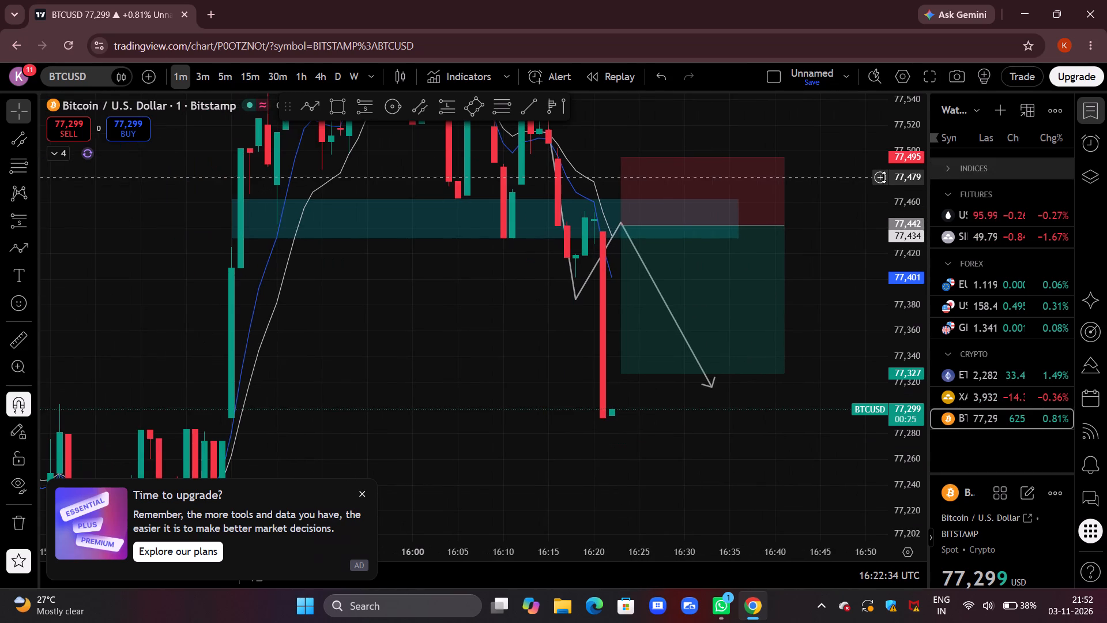
drag(822, 148, 835, 275)
drag(630, 217, 736, 204)
scroll(744, 204, up, 9)
drag(630, 197, 684, 162)
drag(545, 301, 473, 288)
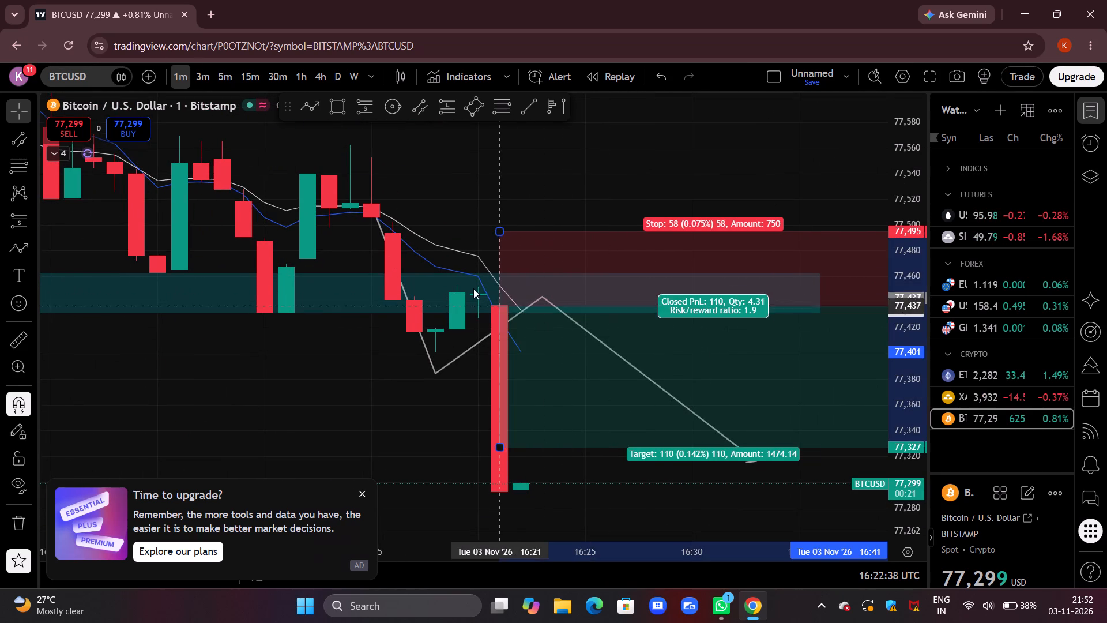
drag(473, 288, 492, 286)
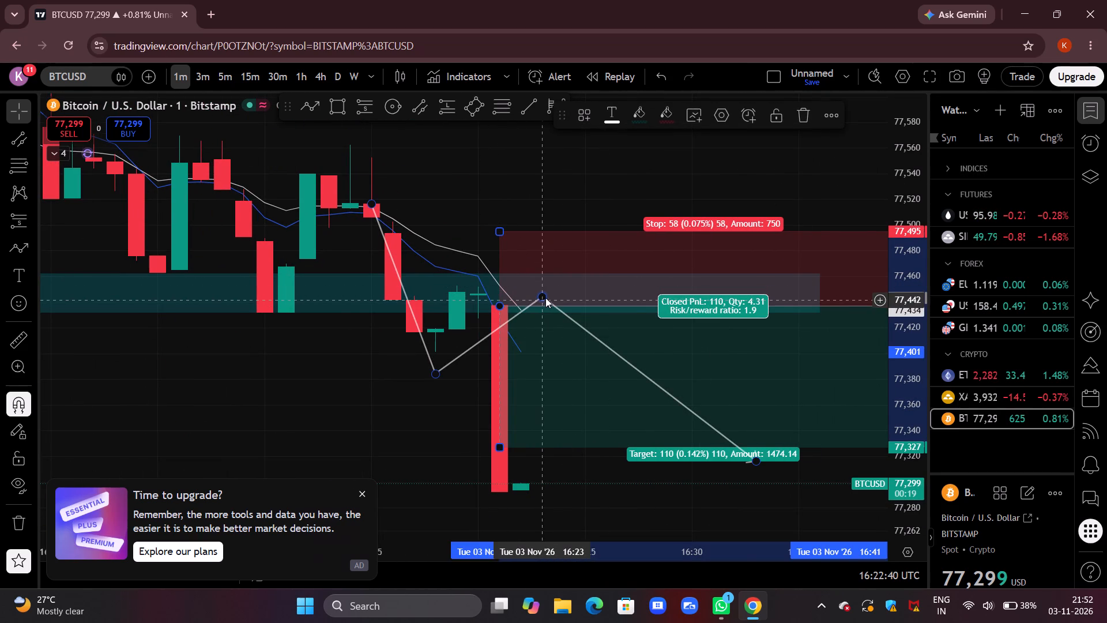
Move the pullback peak of the drawn arrow path back to the 16:20 candle inside the teal zone.
drag(545, 298, 475, 283)
click(638, 181)
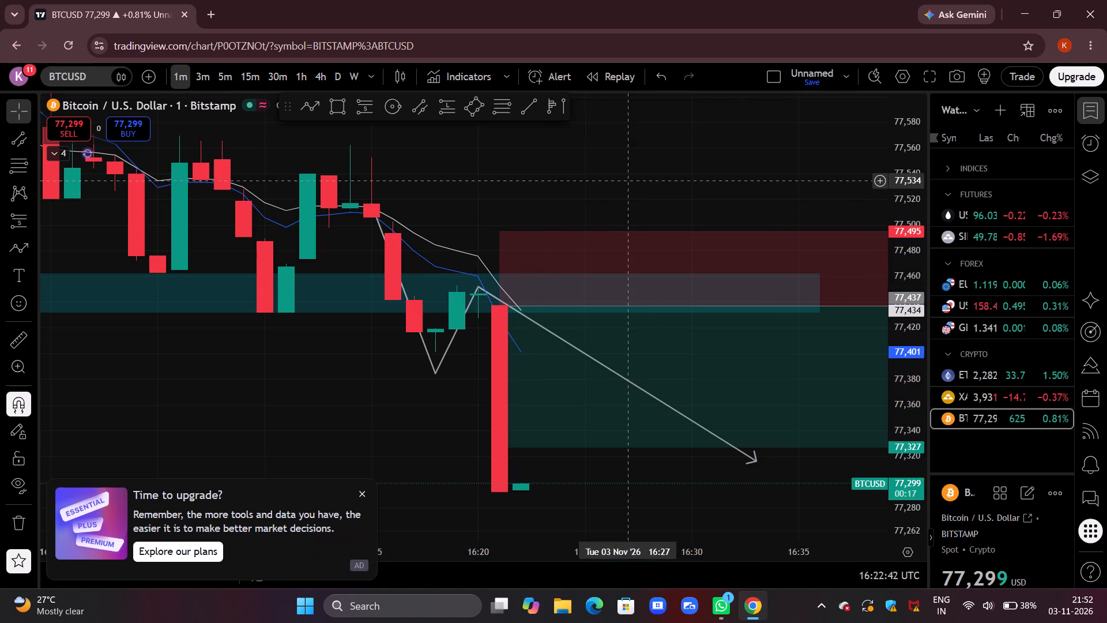
Tighten the BTCUSD short position's stop level to 77,474, just above the teal zone.
drag(662, 177, 519, 170)
scroll(519, 170, down, 6)
drag(690, 172, 561, 157)
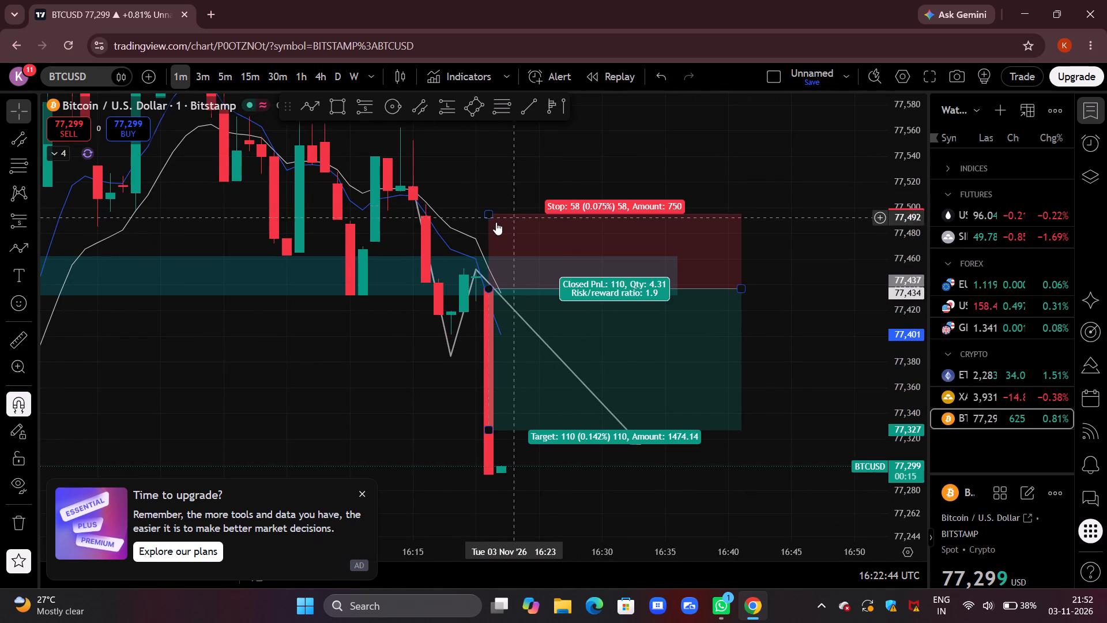
drag(490, 212, 372, 237)
click(523, 155)
Shorten the BTCUSD short position so that its far edge ends at 16:34.
drag(573, 163, 473, 149)
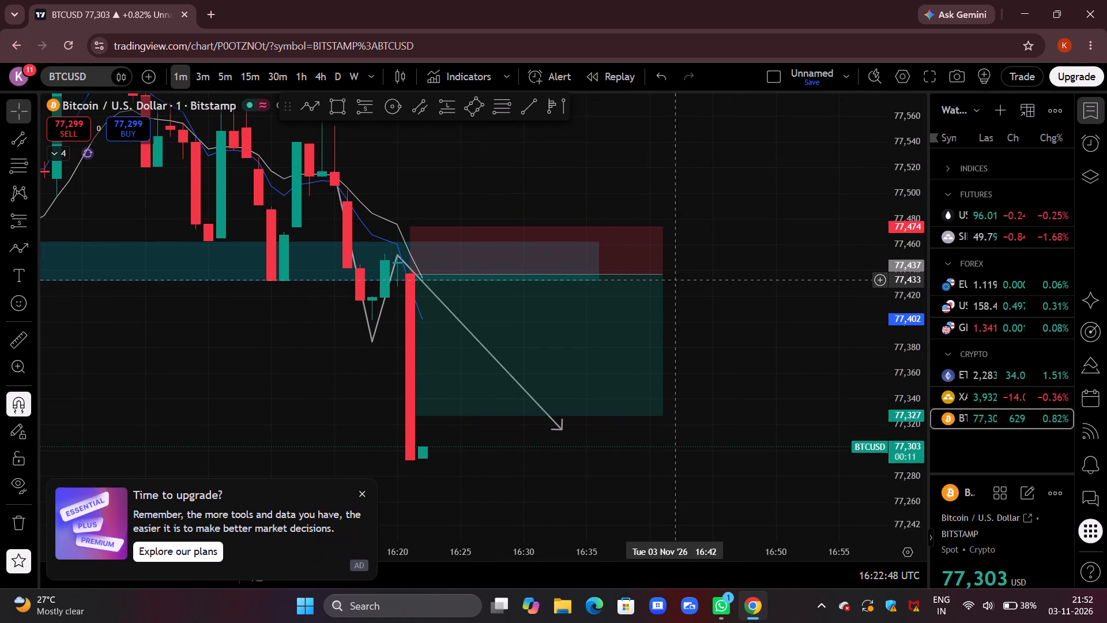
drag(662, 273, 570, 273)
click(667, 292)
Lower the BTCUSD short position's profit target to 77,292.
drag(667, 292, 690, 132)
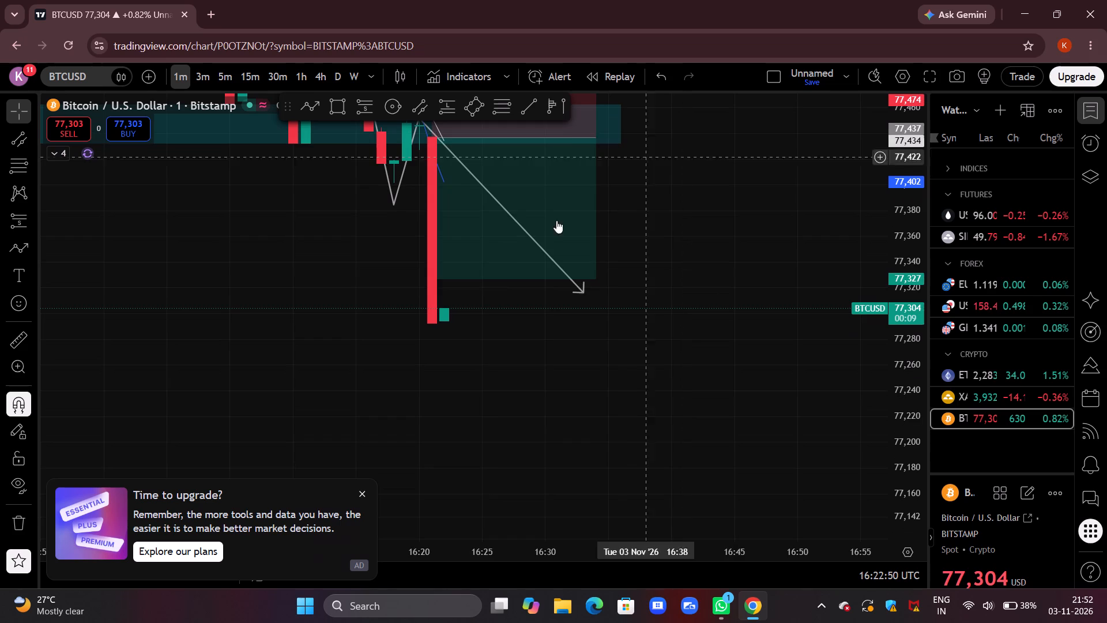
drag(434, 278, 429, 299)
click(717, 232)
Examine the 1-minute BTCUSD price action around the short position and its target.
drag(741, 220, 693, 337)
scroll(736, 290, down, 4)
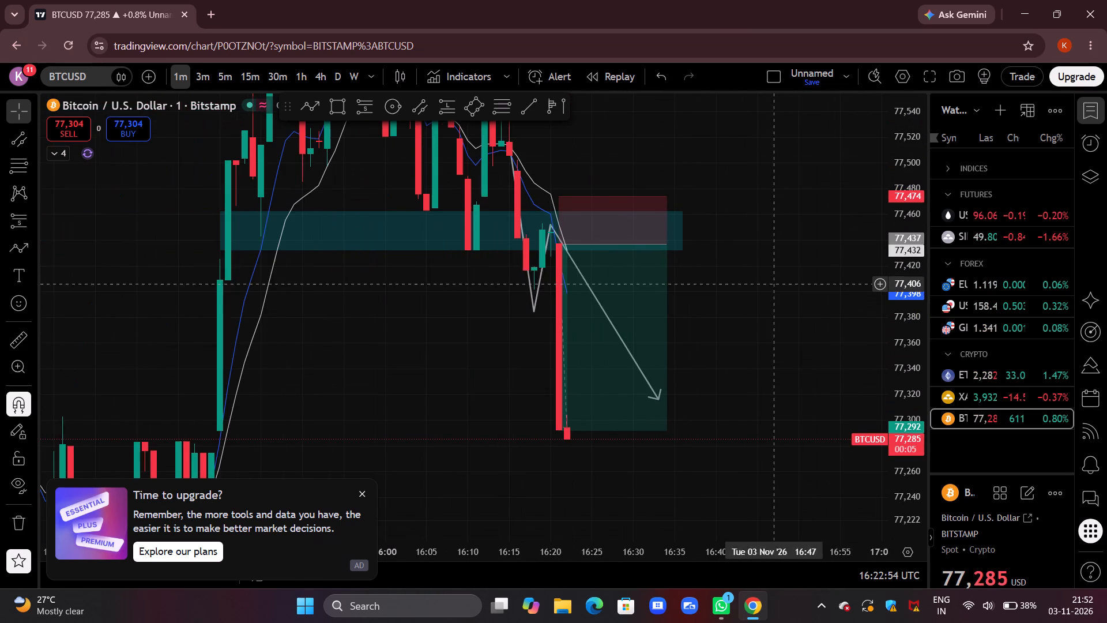
drag(897, 204, 868, 389)
drag(768, 378, 767, 372)
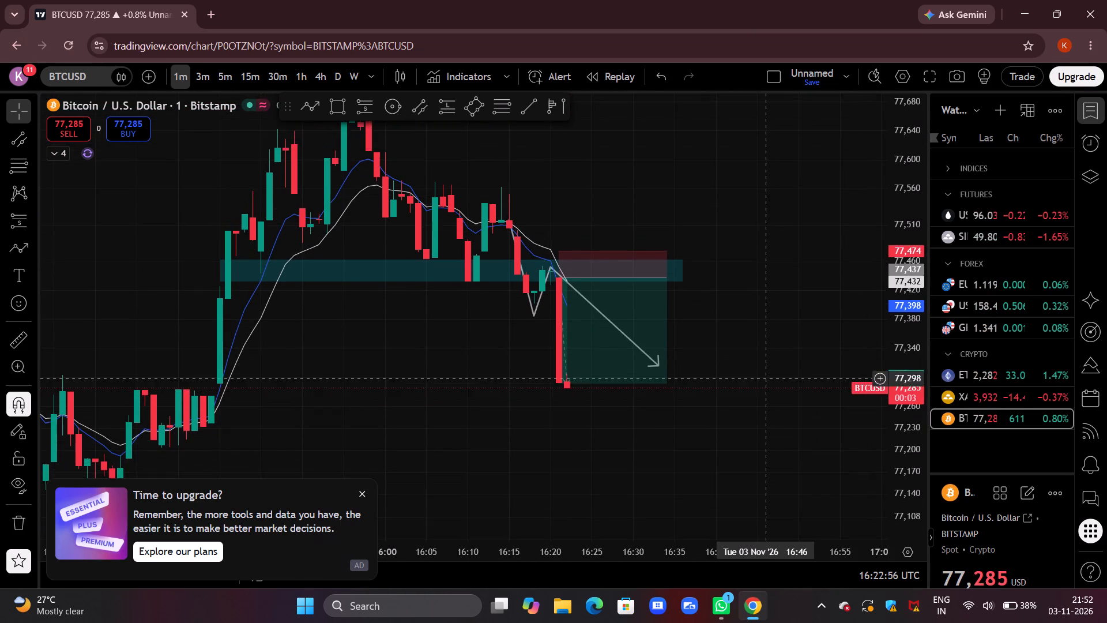
drag(767, 372, 793, 299)
scroll(797, 297, down, 3)
drag(836, 284, 778, 318)
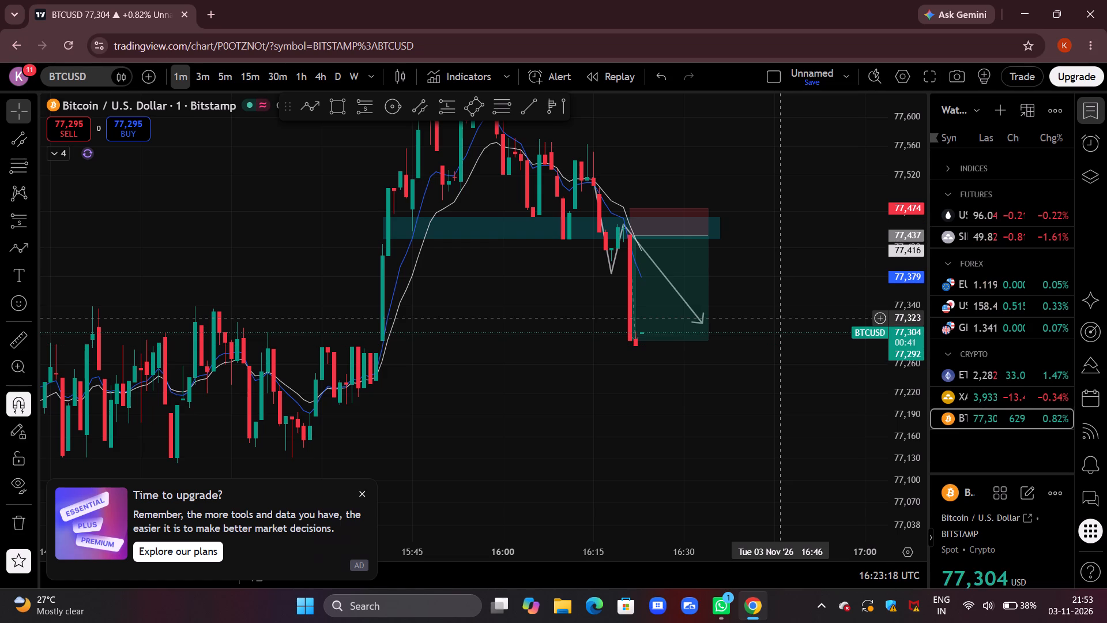
Switch BTCUSD to the 5-minute timeframe and examine the drop from the recent high against the white and blue horizontal lines.
click(229, 86)
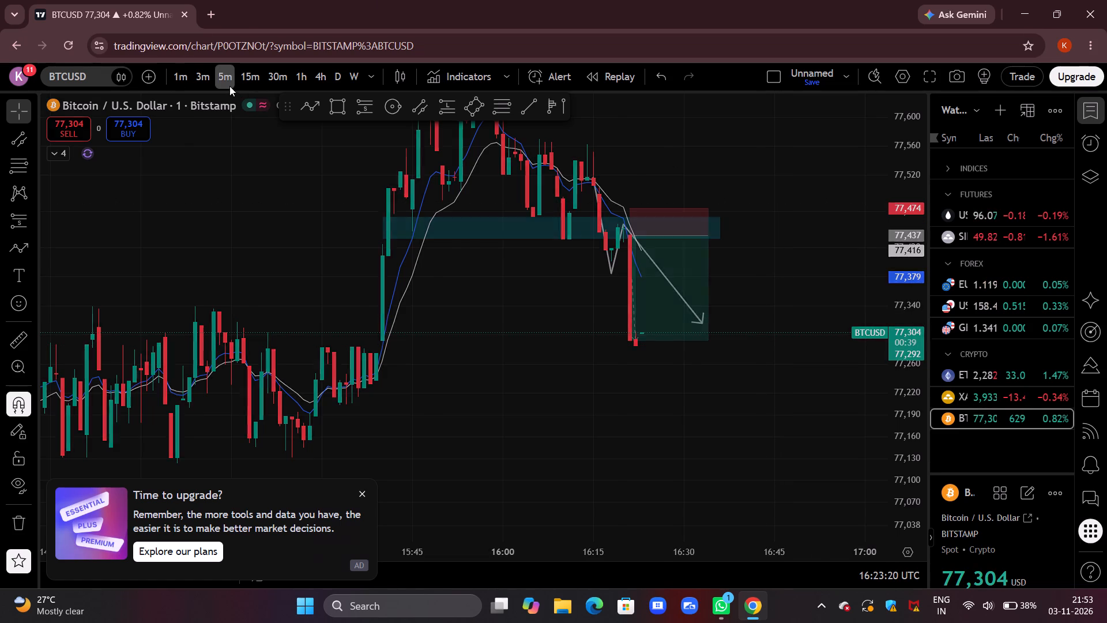
drag(914, 140, 898, 437)
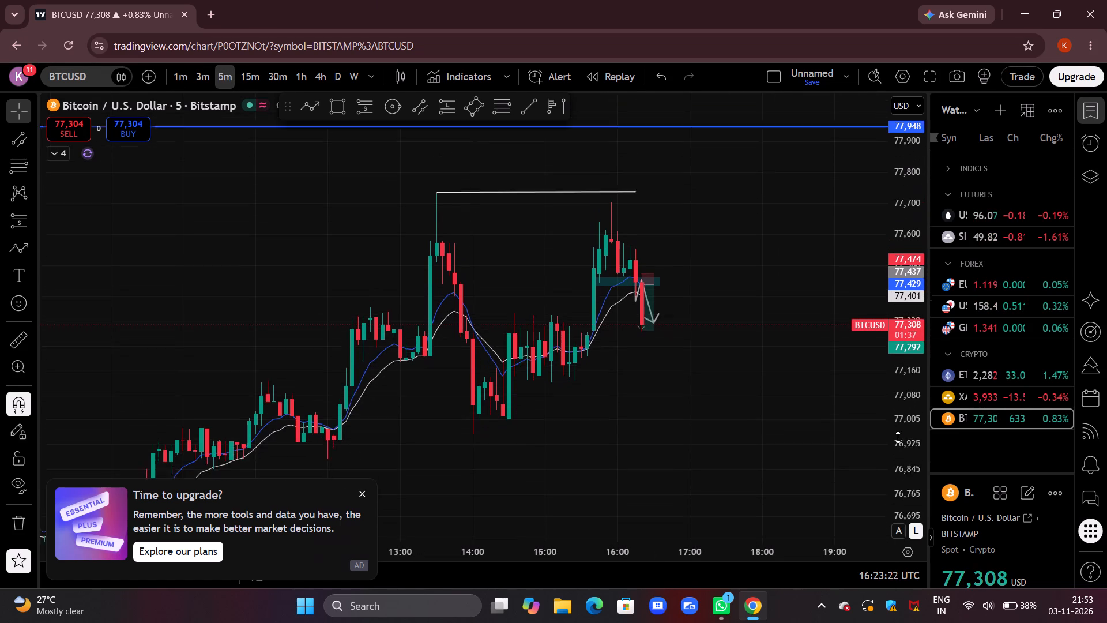
drag(898, 437, 895, 453)
drag(695, 365, 726, 358)
scroll(730, 353, up, 2)
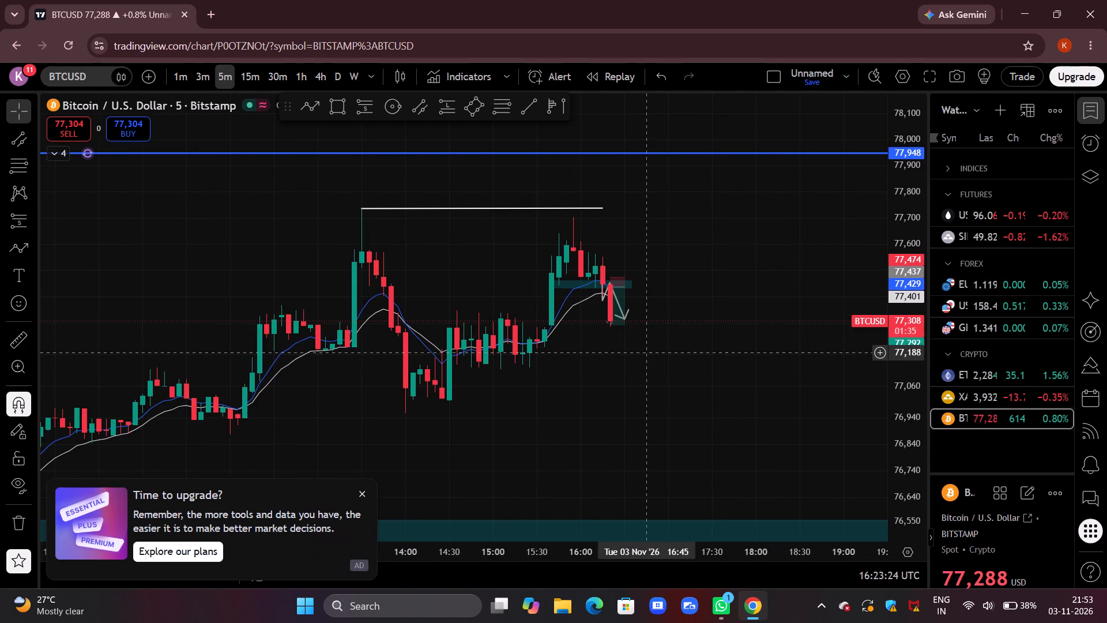
scroll(639, 354, up, 2)
drag(567, 342, 650, 342)
scroll(650, 342, up, 3)
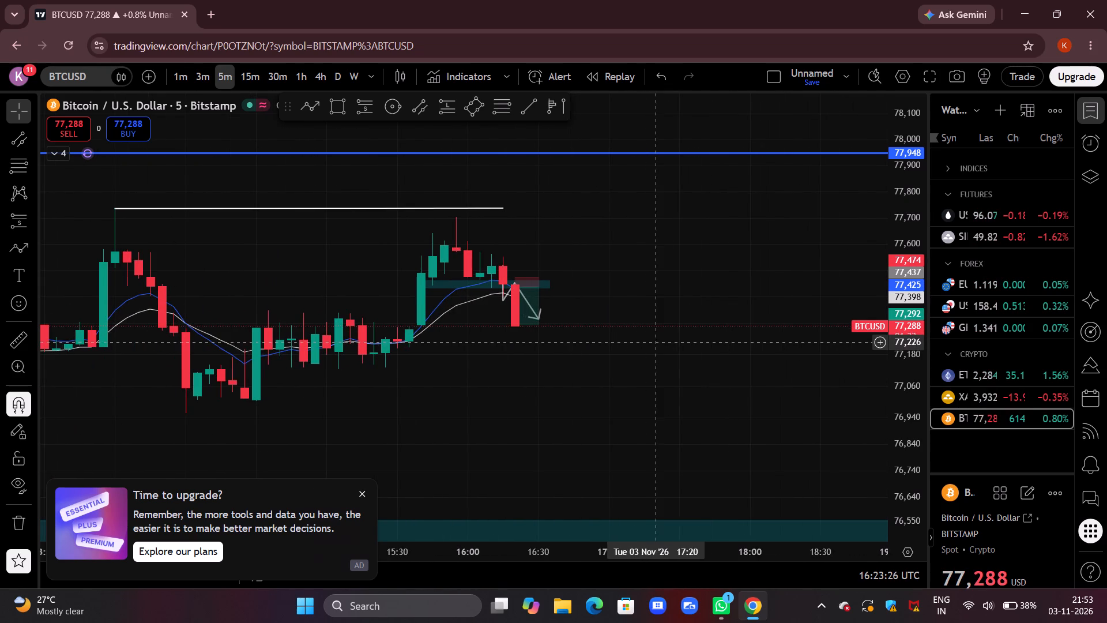
drag(900, 423, 976, 93)
drag(715, 264, 851, 247)
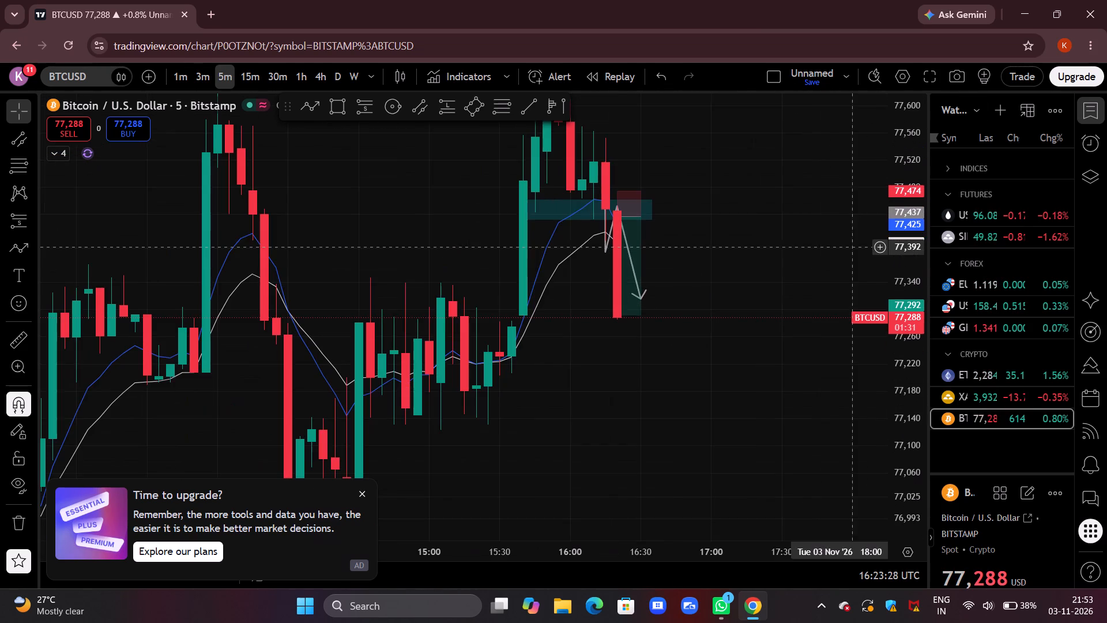
drag(915, 202, 849, 369)
drag(800, 326, 831, 321)
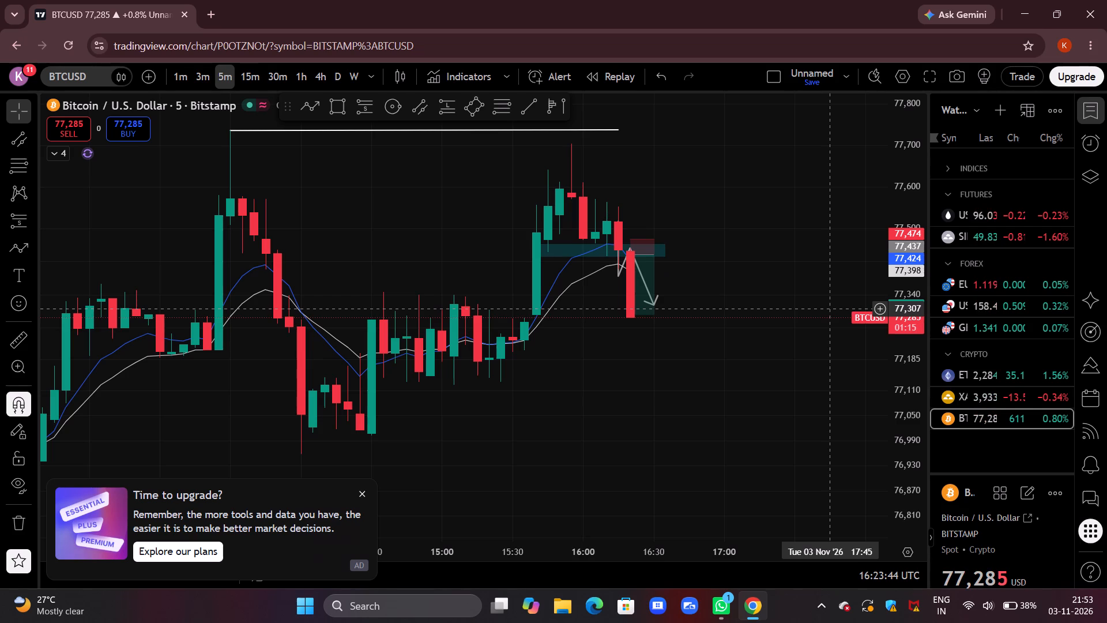
Step the BTCUSD chart's timeframe down through 3 minutes to 1 minute.
click(202, 74)
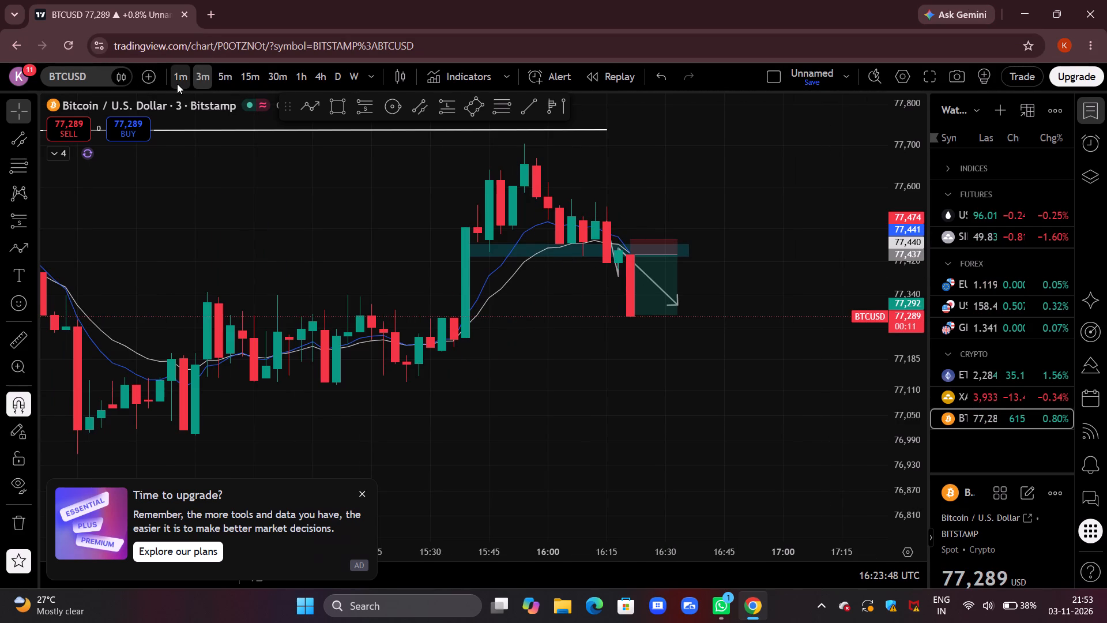
click(173, 86)
Lower the BTCUSD short position's profit target to 77,285, at the lows of the latest candles.
scroll(664, 326, down, 2)
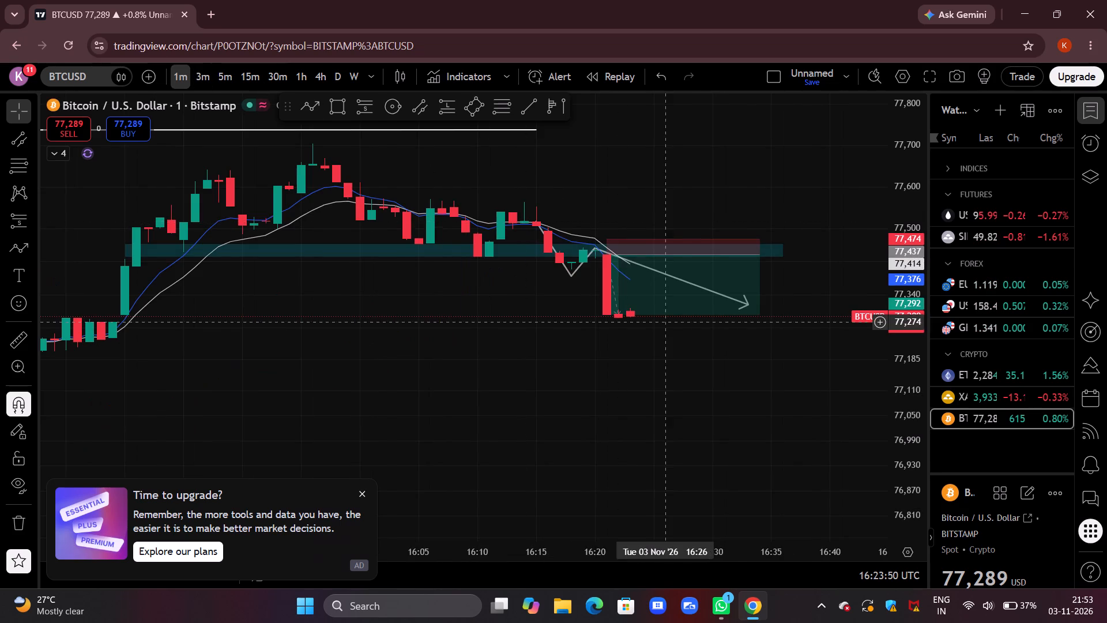
scroll(664, 326, down, 2)
drag(750, 171, 651, 198)
drag(917, 479, 890, 260)
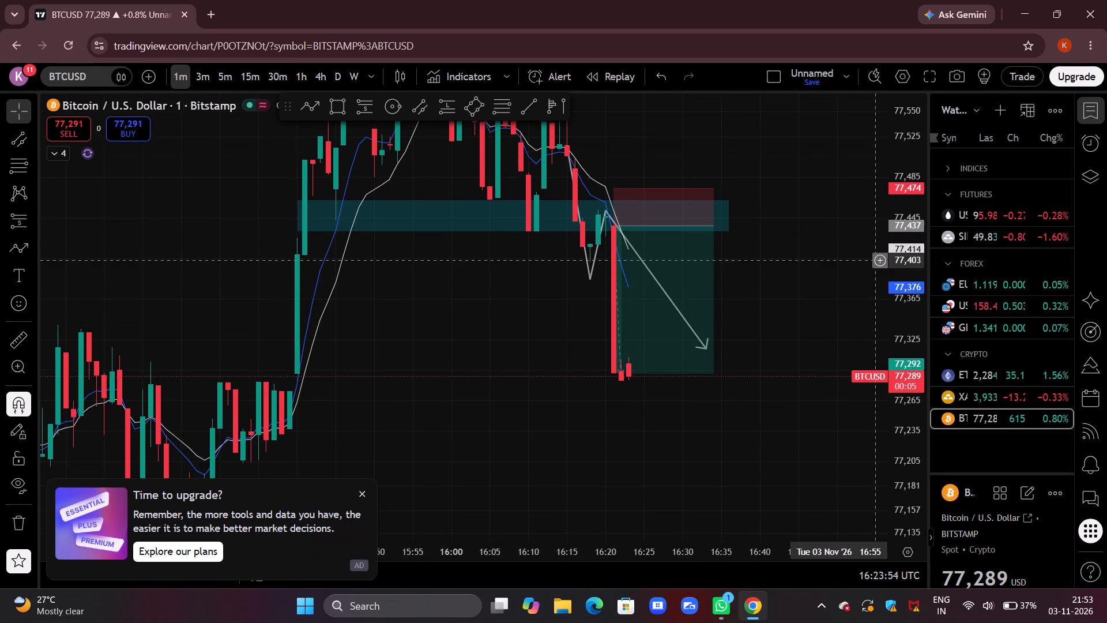
drag(807, 306, 766, 382)
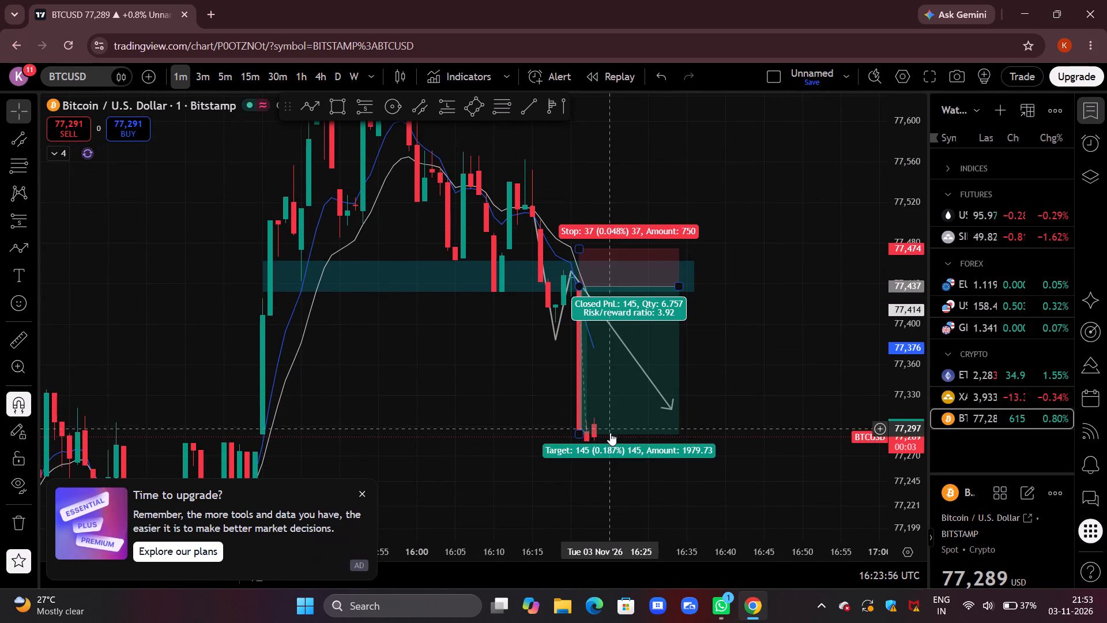
drag(582, 434, 583, 443)
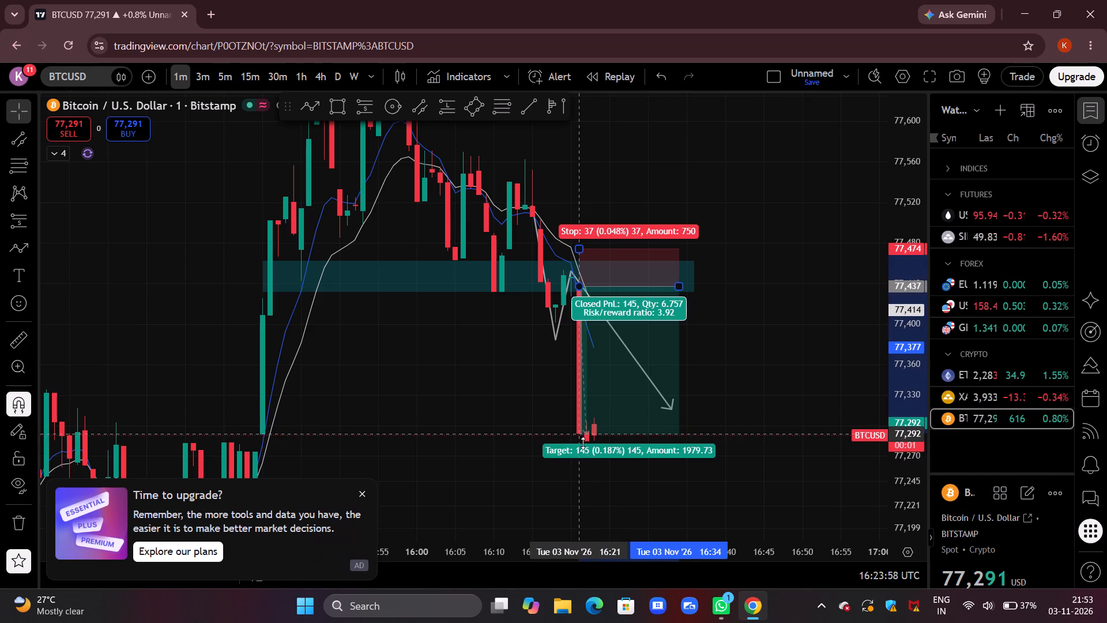
drag(583, 443, 590, 445)
click(747, 348)
Monitor BTCUSD on the 1-minute chart around the short's target and the earlier lows beneath it.
drag(752, 346, 697, 356)
scroll(740, 346, up, 1)
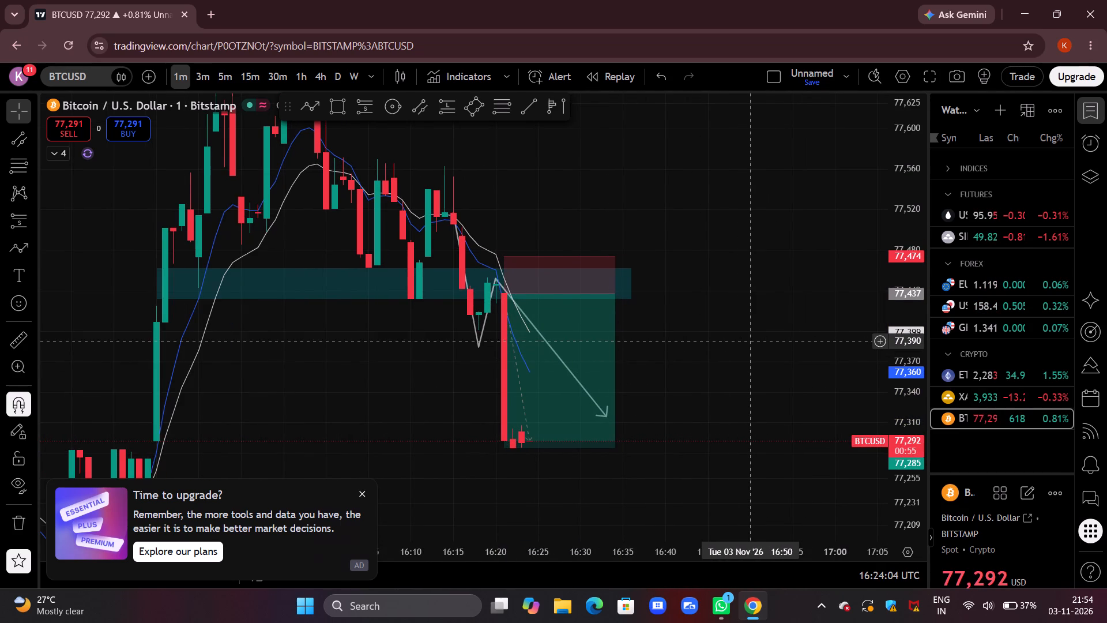
drag(747, 340, 750, 282)
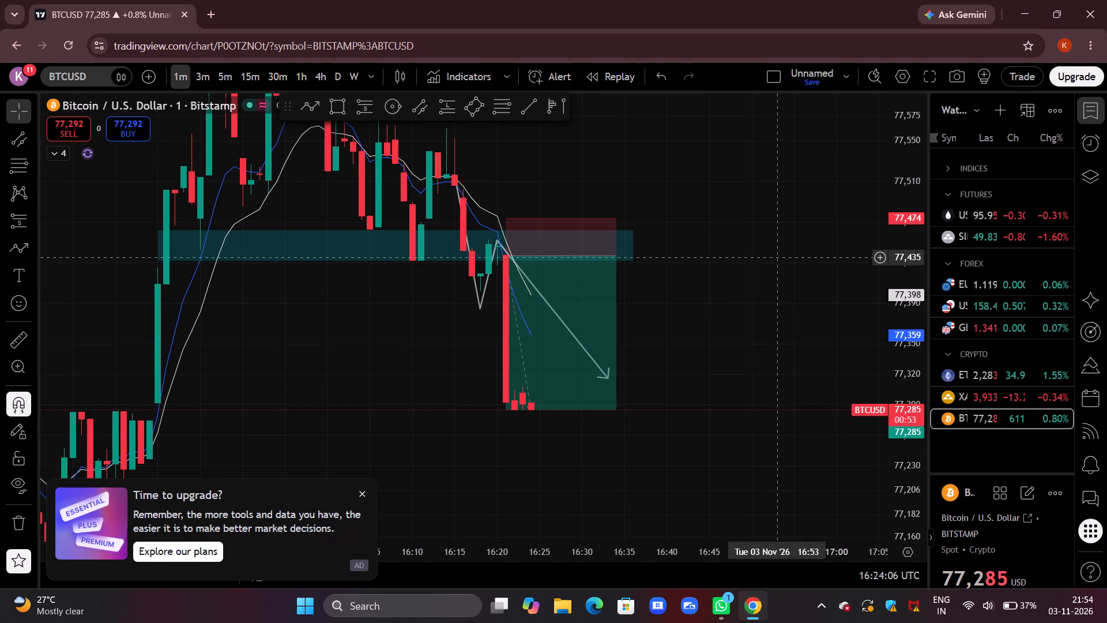
scroll(775, 257, down, 2)
drag(897, 193, 864, 307)
drag(827, 311, 754, 321)
scroll(752, 321, down, 4)
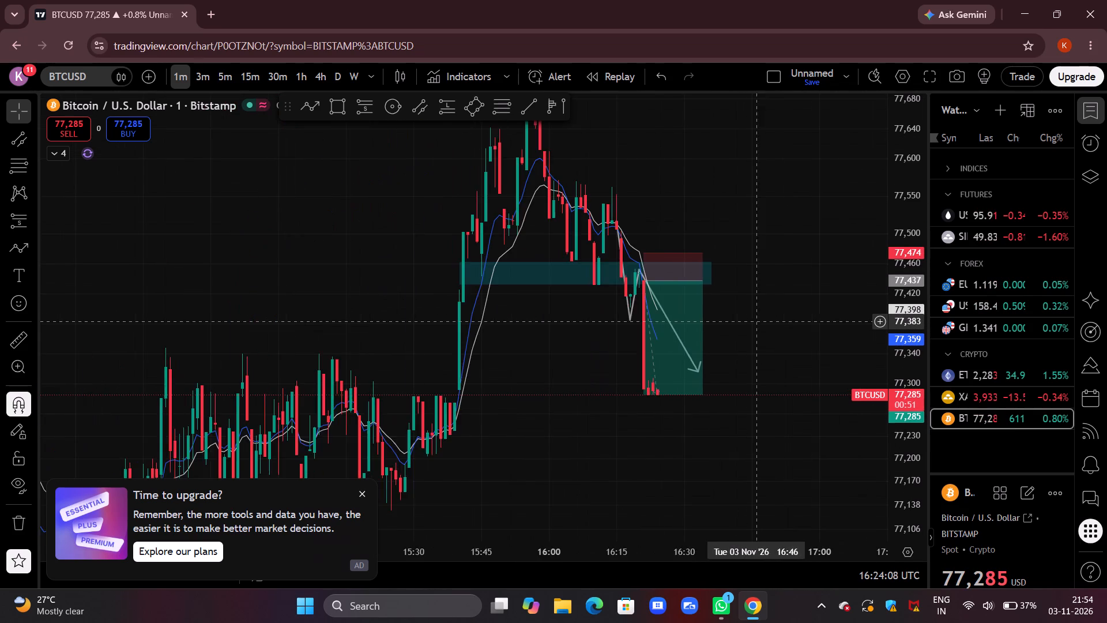
drag(796, 352, 697, 337)
drag(743, 339, 665, 273)
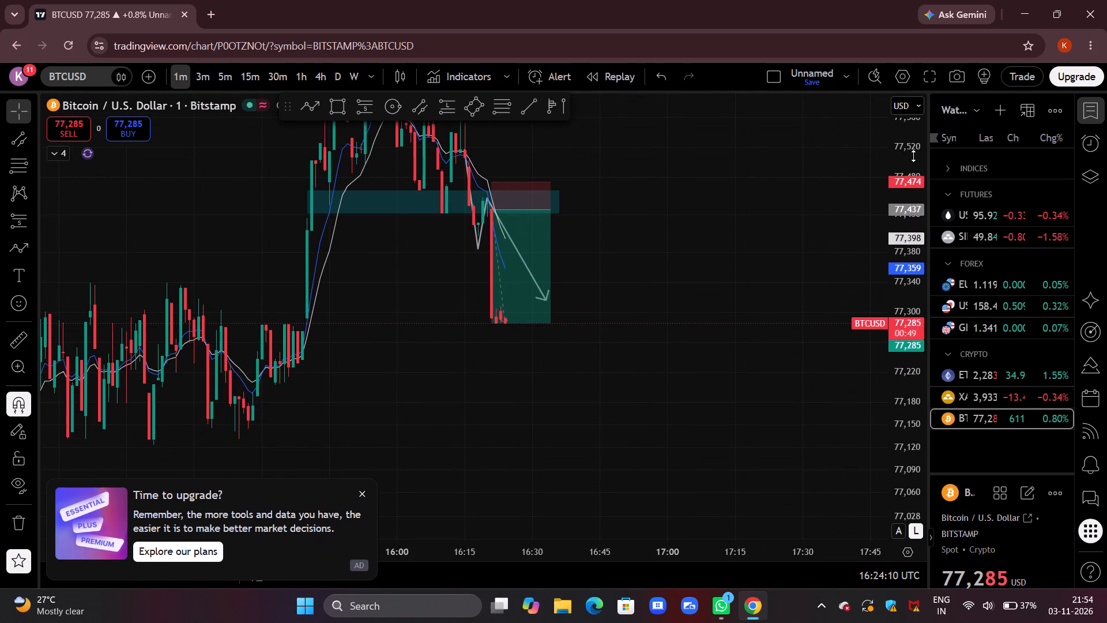
drag(913, 156, 861, 280)
drag(747, 314, 814, 245)
scroll(802, 242, up, 3)
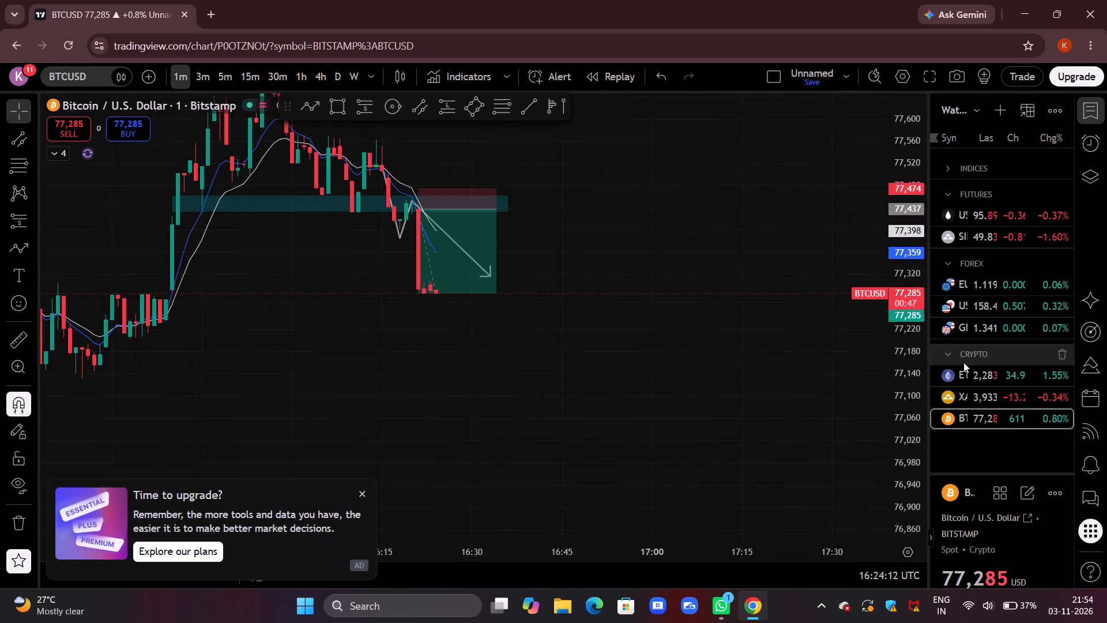
Switch to the ETHUSD chart and examine price against the short's target and the blue horizontal line.
click(963, 371)
scroll(742, 305, down, 5)
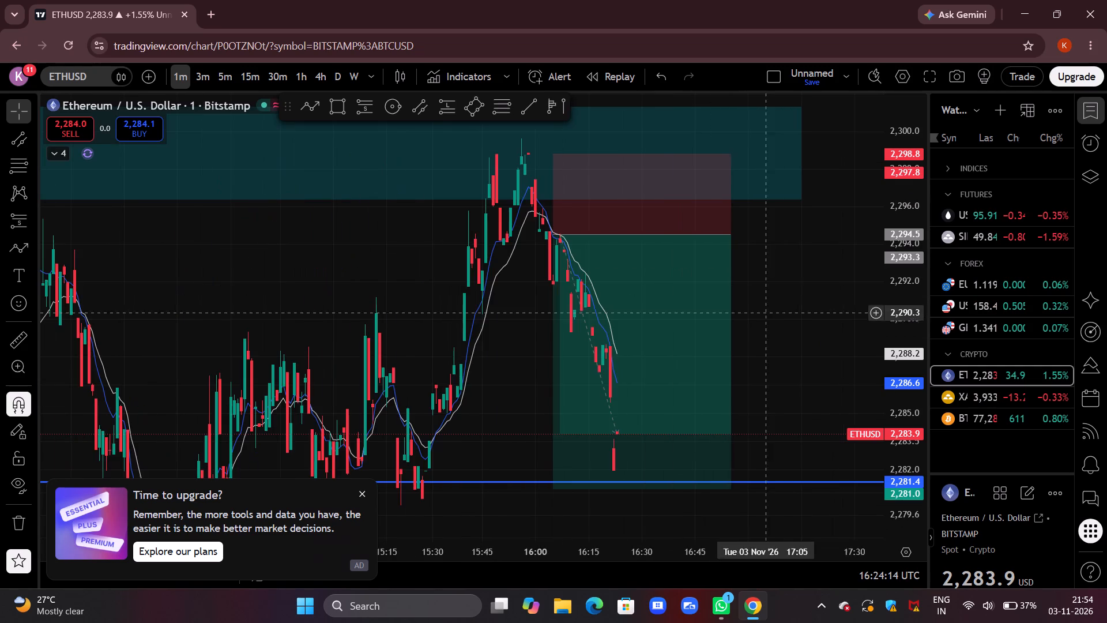
drag(820, 385, 764, 143)
drag(891, 199, 864, 287)
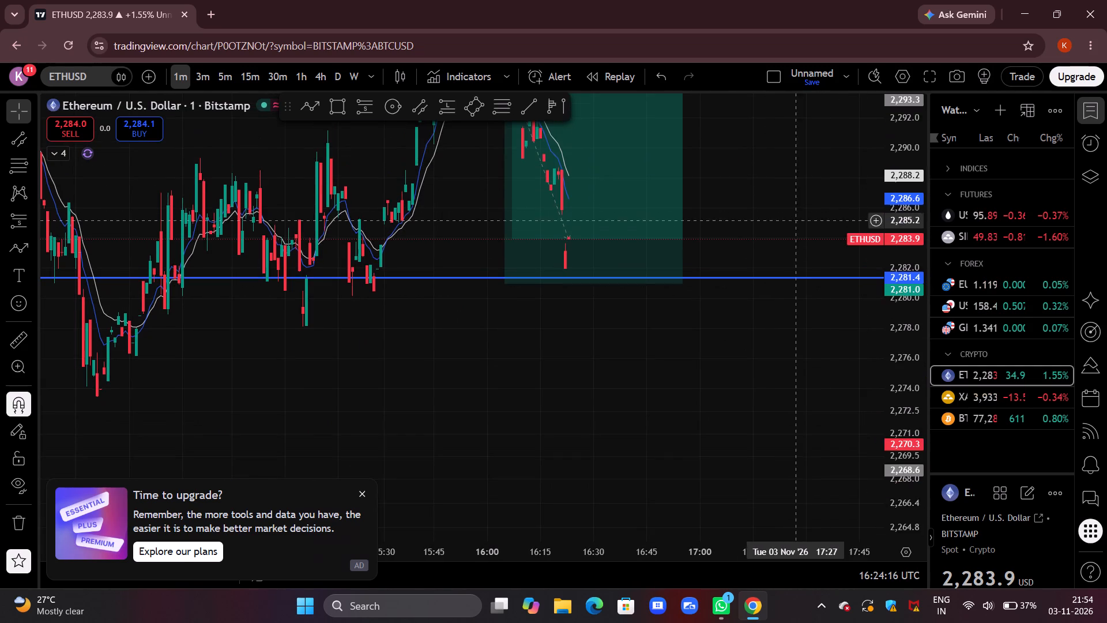
drag(782, 213, 698, 356)
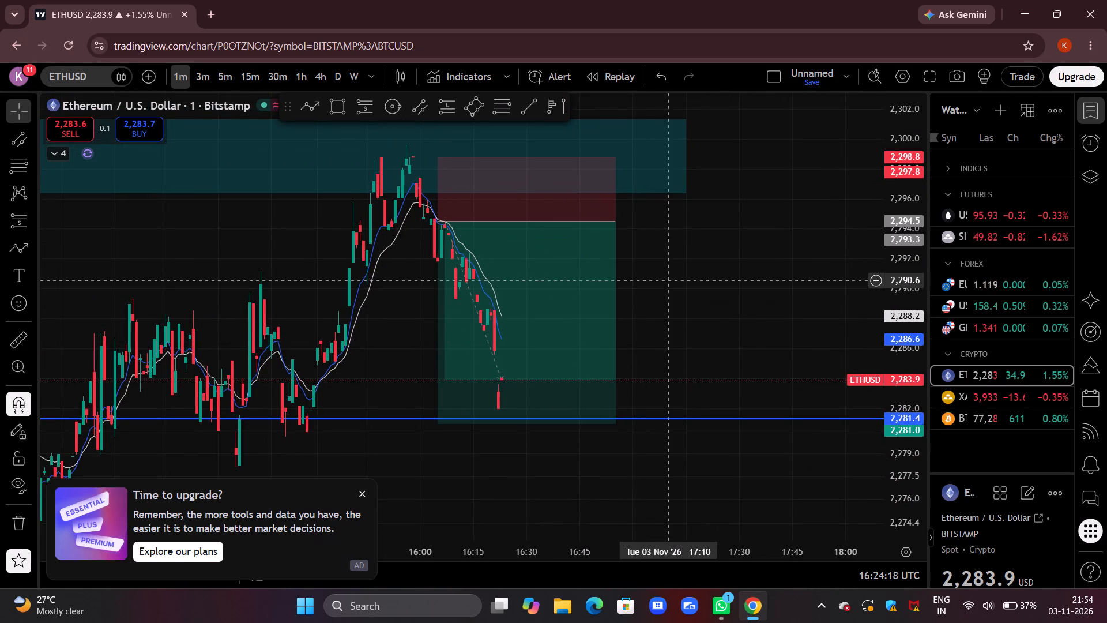
Check BTCUSD price on the 1-minute chart around the short's target and preceding swing, with a brief look at XAUUSD.
drag(671, 277, 646, 281)
click(977, 415)
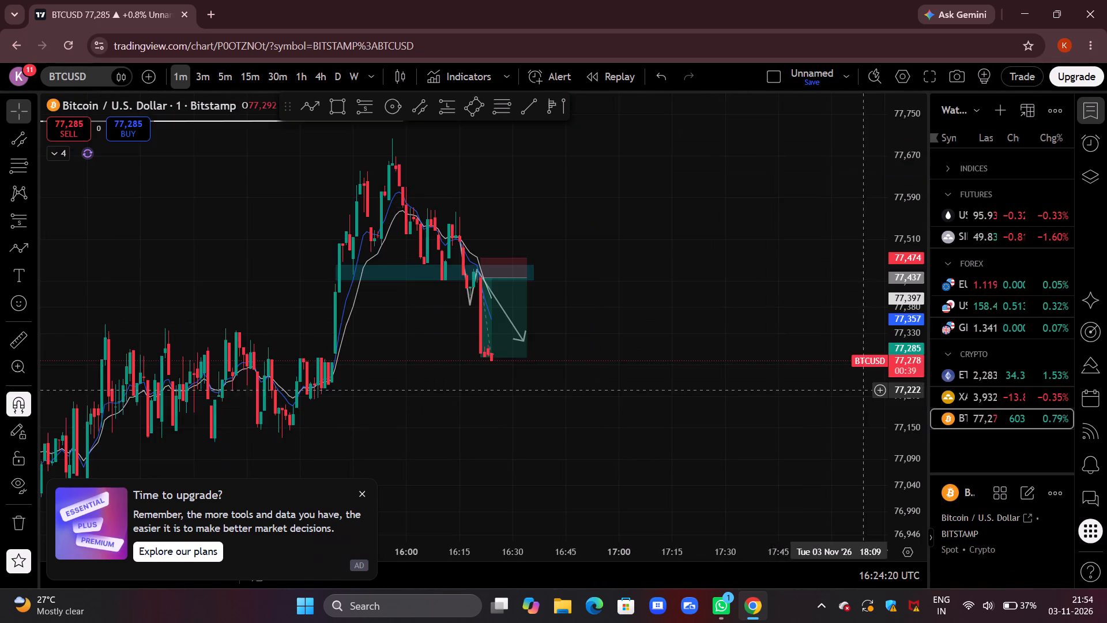
drag(773, 355, 744, 208)
click(1003, 401)
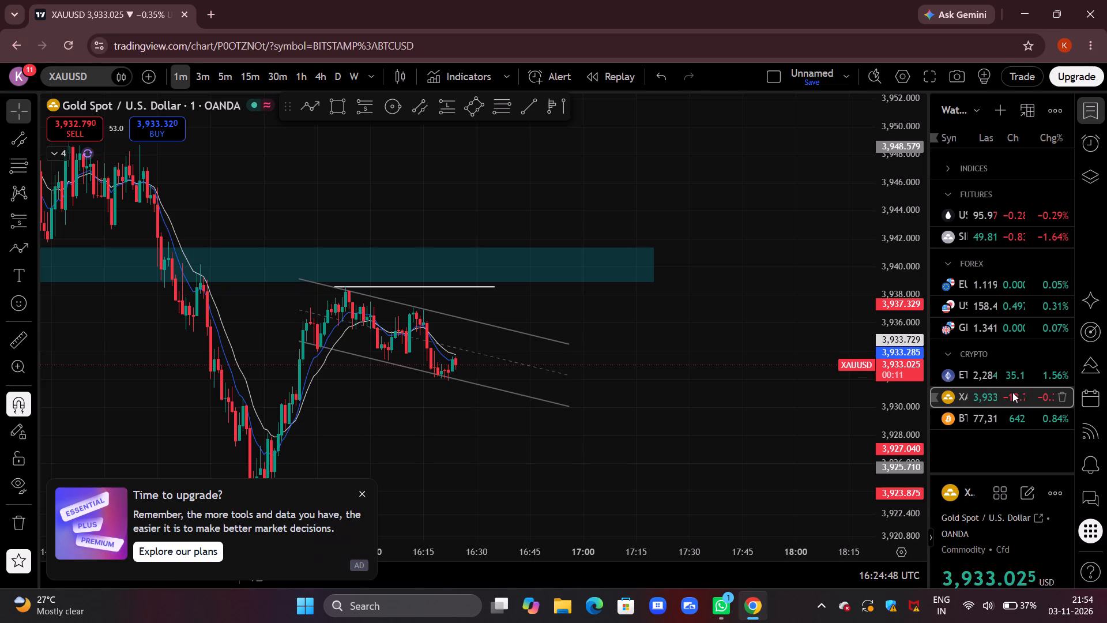
click(1009, 424)
drag(720, 313, 733, 402)
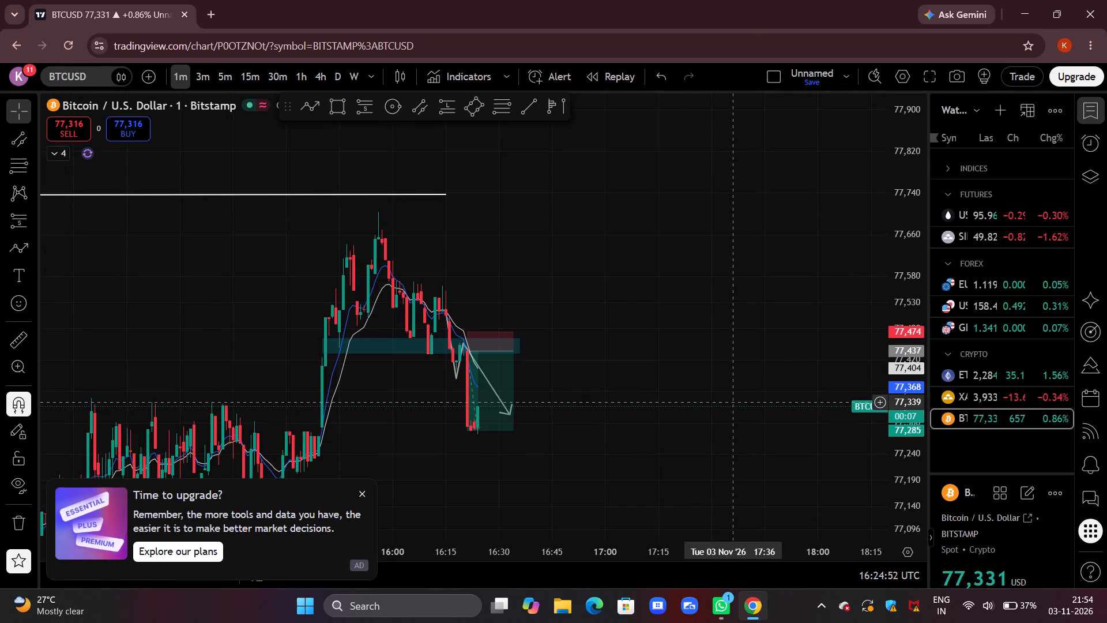
scroll(737, 395, up, 2)
drag(588, 363, 711, 359)
drag(675, 332, 1024, 282)
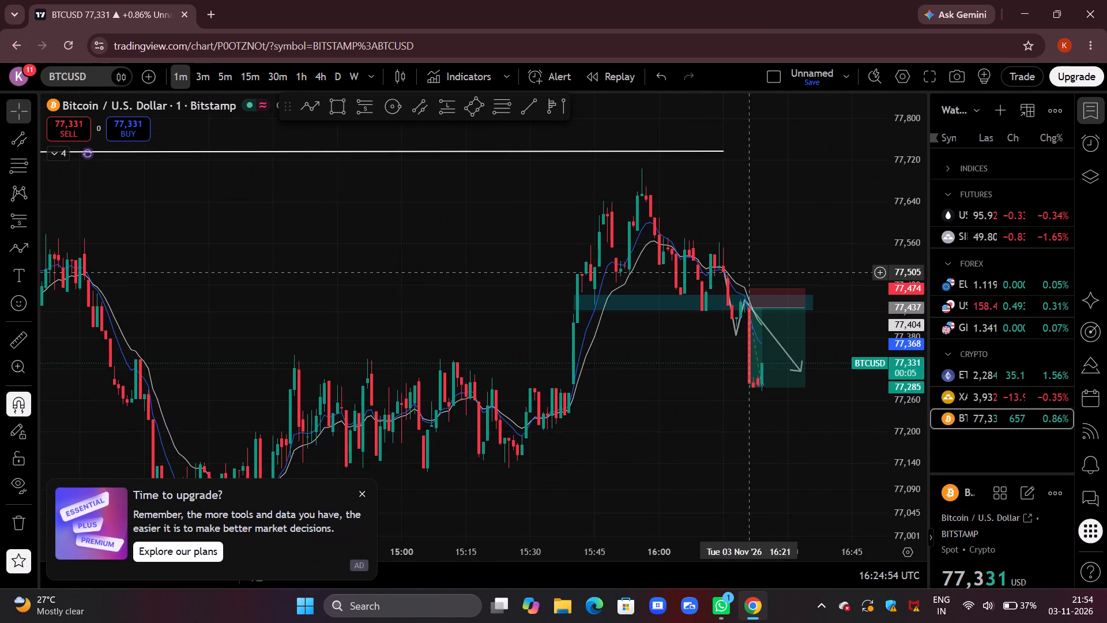
scroll(748, 272, down, 7)
drag(826, 197, 744, 265)
Switch to the XAUUSD 1-minute chart and examine price inside the descending channel beneath the teal supply zone.
click(959, 393)
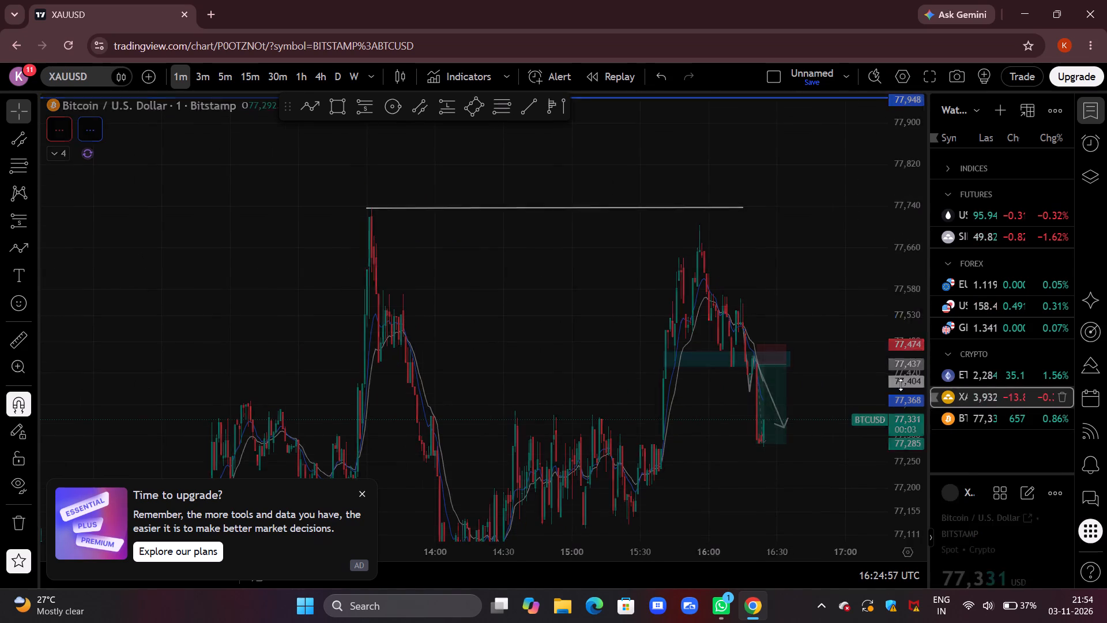
drag(803, 258, 745, 244)
drag(912, 474, 885, 366)
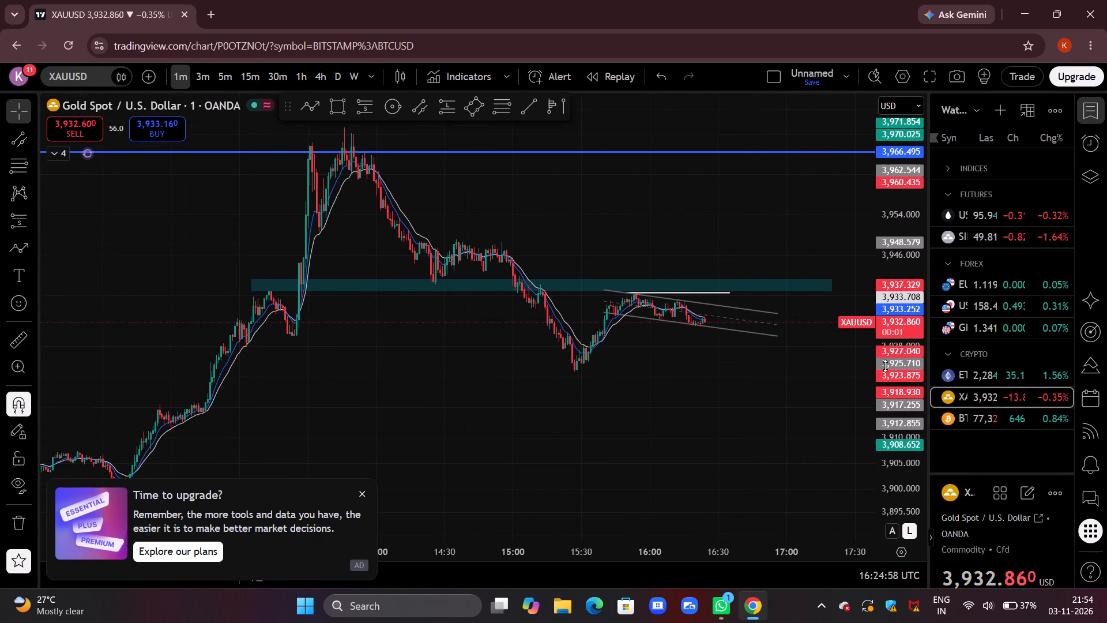
drag(885, 366, 809, 62)
drag(803, 277, 740, 310)
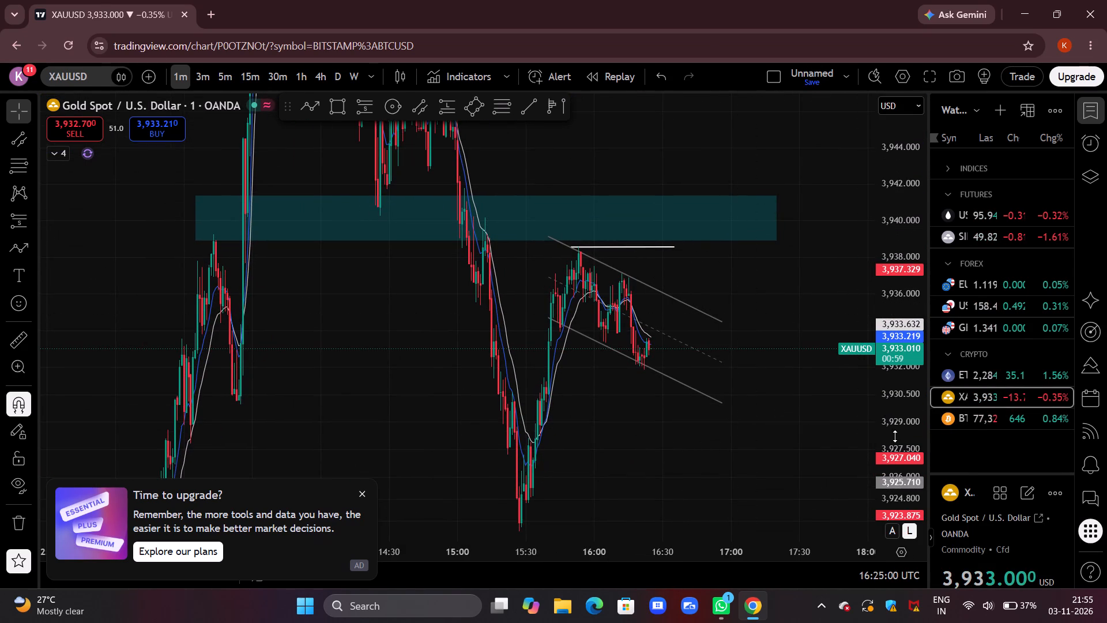
drag(903, 449, 863, 261)
drag(793, 268, 769, 367)
scroll(765, 356, up, 7)
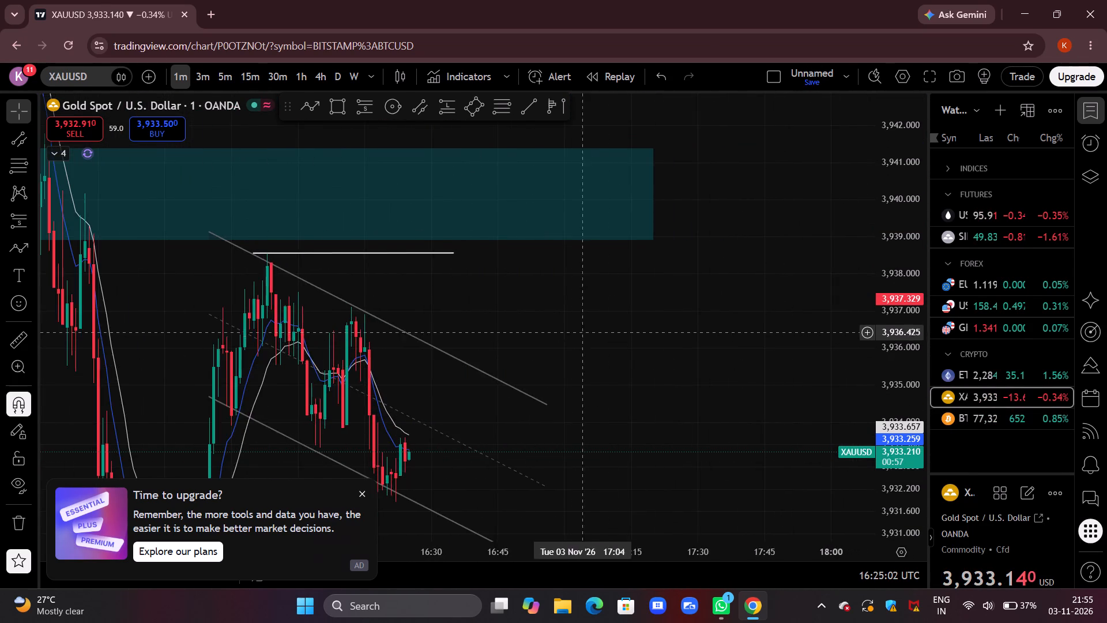
drag(570, 329, 749, 303)
scroll(749, 301, up, 2)
drag(650, 292, 895, 276)
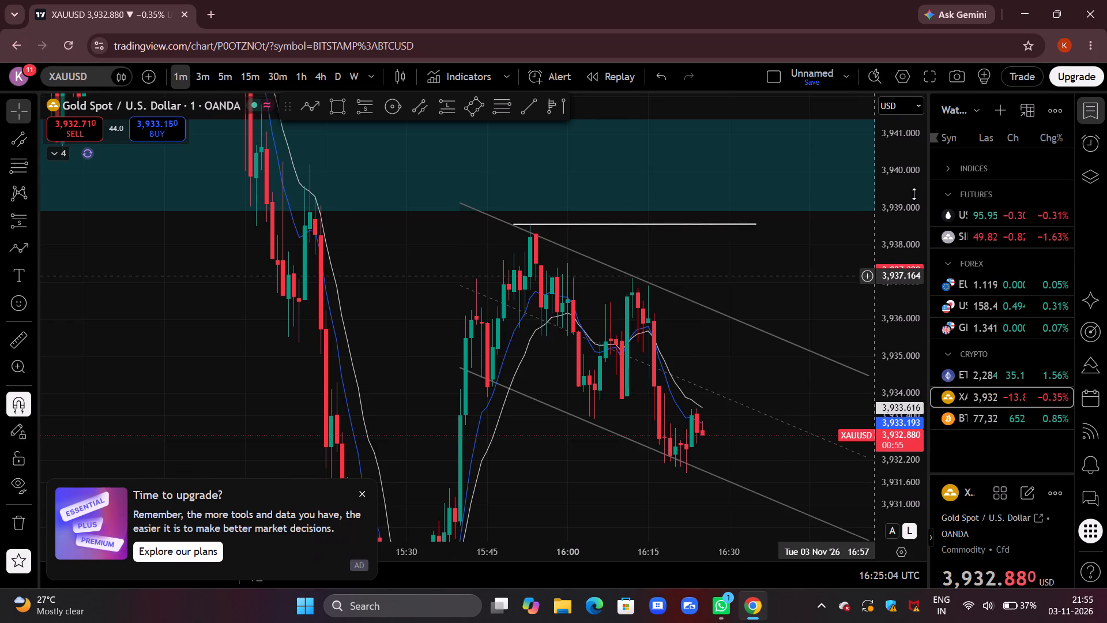
drag(914, 194, 879, 322)
drag(819, 299, 632, 296)
scroll(667, 287, up, 2)
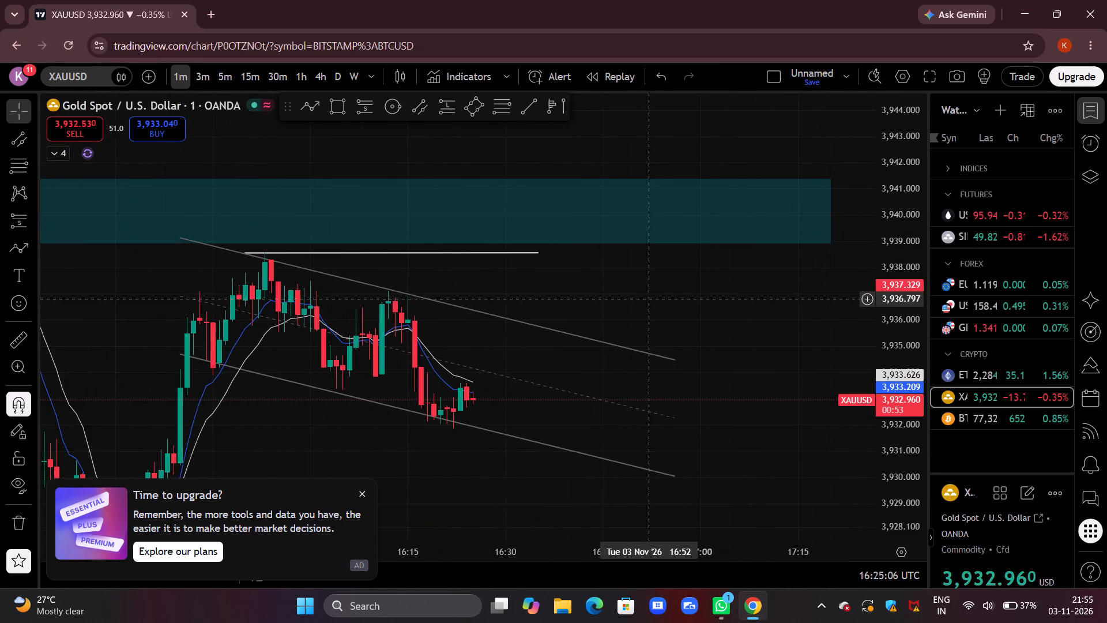
drag(646, 302, 677, 251)
On the XAUUSD 5-minute chart, lower the teal zone's upper edge to about 3,940.4 and extend it to about 17:40.
click(225, 79)
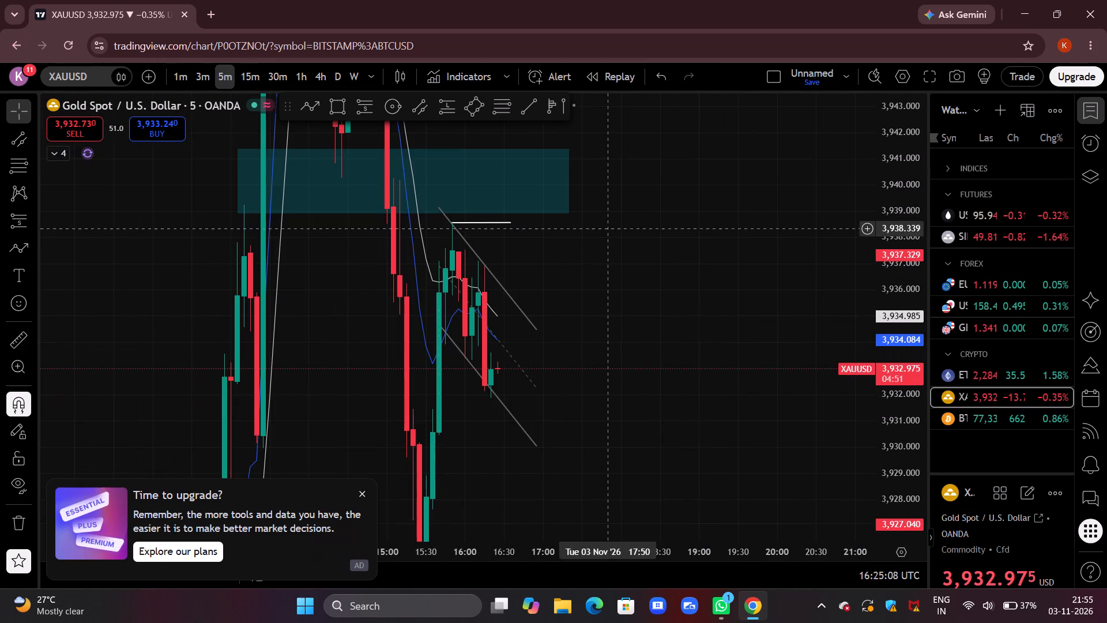
drag(622, 261, 580, 322)
drag(883, 192, 844, 380)
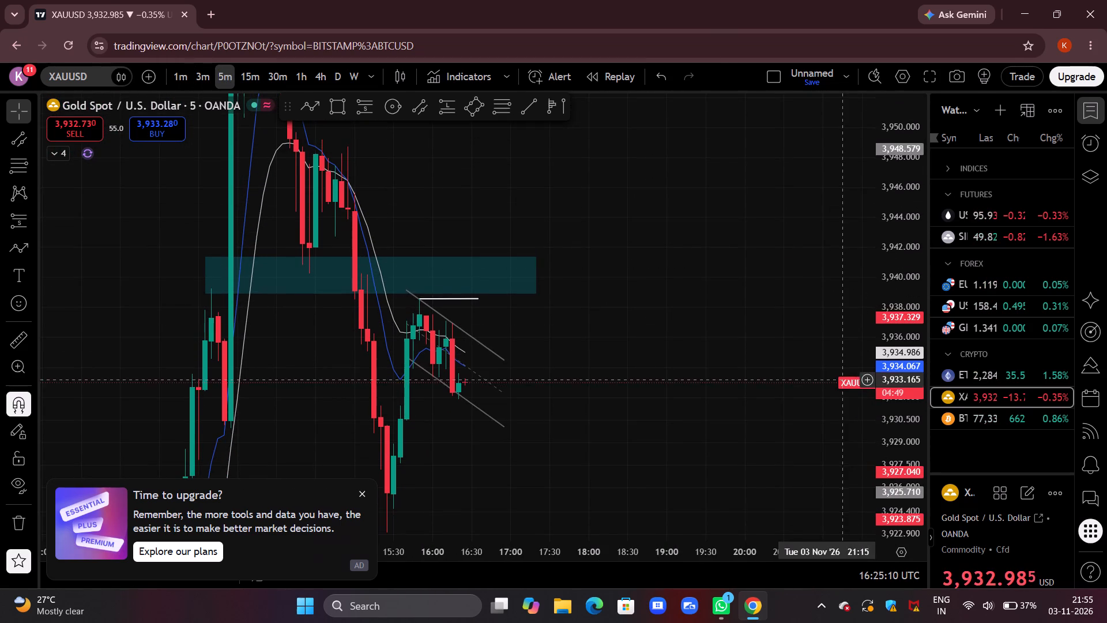
drag(640, 282, 653, 340)
drag(537, 292, 543, 296)
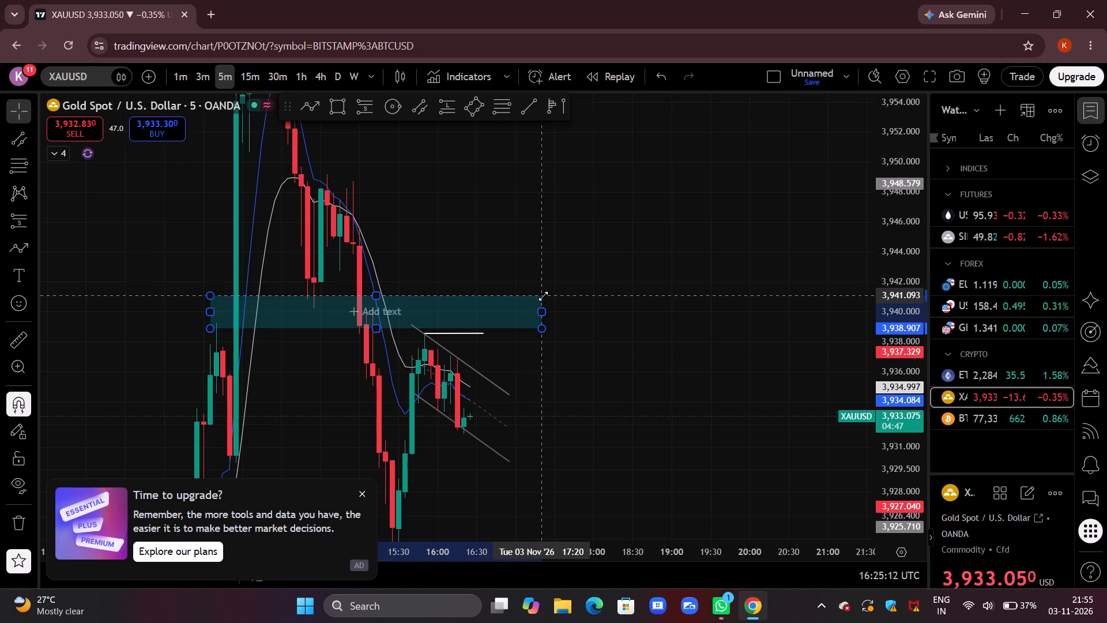
drag(543, 296, 566, 305)
click(558, 255)
Extend the white horizontal line at the channel's swing high, level at about 3,938.5, to about 16:55.
drag(558, 254, 643, 222)
scroll(645, 222, up, 4)
drag(515, 244, 646, 232)
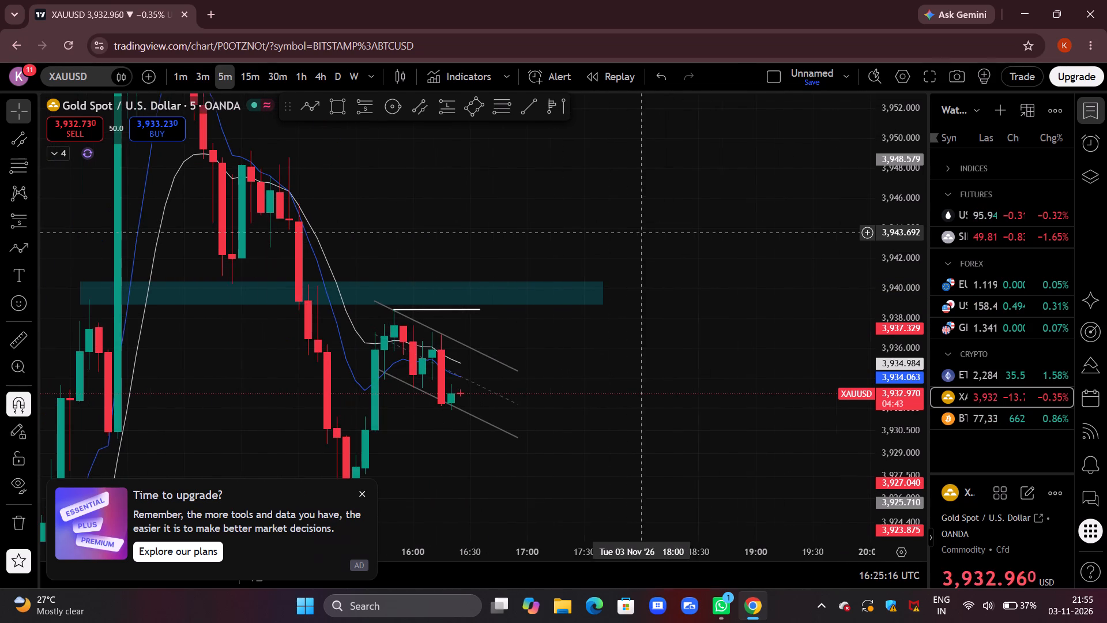
drag(646, 232, 649, 231)
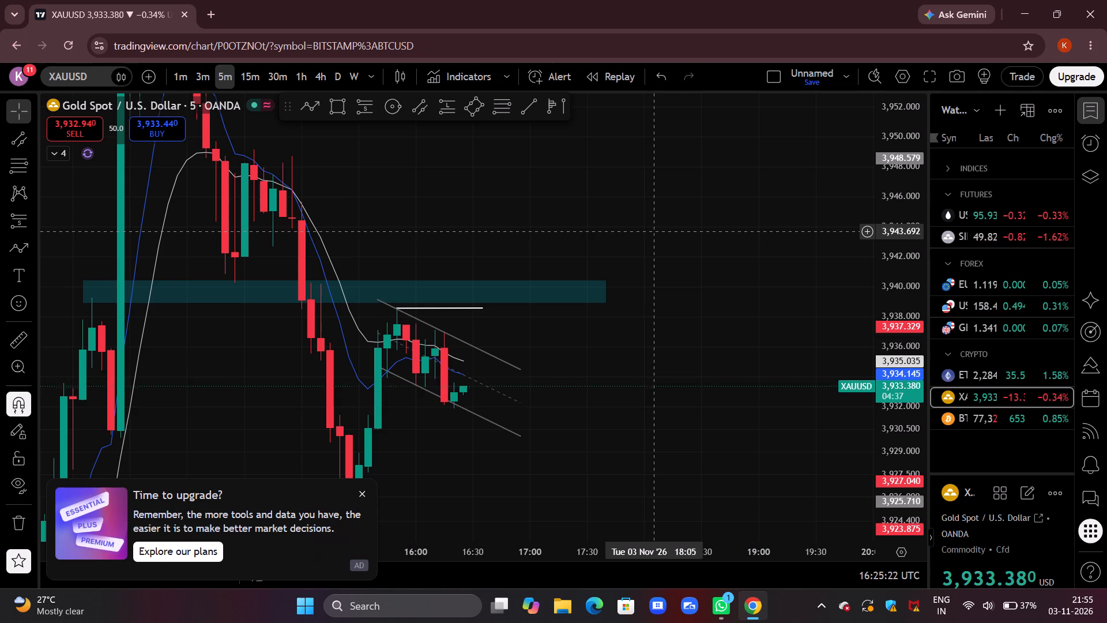
drag(616, 247, 722, 233)
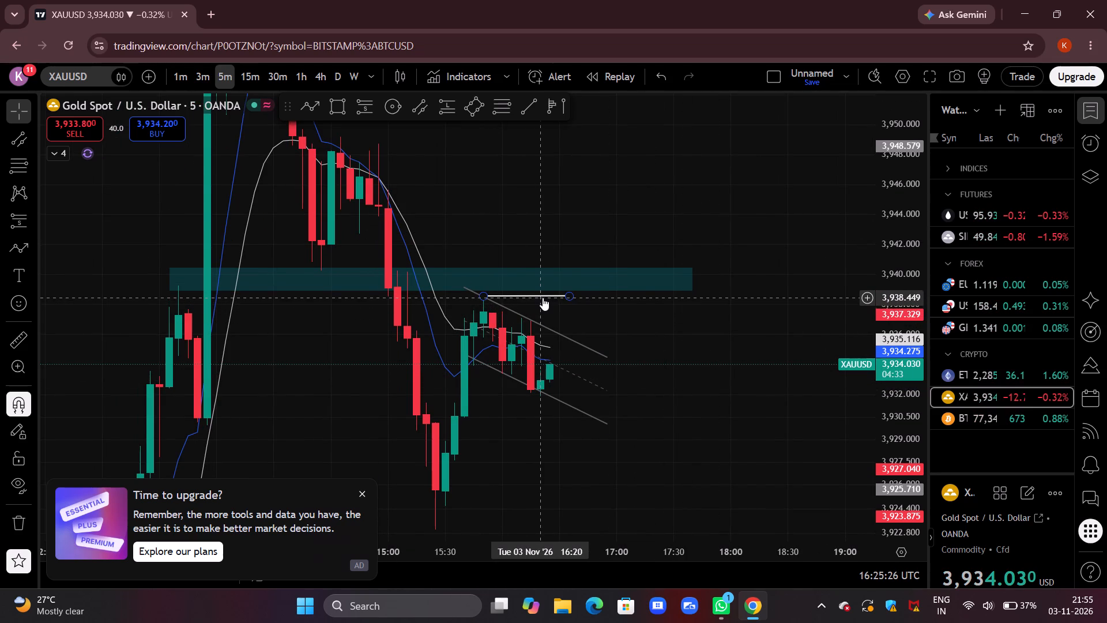
drag(567, 297, 598, 297)
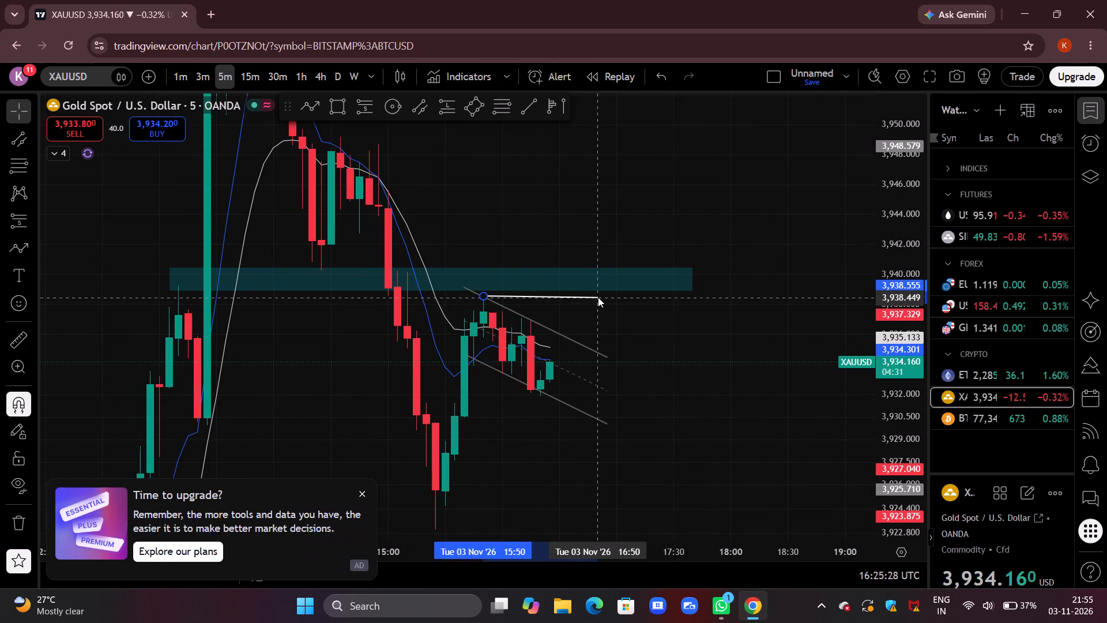
drag(598, 297, 606, 296)
click(667, 328)
Examine the wider XAUUSD 5-minute history from the recent peak down to the earlier lows and blue support line.
drag(524, 229, 684, 208)
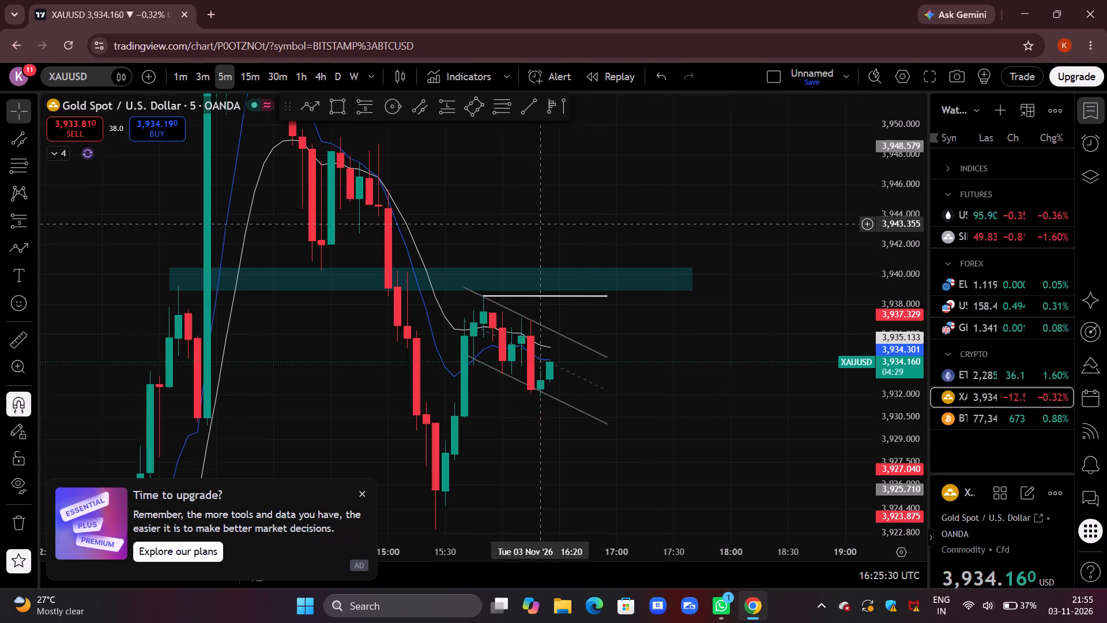
drag(684, 208, 725, 201)
scroll(718, 204, down, 6)
drag(887, 166, 830, 436)
scroll(598, 400, down, 5)
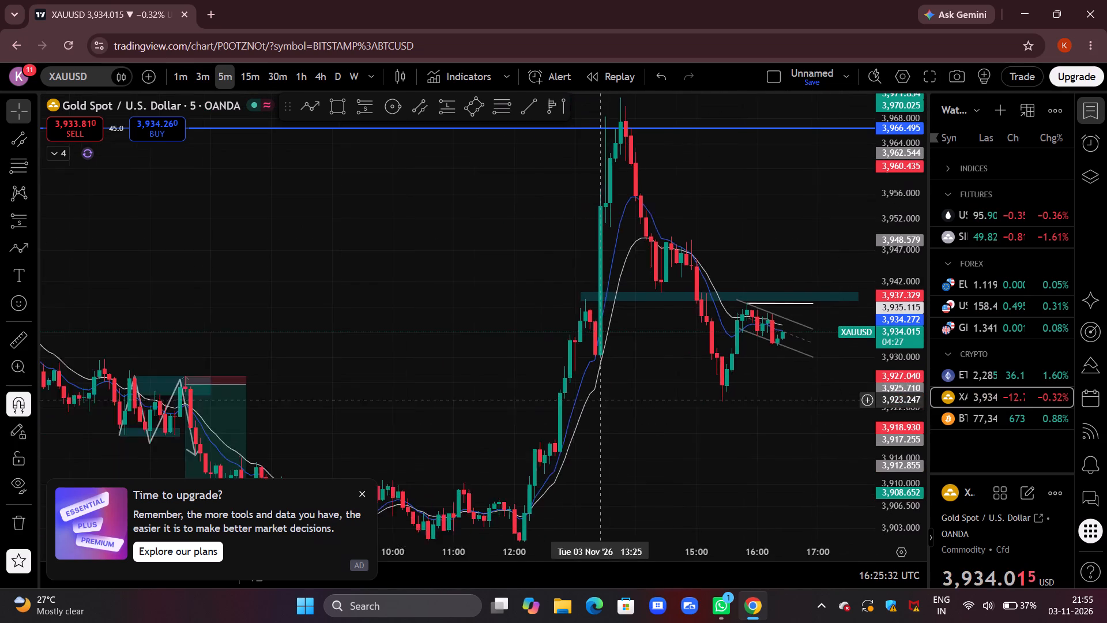
scroll(598, 400, down, 2)
drag(583, 395, 586, 271)
scroll(573, 279, up, 3)
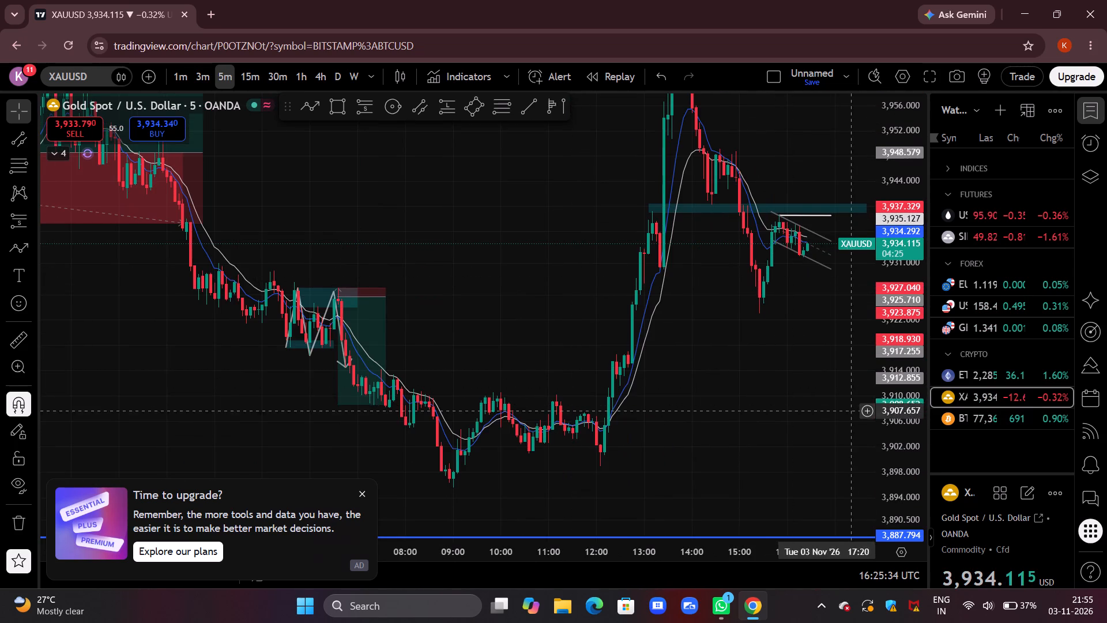
drag(886, 448, 909, 231)
drag(524, 345, 732, 351)
drag(663, 274, 349, 421)
drag(756, 431, 646, 476)
scroll(665, 458, up, 10)
drag(413, 325, 735, 275)
Step XAUUSD down through 3 minutes to 1 minute and examine price within the descending channel and the lows beneath it.
click(204, 76)
click(178, 78)
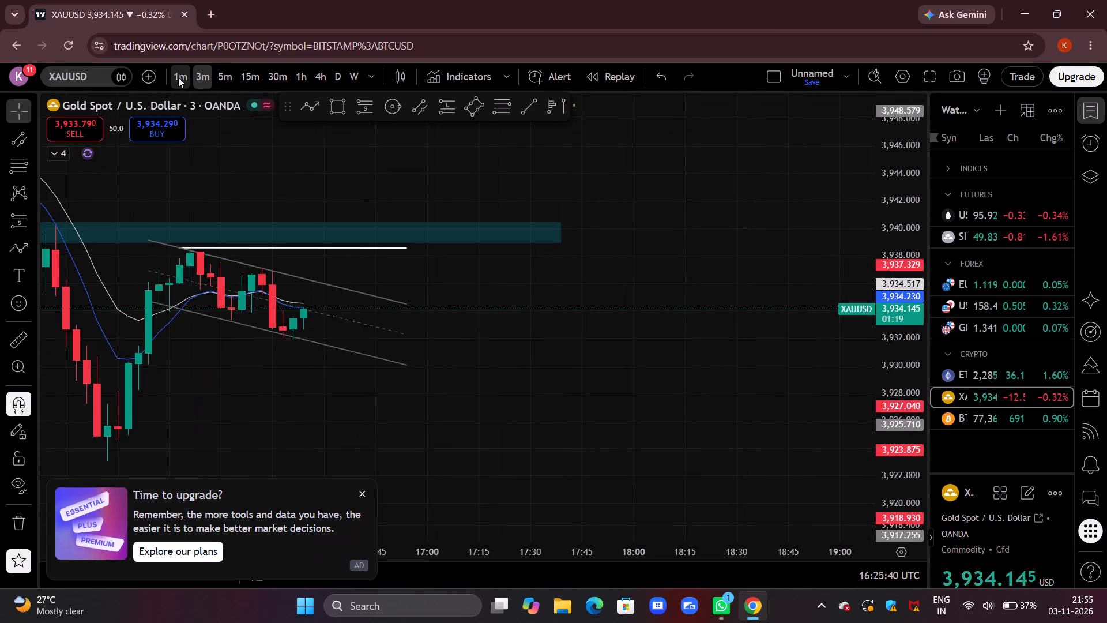
scroll(276, 240, down, 7)
scroll(342, 276, down, 5)
drag(577, 412, 520, 449)
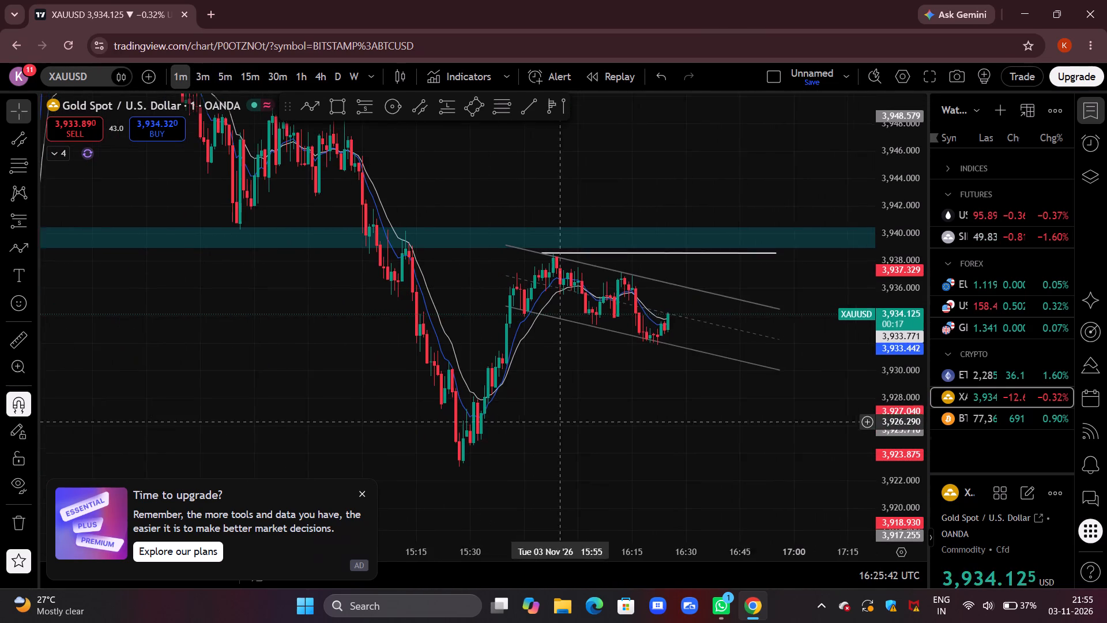
drag(520, 449, 510, 457)
drag(870, 484, 873, 239)
drag(888, 354, 888, 209)
drag(811, 200, 786, 329)
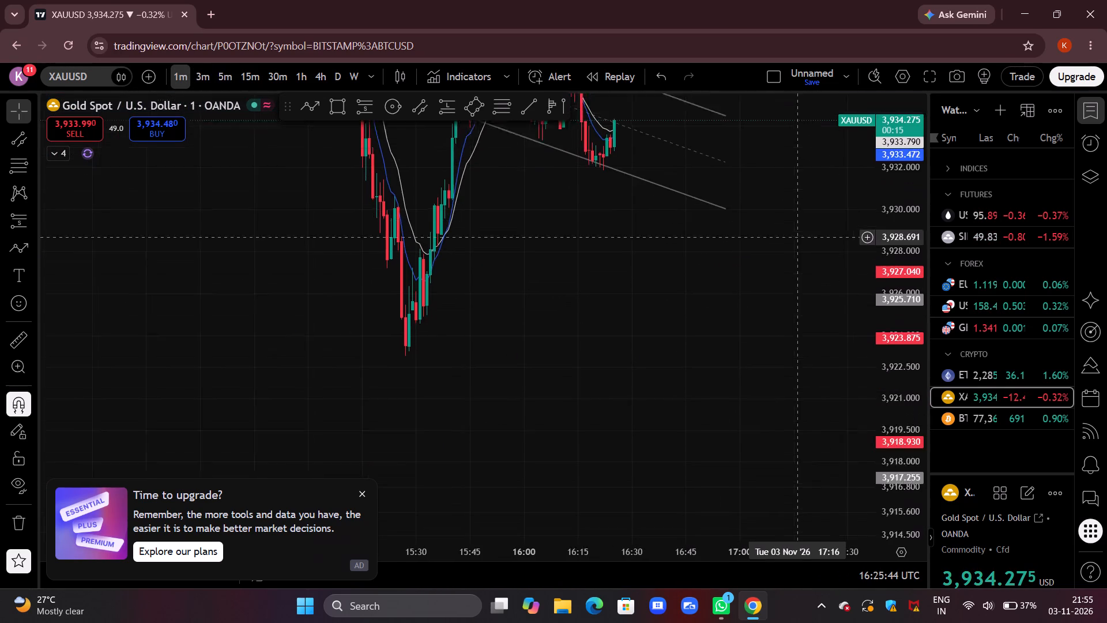
drag(786, 329, 775, 375)
scroll(776, 374, up, 4)
drag(504, 401, 894, 455)
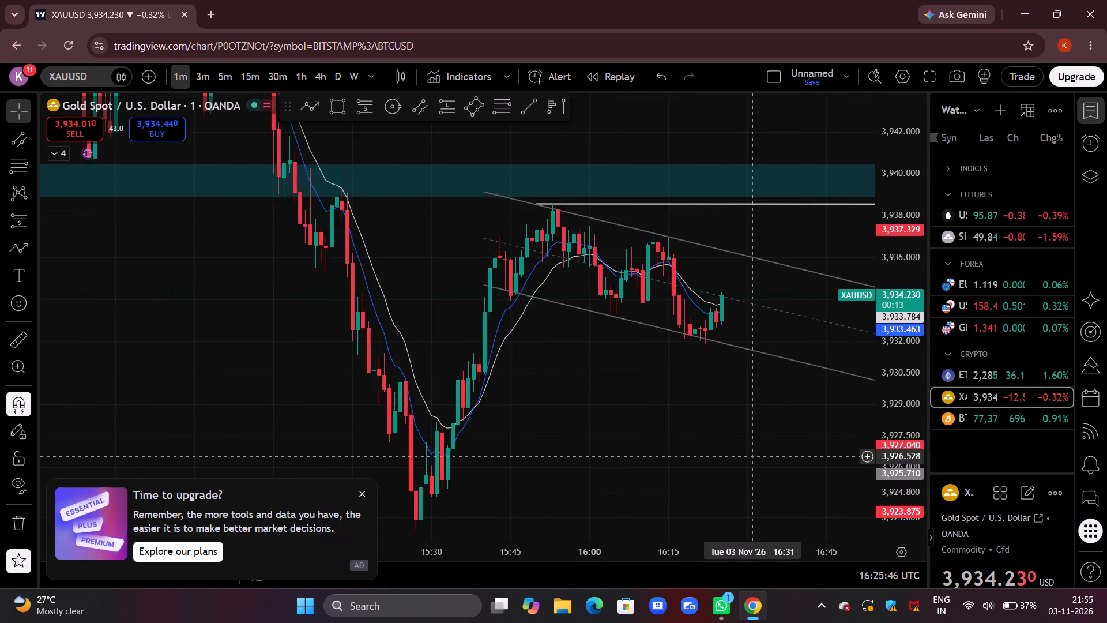
scroll(771, 431, up, 5)
drag(764, 444, 695, 474)
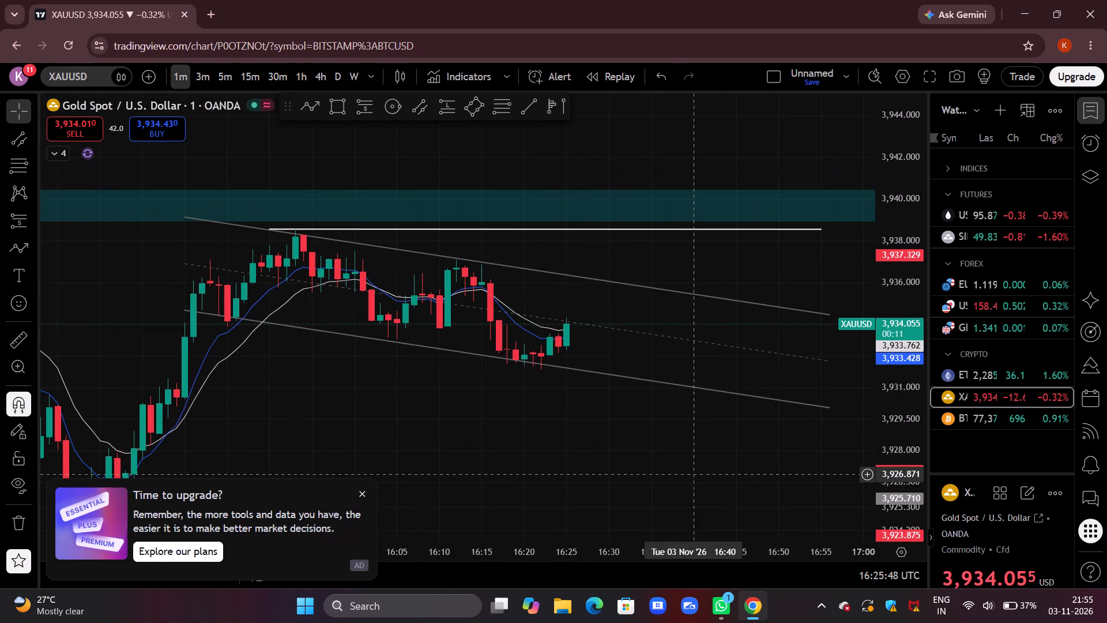
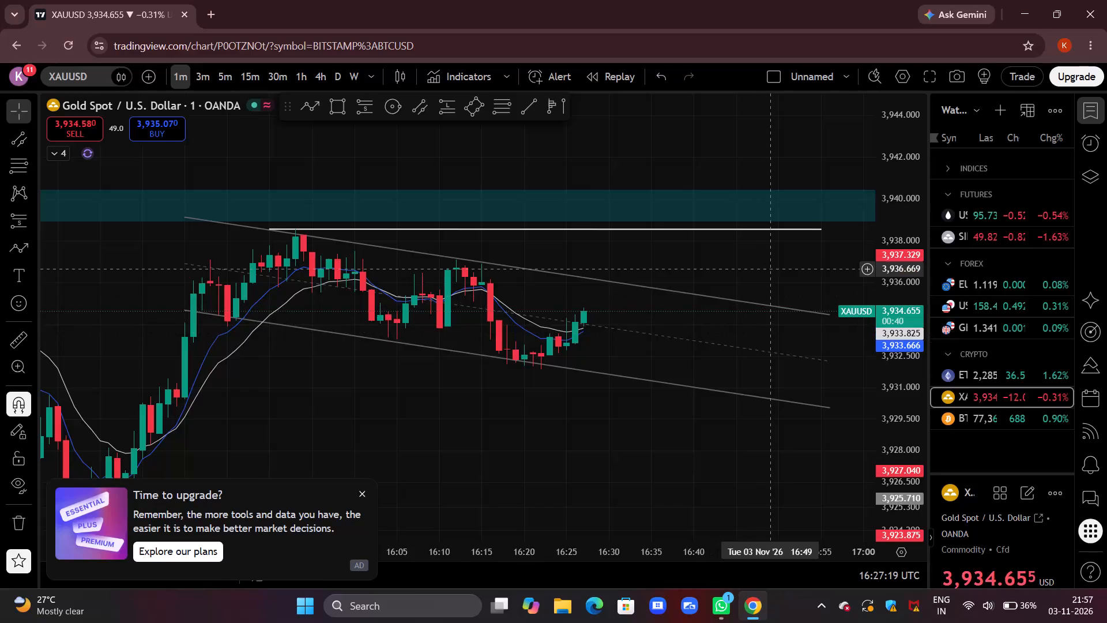
Examine XAUUSD 1-minute price action inside the descending channel, below the white swing-high line and the teal zone.
scroll(615, 301, down, 6)
drag(732, 298, 670, 307)
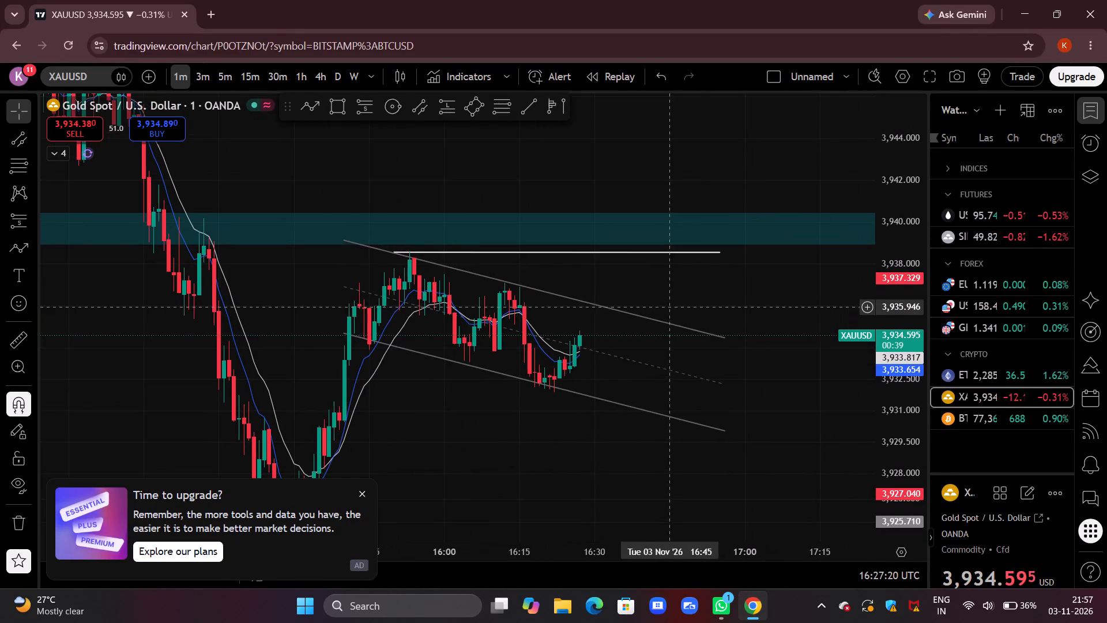
drag(909, 490, 908, 318)
drag(795, 328, 823, 235)
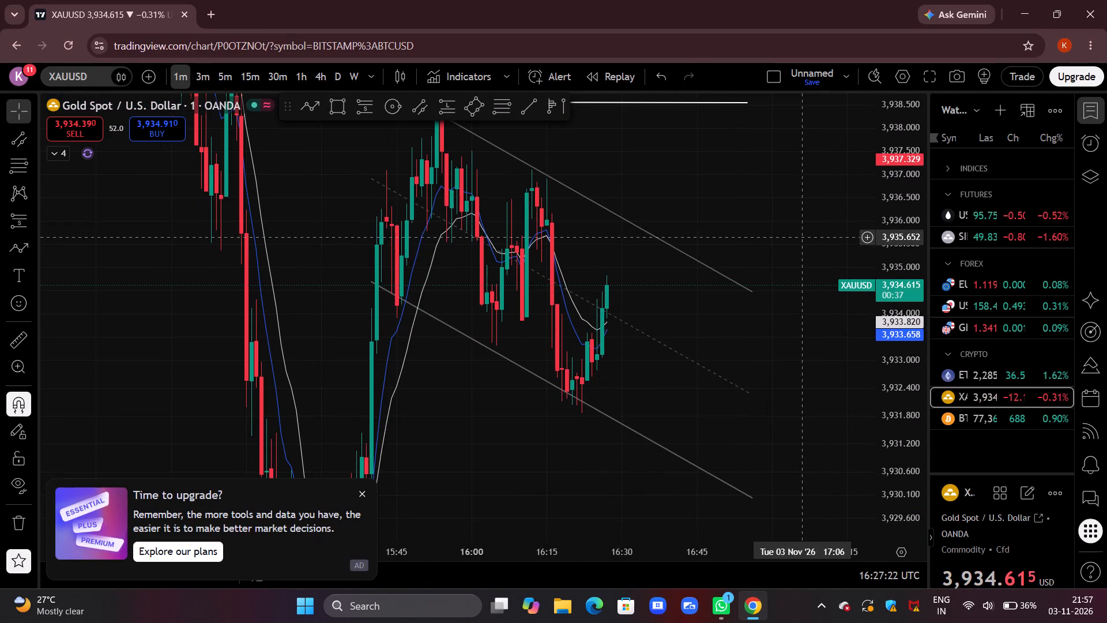
drag(733, 187, 737, 267)
scroll(737, 267, up, 3)
drag(643, 253, 834, 225)
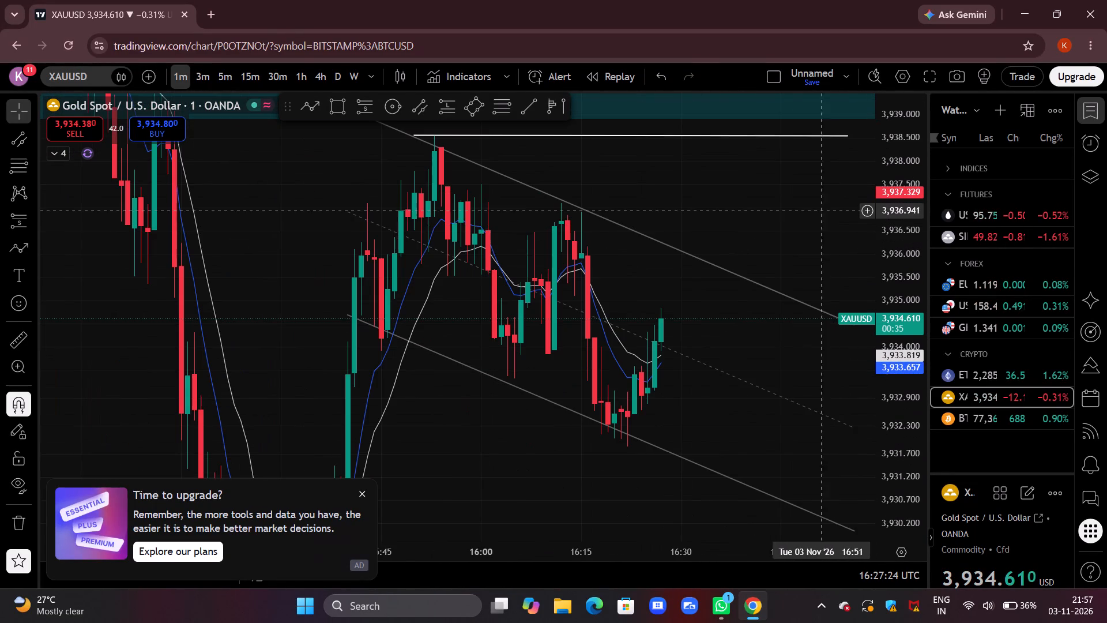
drag(703, 210, 668, 261)
scroll(665, 261, up, 3)
drag(630, 255, 649, 240)
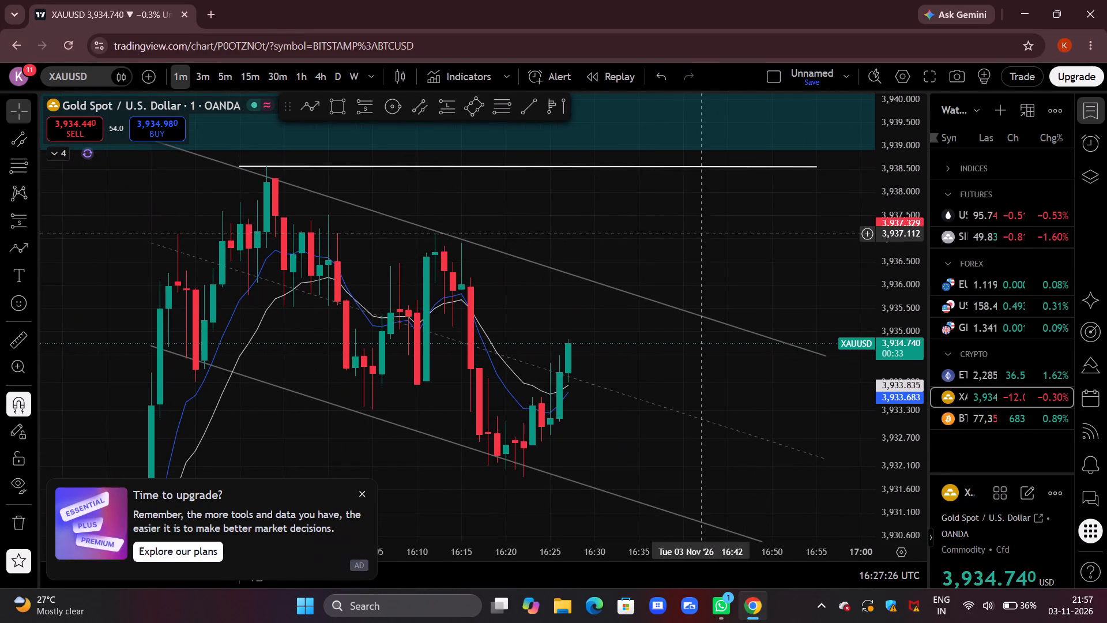
drag(707, 232, 630, 247)
Switch XAUUSD to 5 minutes and examine the descending channel against the earlier drop and the teal zone above it.
click(223, 87)
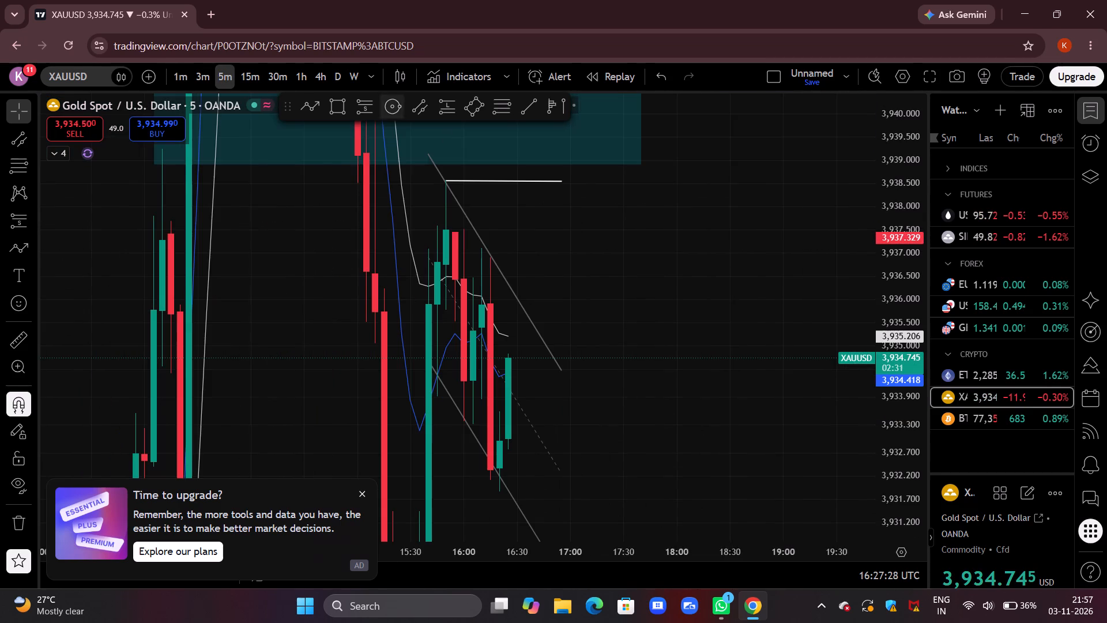
drag(880, 171, 827, 414)
drag(713, 340, 854, 282)
scroll(741, 289, up, 4)
drag(653, 244, 804, 224)
scroll(800, 226, up, 4)
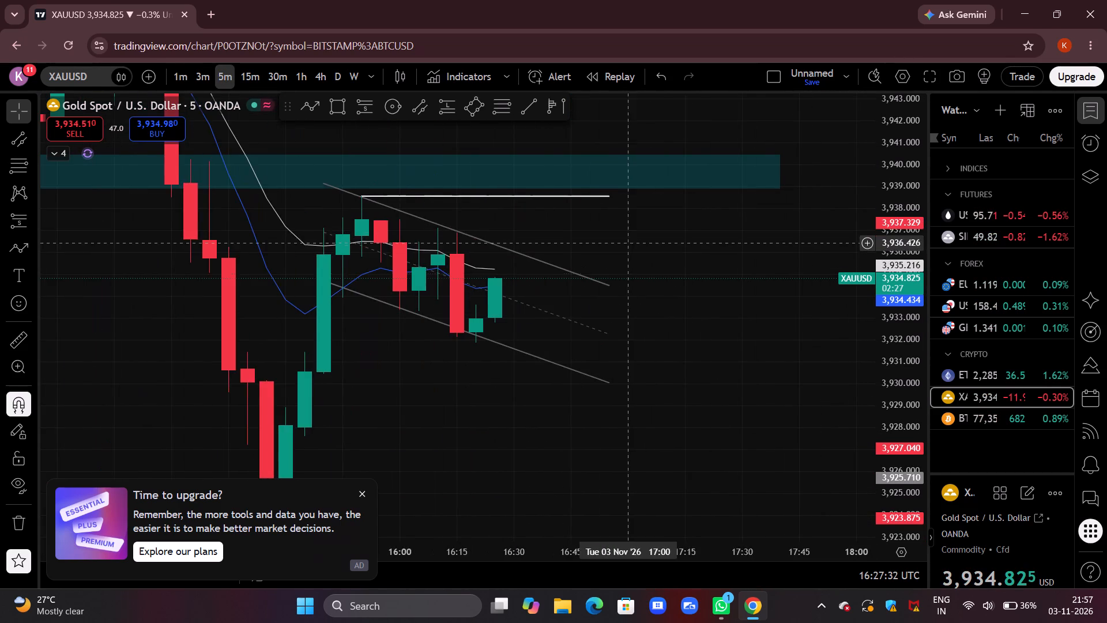
drag(620, 245, 837, 218)
scroll(297, 282, down, 7)
drag(500, 284, 477, 349)
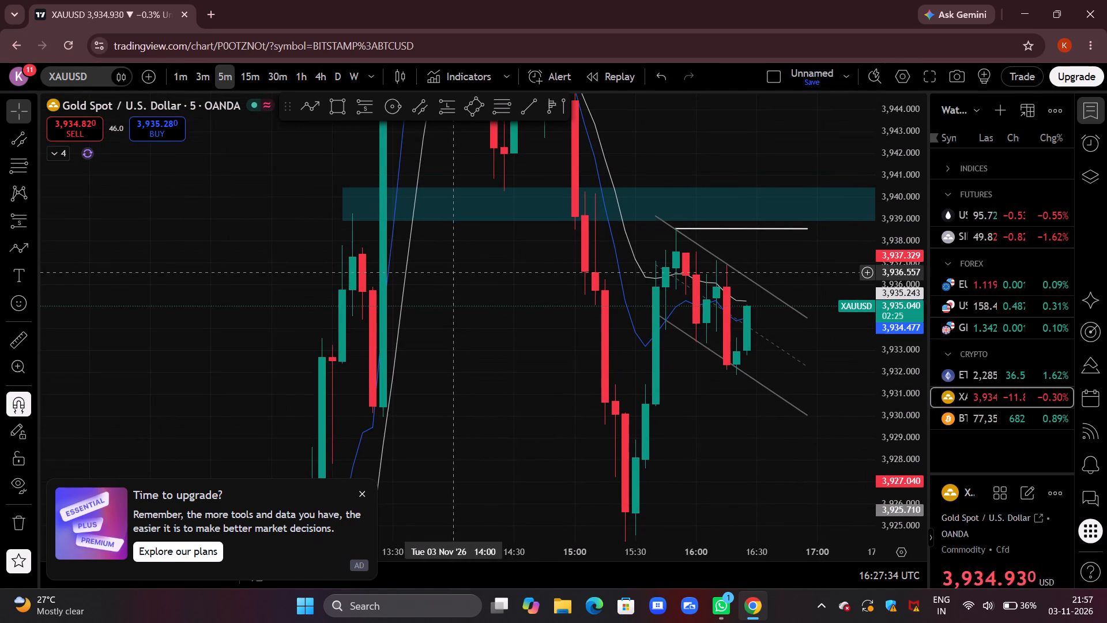
drag(494, 257, 342, 275)
drag(372, 269, 333, 279)
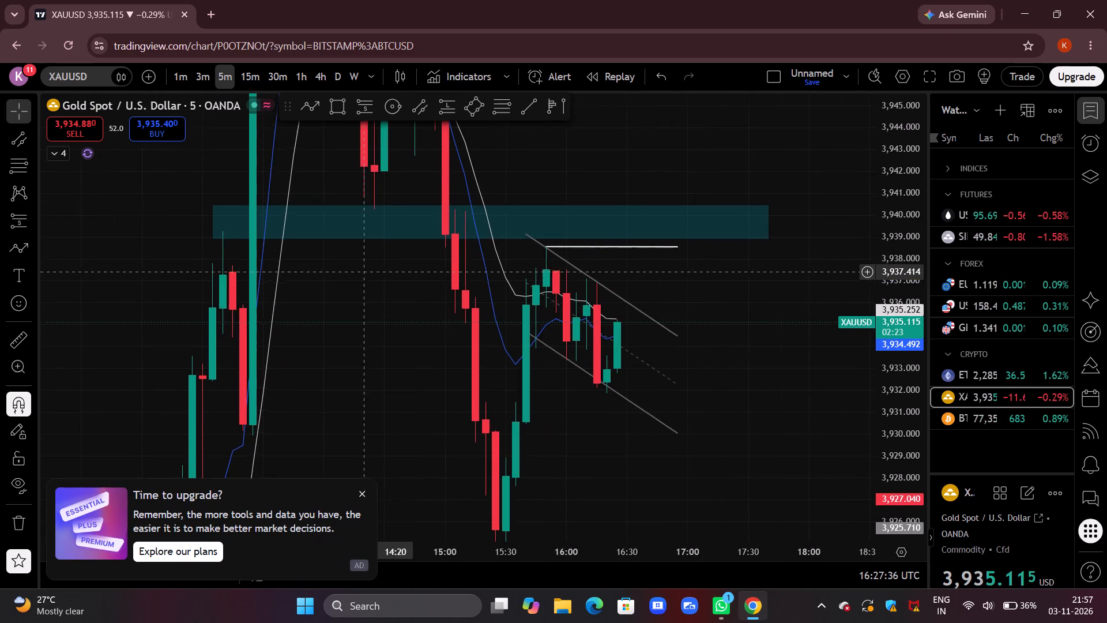
drag(333, 279, 244, 316)
scroll(657, 346, up, 6)
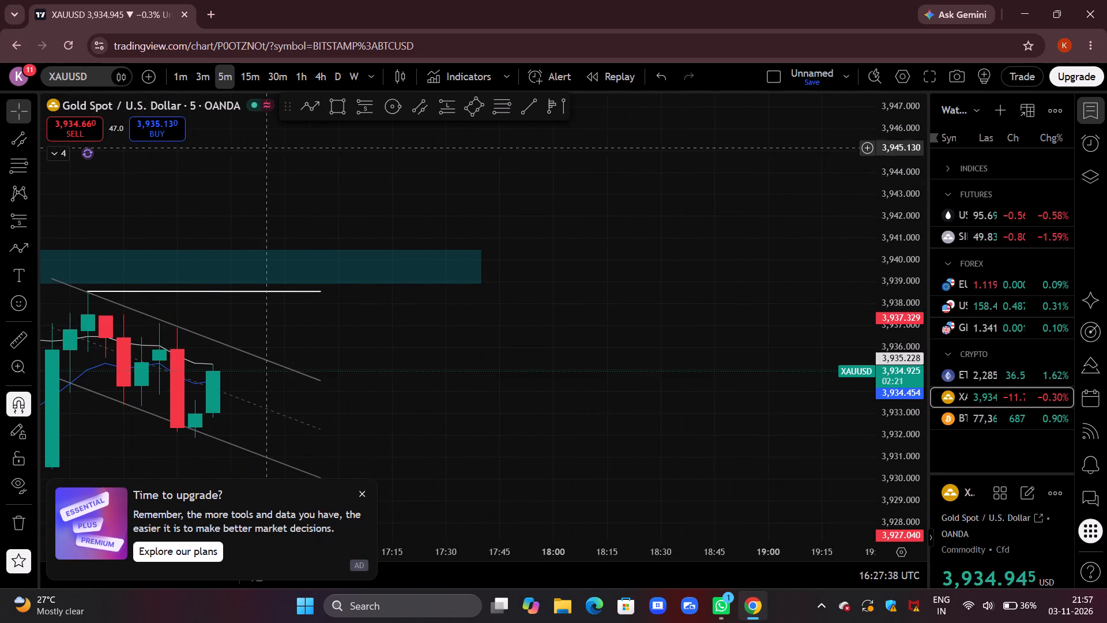
On the XAUUSD 3-minute chart, draw a rectangle zone from the channel's latest lower high, about 3,935.9 to 3,936.9, extended to about 16:48.
click(208, 84)
scroll(465, 412, down, 6)
drag(552, 353, 756, 317)
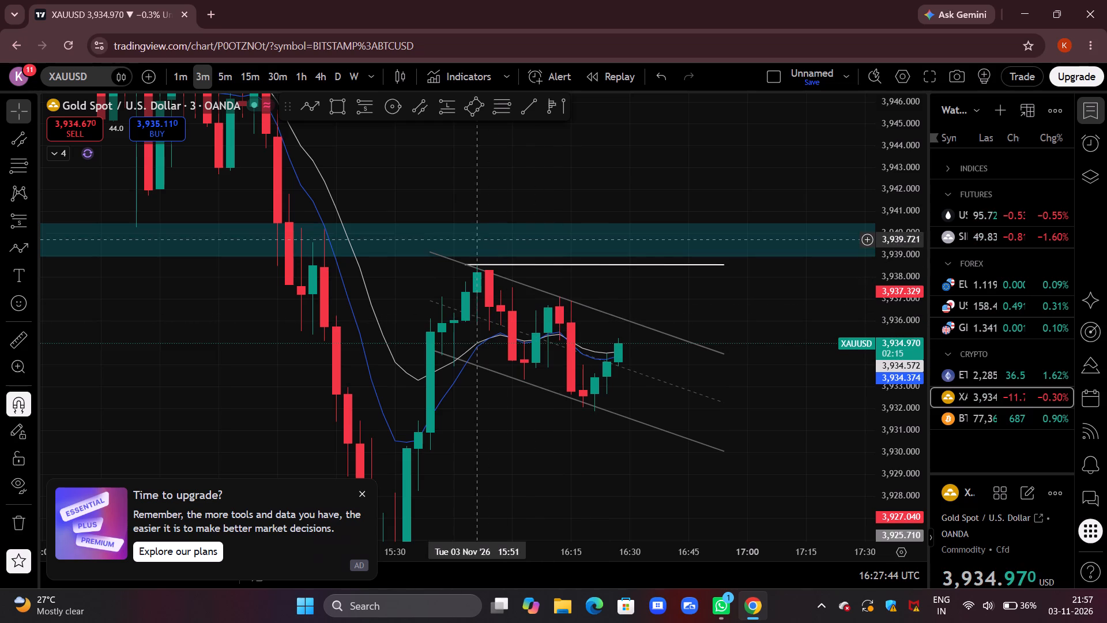
drag(770, 346, 697, 299)
scroll(697, 299, up, 3)
drag(620, 288, 748, 267)
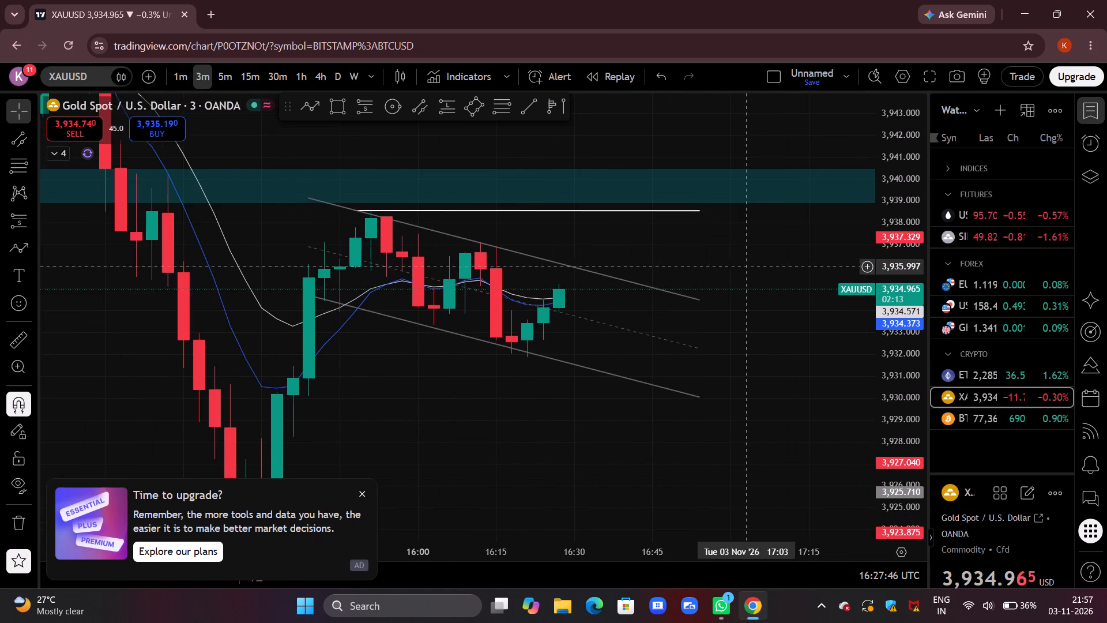
click(341, 111)
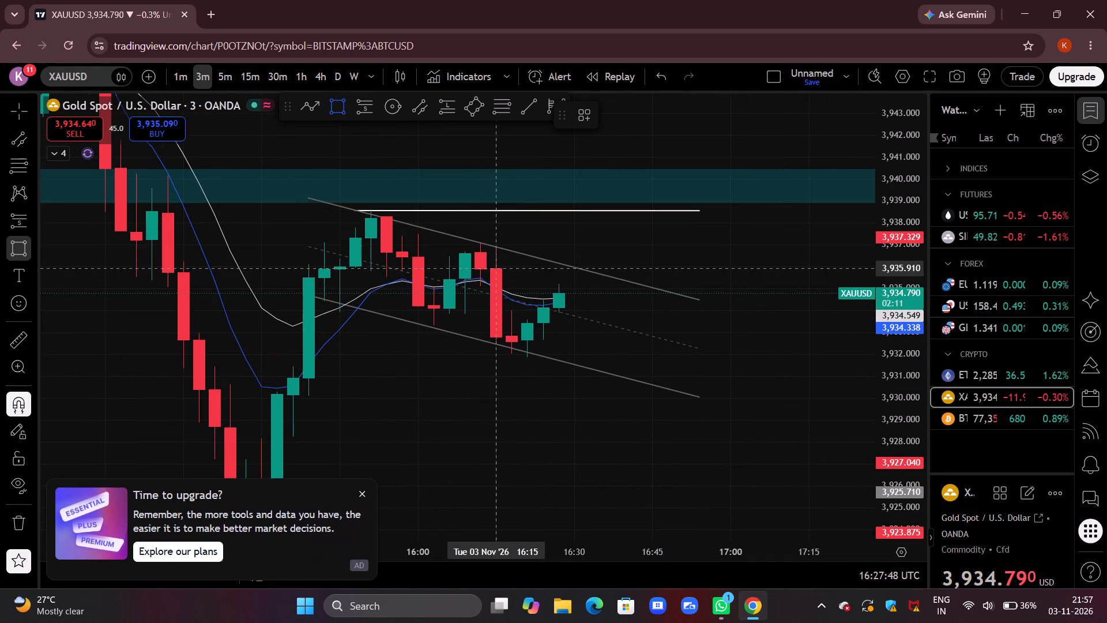
click(483, 269)
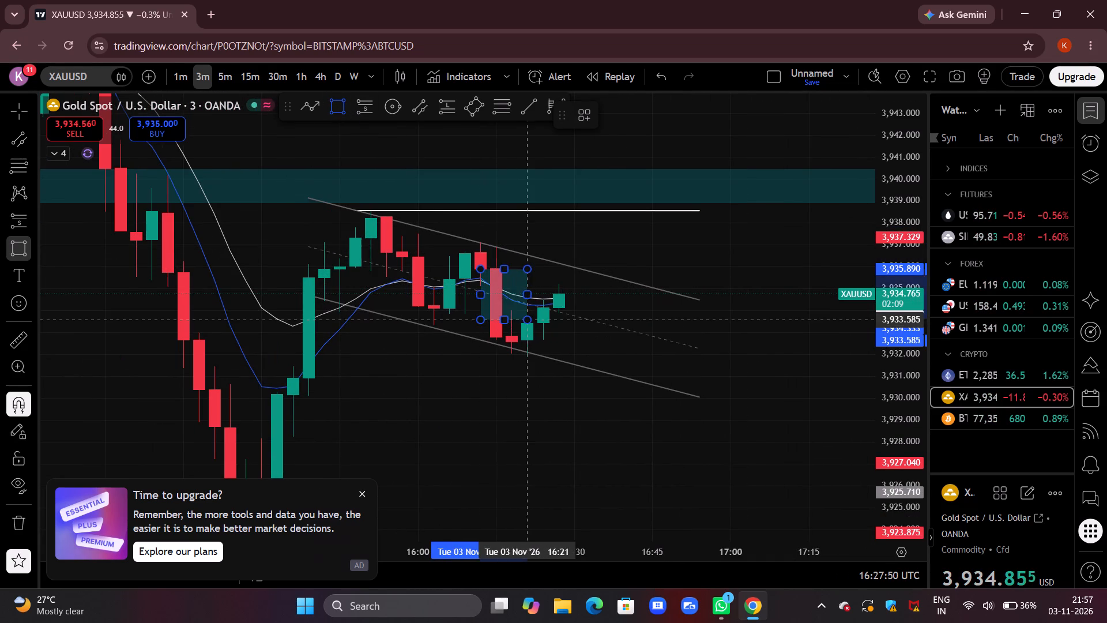
click(502, 245)
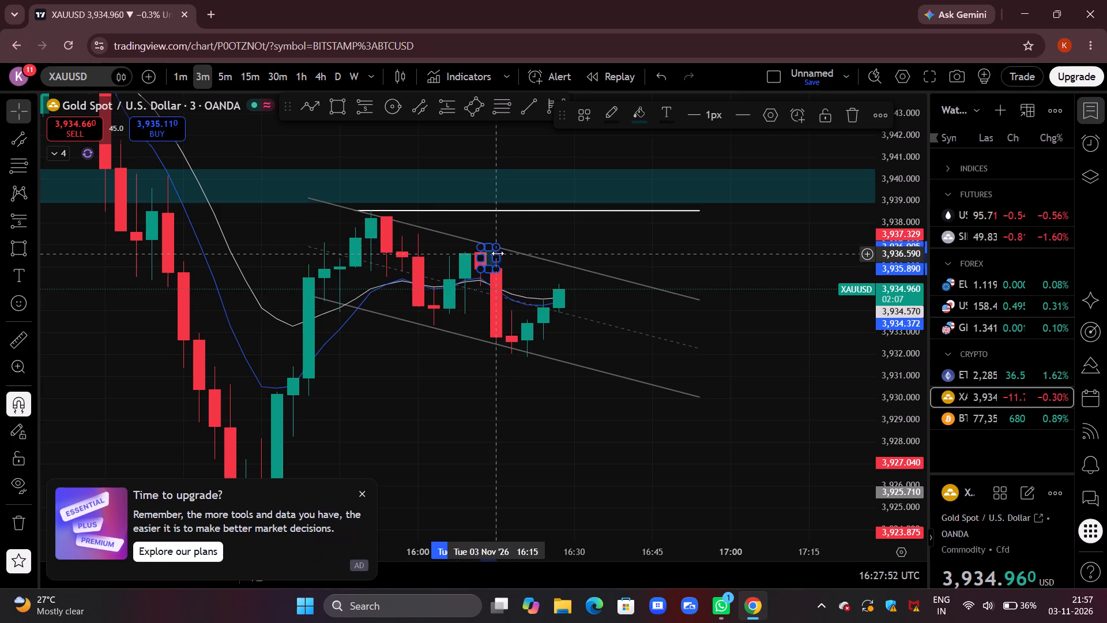
drag(498, 253, 665, 252)
click(699, 252)
On the XAUUSD 1-minute chart, raise the small teal zone's lower edge to about 3,936.2 and extend it to about 16:50.
drag(741, 250, 722, 263)
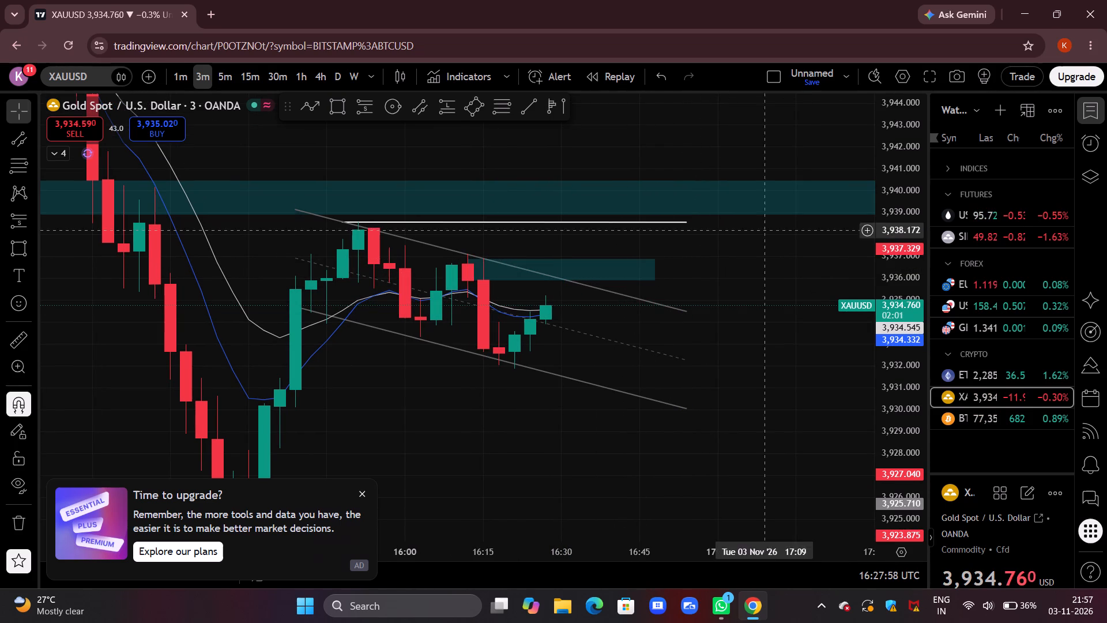
drag(733, 256, 711, 264)
click(188, 71)
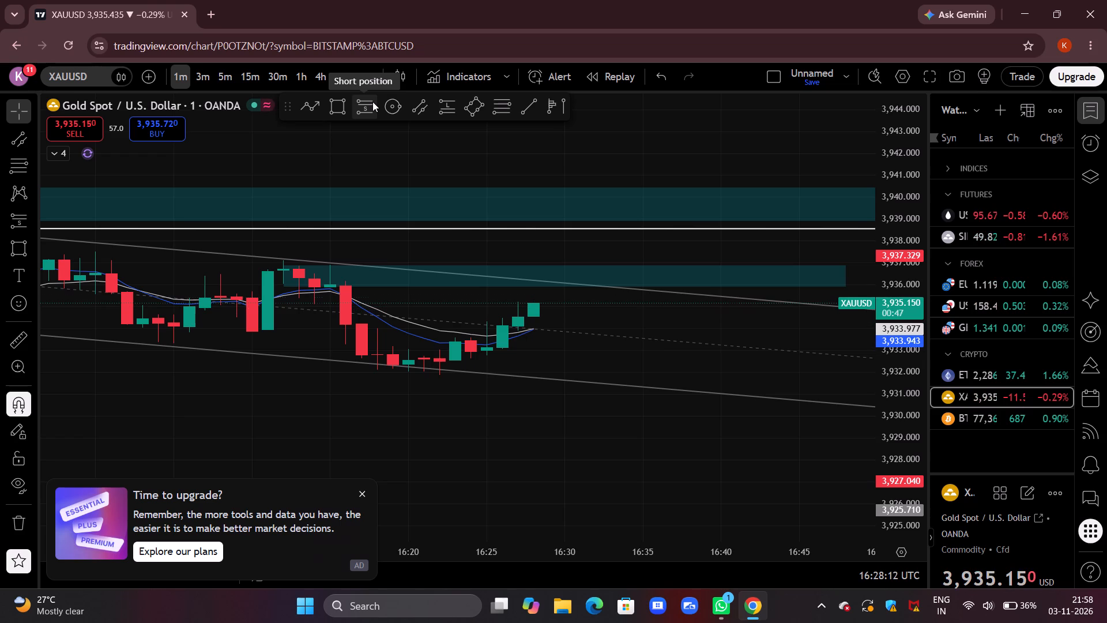
drag(585, 438, 533, 445)
scroll(531, 441, down, 7)
scroll(642, 433, down, 3)
drag(669, 426, 514, 440)
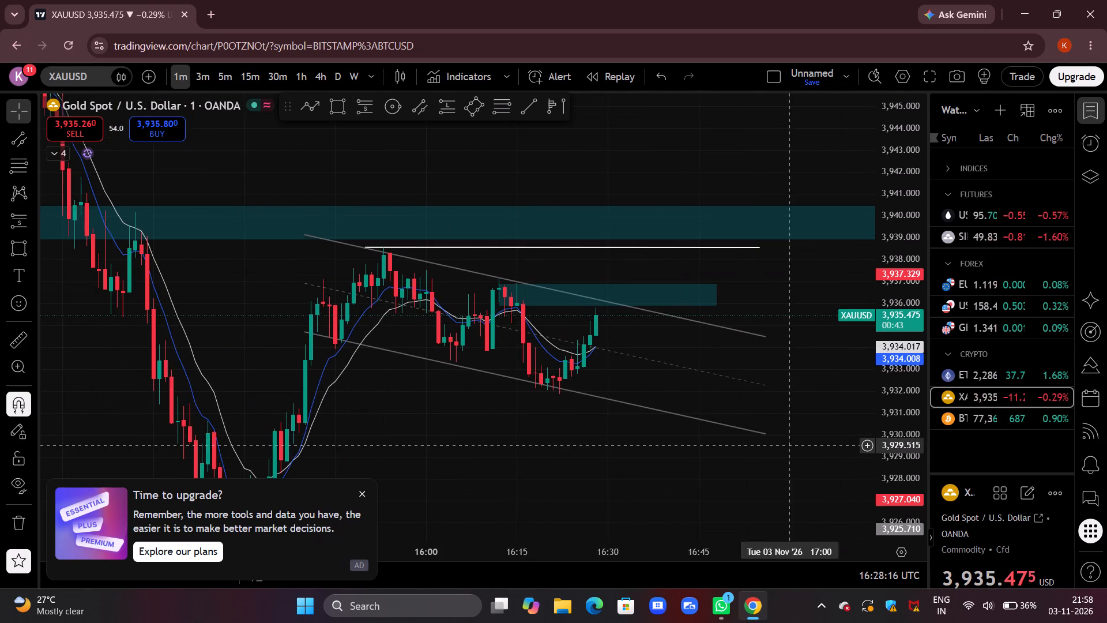
drag(902, 449, 847, 193)
drag(771, 261, 704, 253)
scroll(731, 223, up, 2)
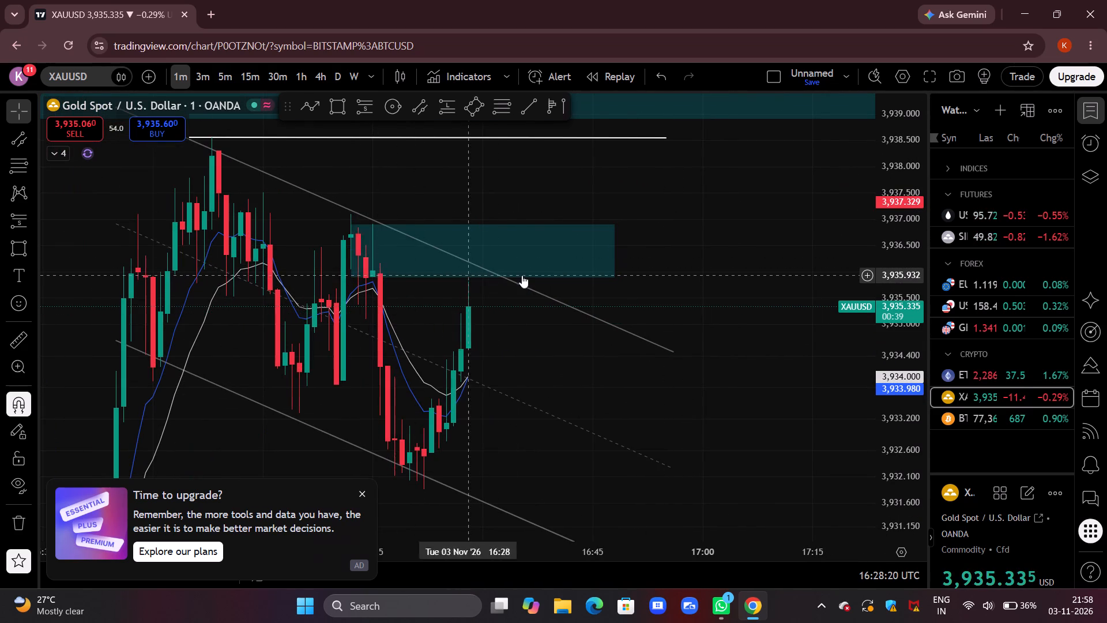
drag(617, 277, 623, 267)
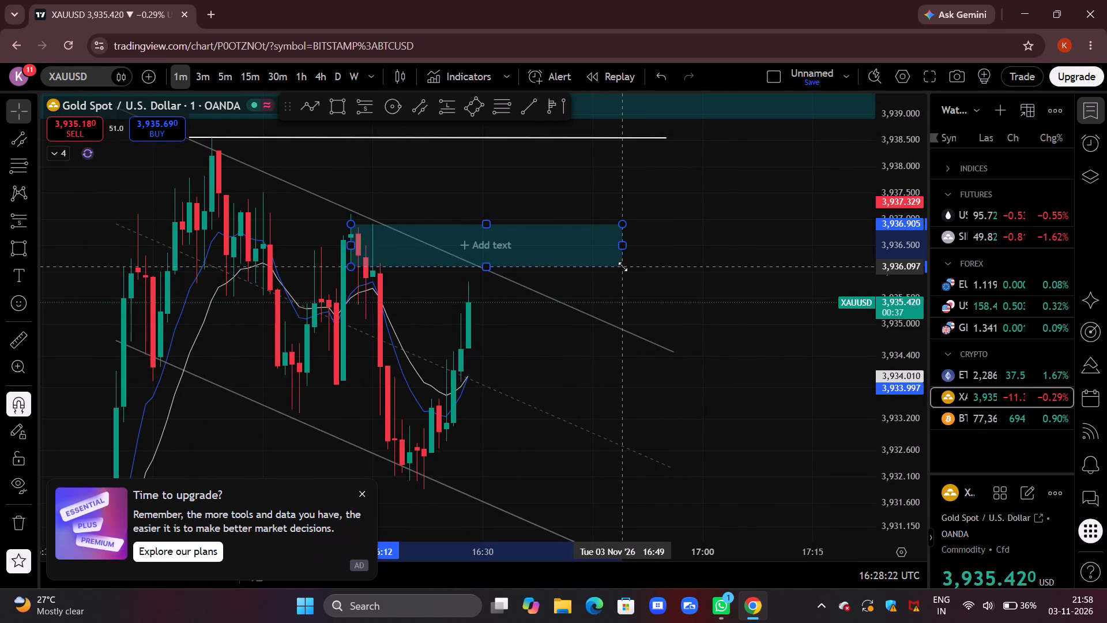
drag(623, 267, 631, 260)
click(677, 268)
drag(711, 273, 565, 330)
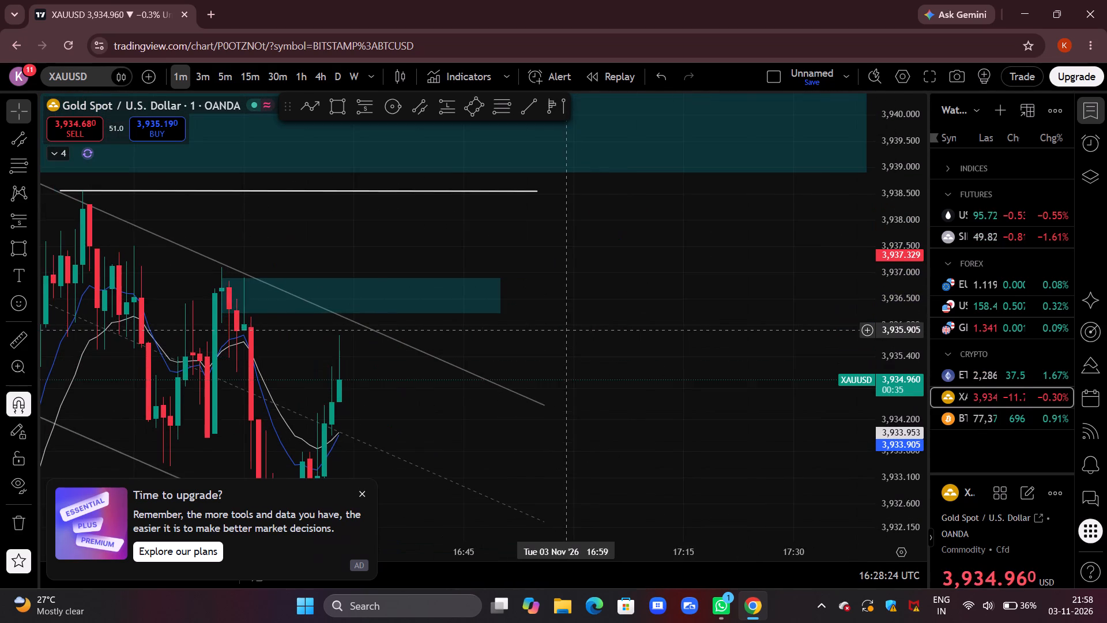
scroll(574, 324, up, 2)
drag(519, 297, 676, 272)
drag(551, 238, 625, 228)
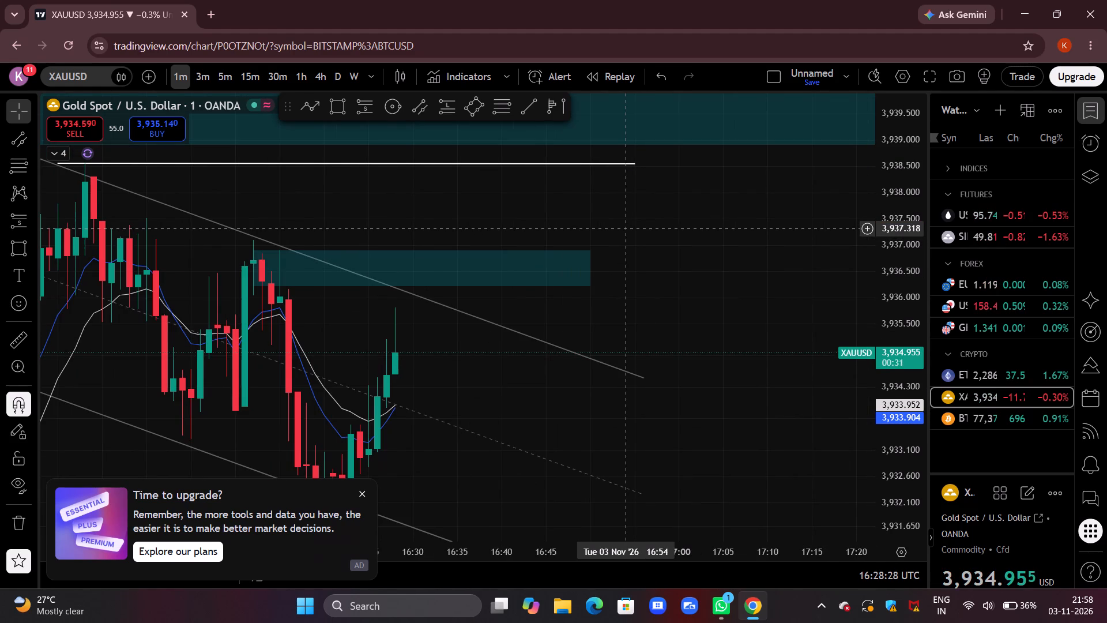
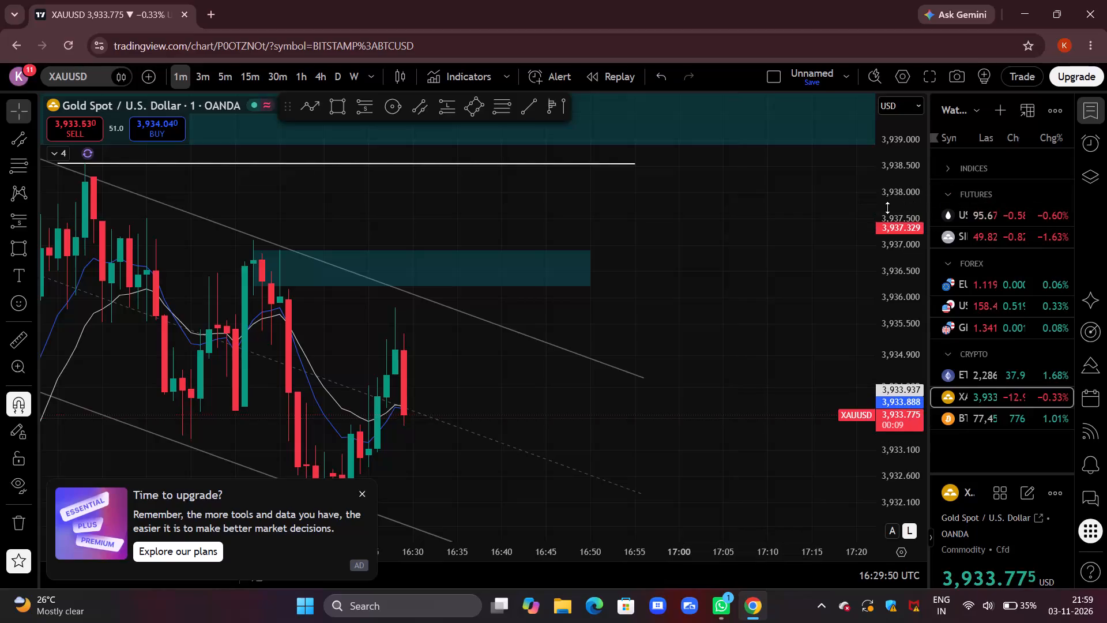
Examine XAUUSD 1-minute price inside the descending channel relative to the small teal zone and the larger zone above.
drag(906, 192, 827, 392)
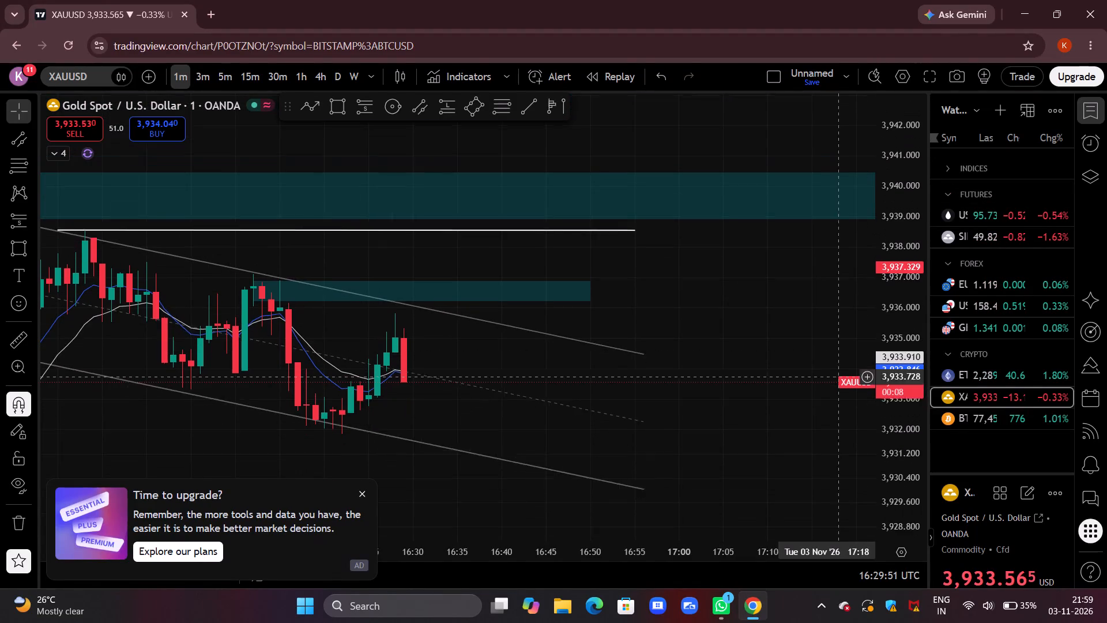
drag(827, 392, 823, 396)
scroll(663, 389, down, 5)
drag(742, 288, 648, 300)
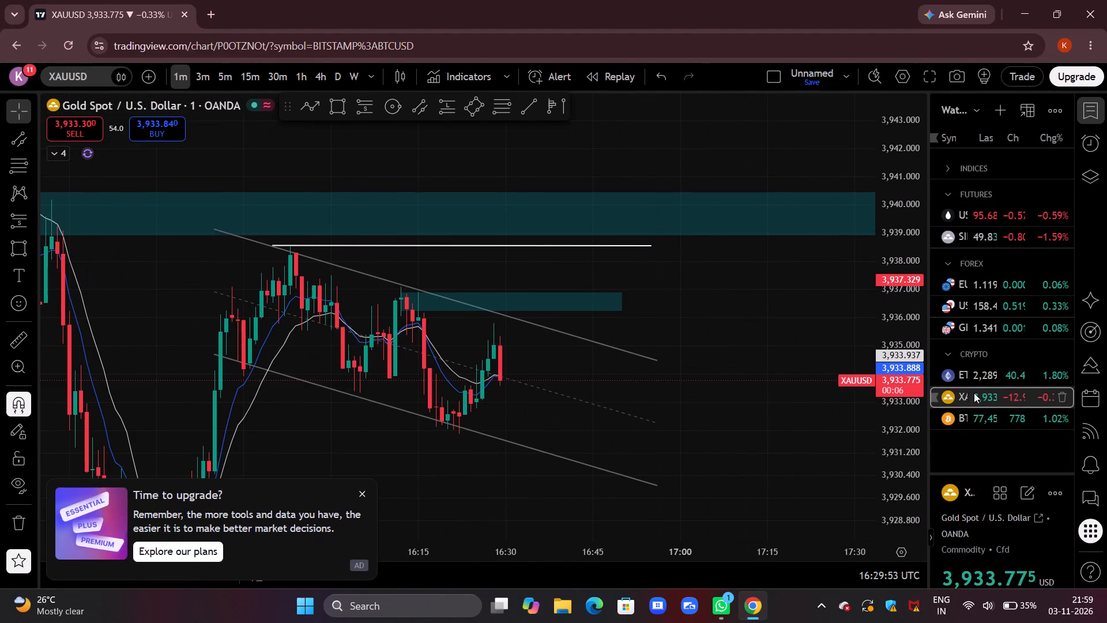
Switch to ETHUSD and examine the 1-minute price against the open short position, the teal supply zone and the blue support line.
click(983, 369)
drag(824, 411, 763, 224)
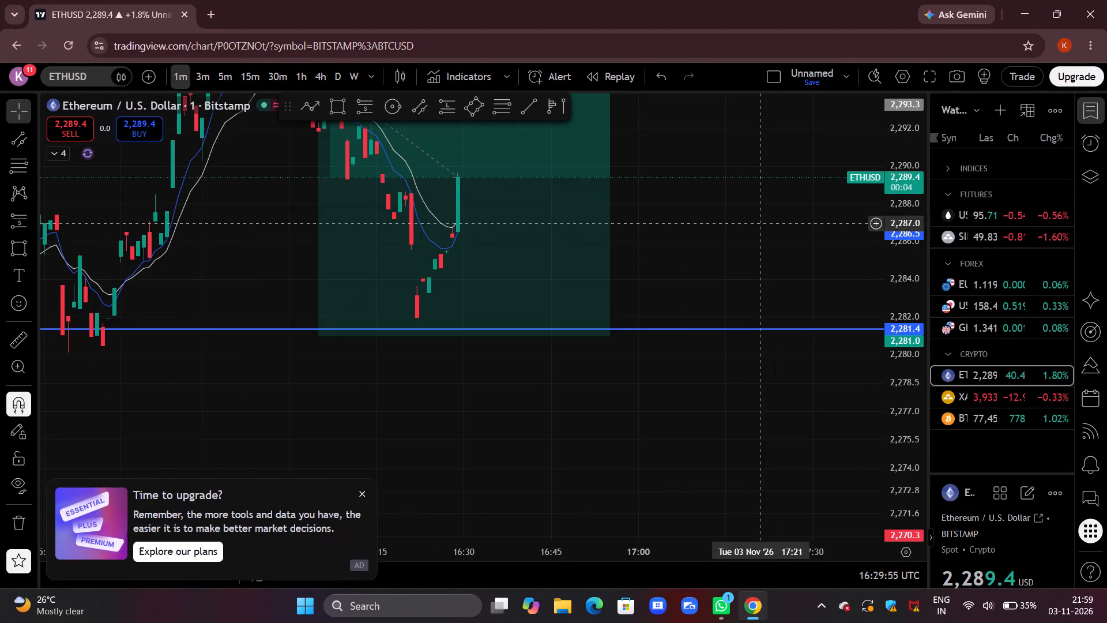
scroll(763, 223, down, 7)
drag(912, 226, 892, 358)
drag(795, 200, 724, 321)
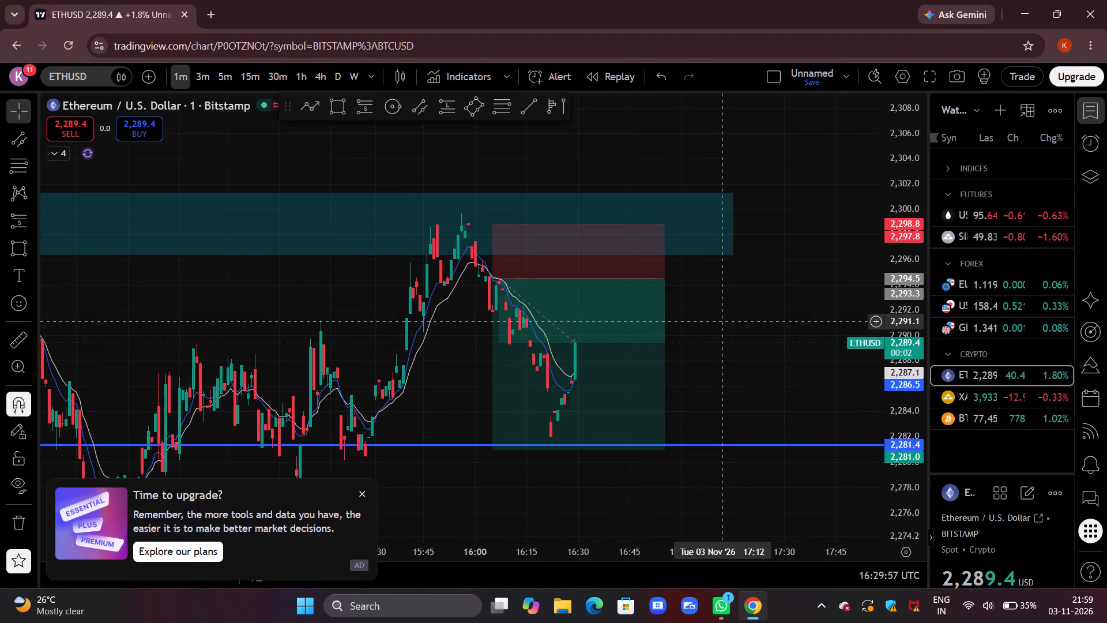
drag(754, 350, 703, 337)
Switch to BTCUSD and delete the short position drawn below the teal zone on the 1-minute chart.
click(1007, 412)
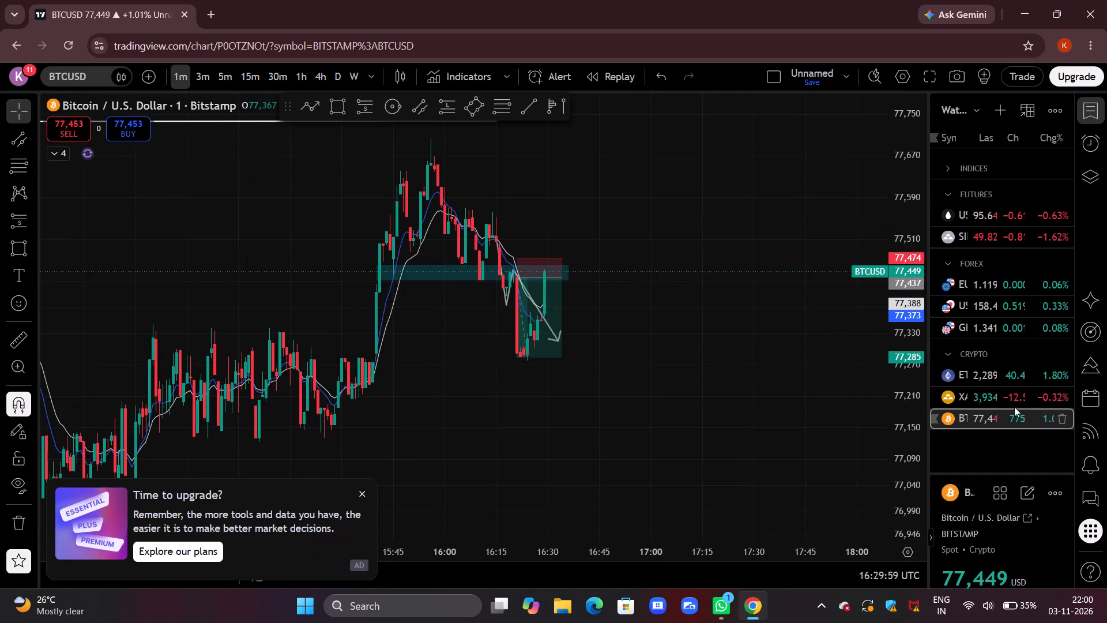
drag(739, 335, 695, 358)
scroll(718, 350, up, 1)
drag(648, 369, 748, 307)
click(549, 261)
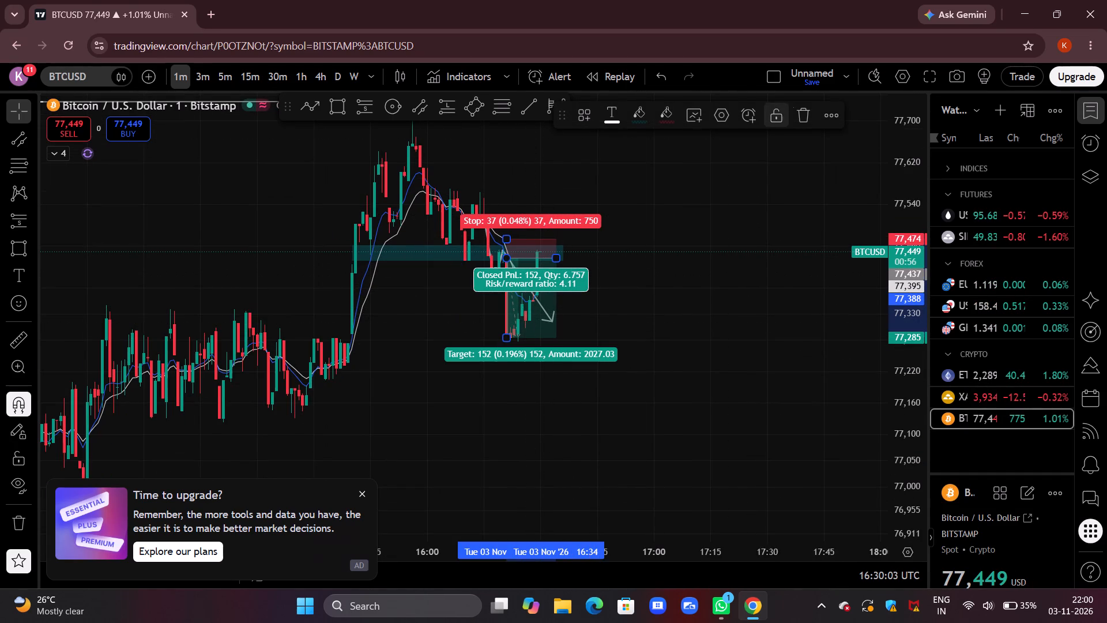
click(721, 262)
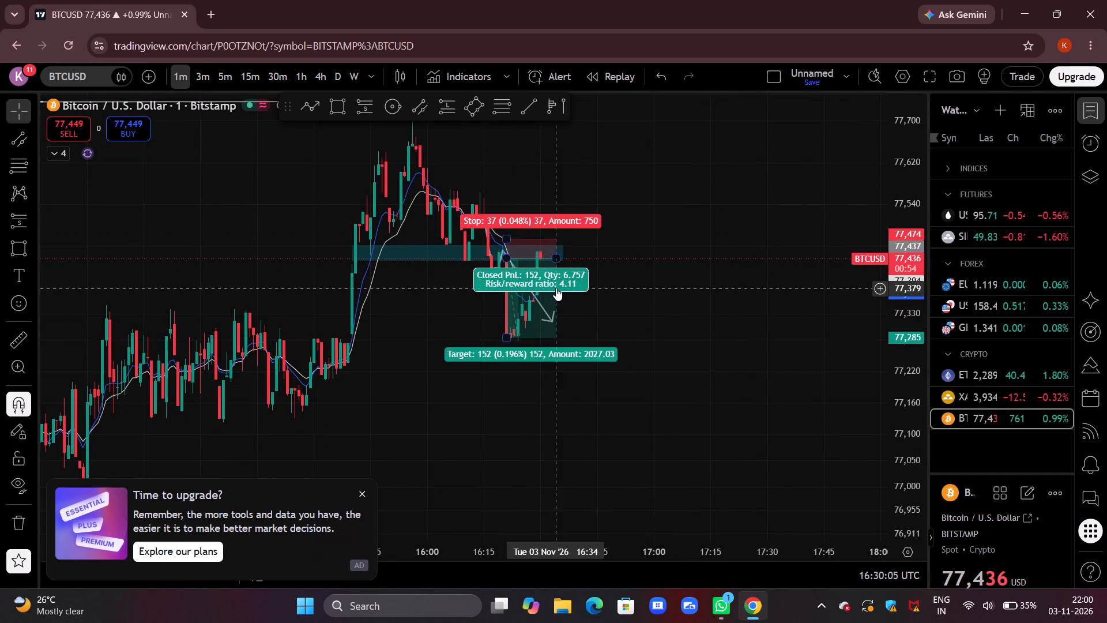
click(556, 288)
click(800, 111)
Examine the latest BTCUSD 1-minute candles retesting the teal zone beside the projected path arrow.
scroll(714, 298, up, 5)
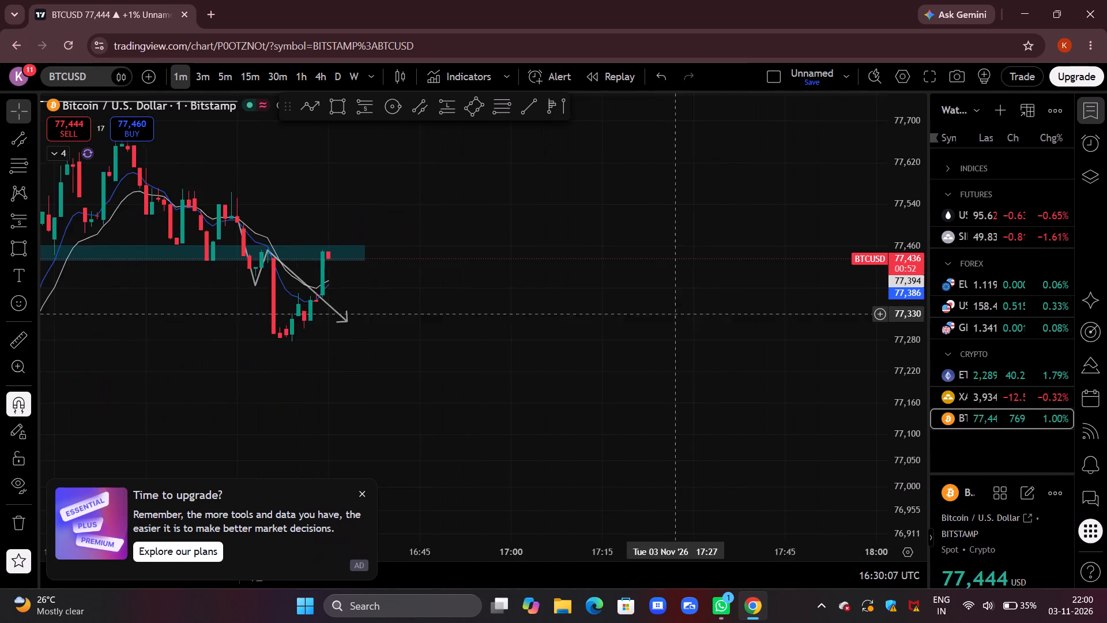
drag(653, 326, 849, 322)
drag(905, 475, 884, 139)
drag(696, 223, 699, 395)
scroll(699, 395, up, 5)
drag(545, 373, 741, 356)
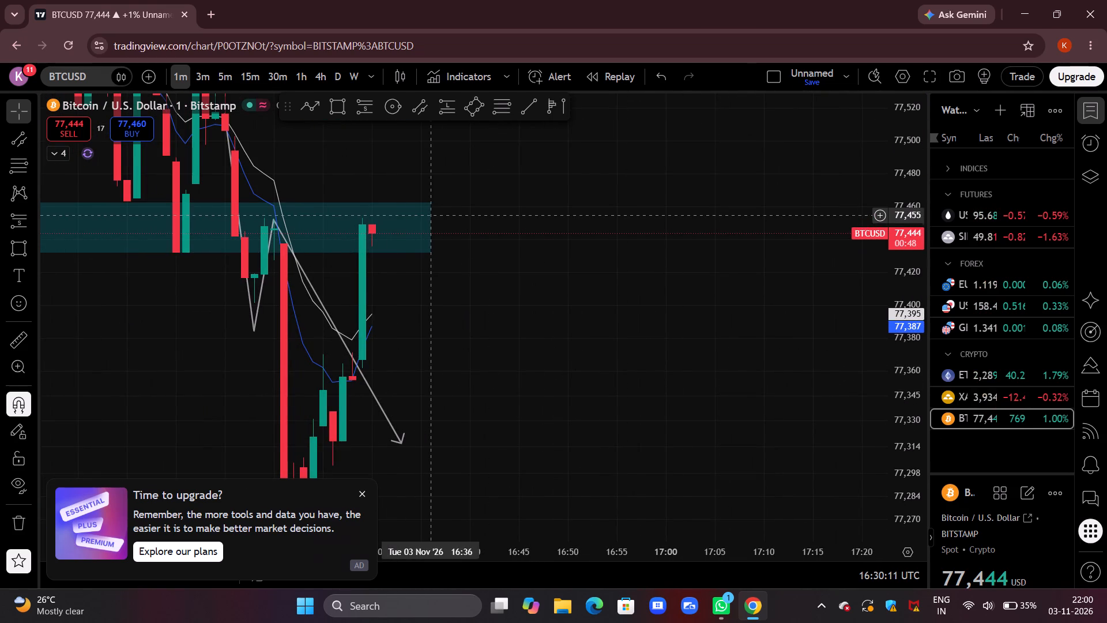
drag(481, 217, 588, 213)
scroll(586, 212, up, 3)
drag(525, 244, 677, 221)
drag(912, 440, 905, 318)
drag(754, 303, 732, 388)
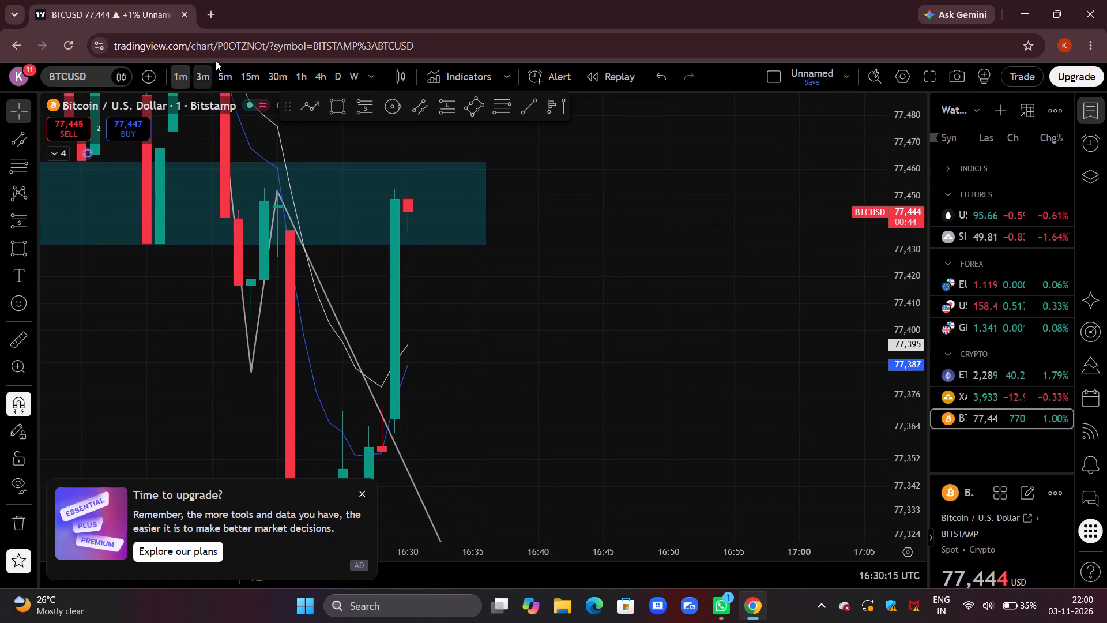
Switch BTCUSD to 5 minutes and examine the teal zone retest against the preceding rally and swing high.
click(227, 69)
drag(916, 183, 883, 488)
drag(909, 198, 861, 396)
drag(601, 362, 777, 318)
scroll(780, 314, up, 1)
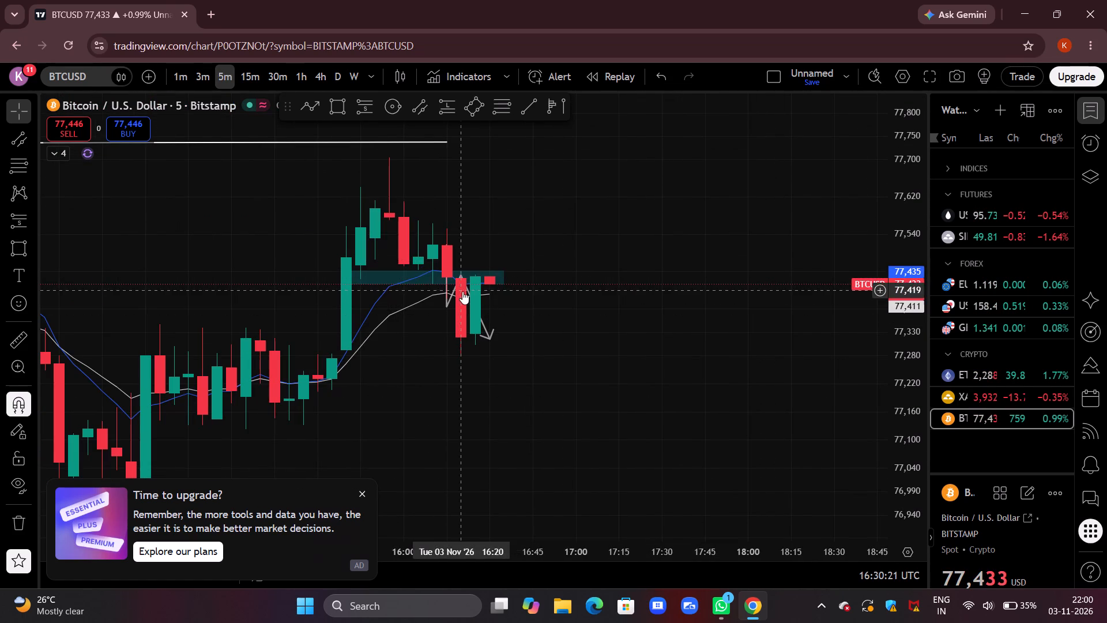
drag(564, 300, 711, 272)
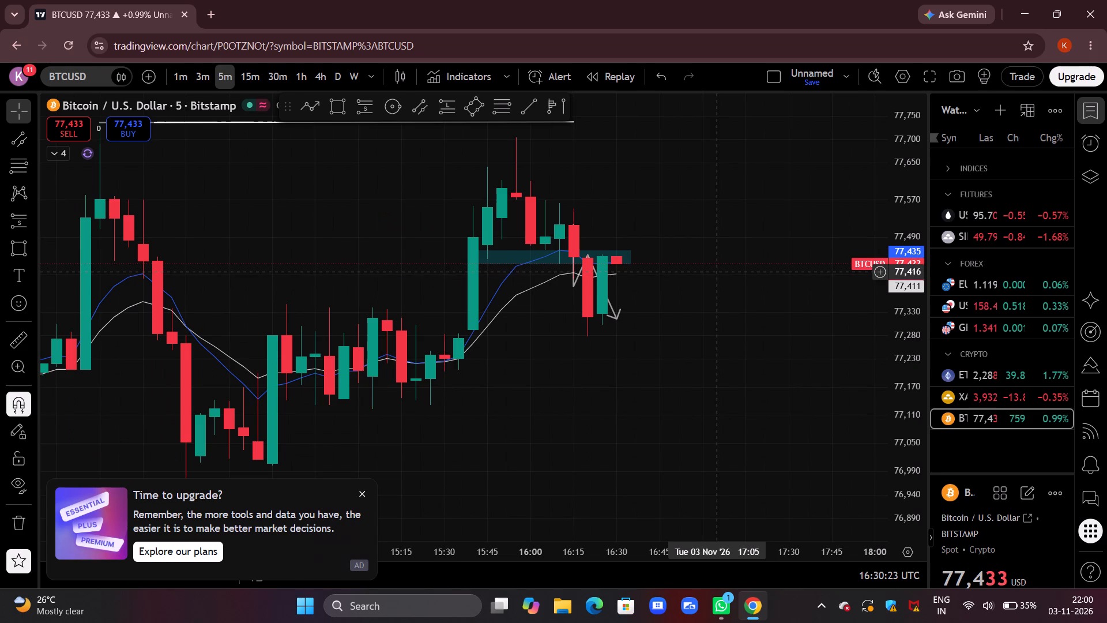
Return BTCUSD to 1 minute and examine how price reacts inside the teal zone after the sharp rebound.
click(190, 72)
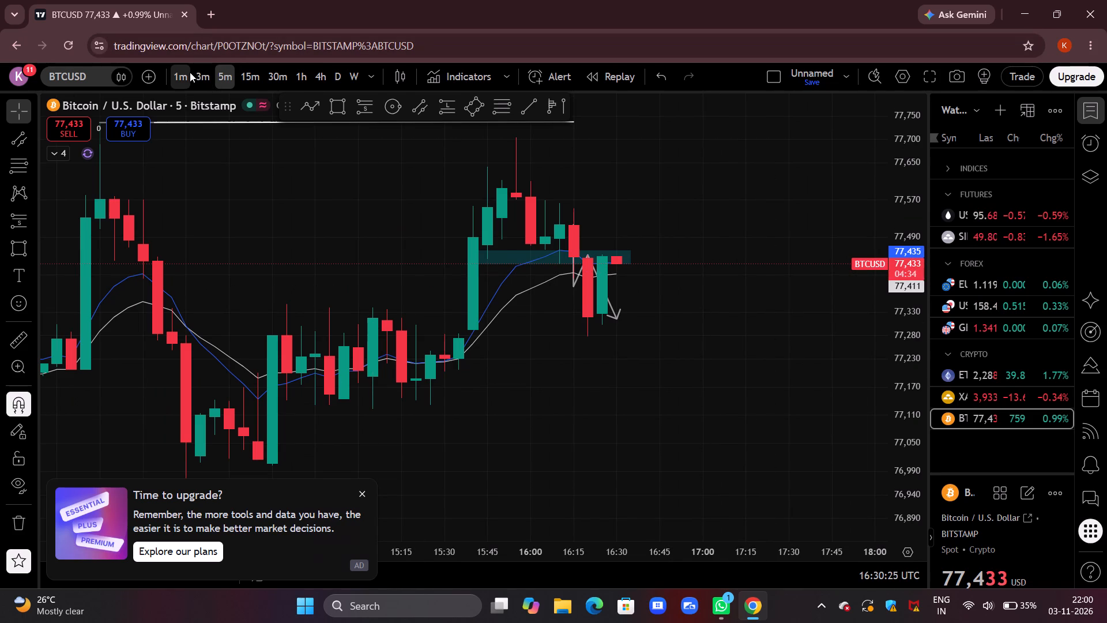
scroll(616, 165, down, 5)
drag(777, 164, 518, 188)
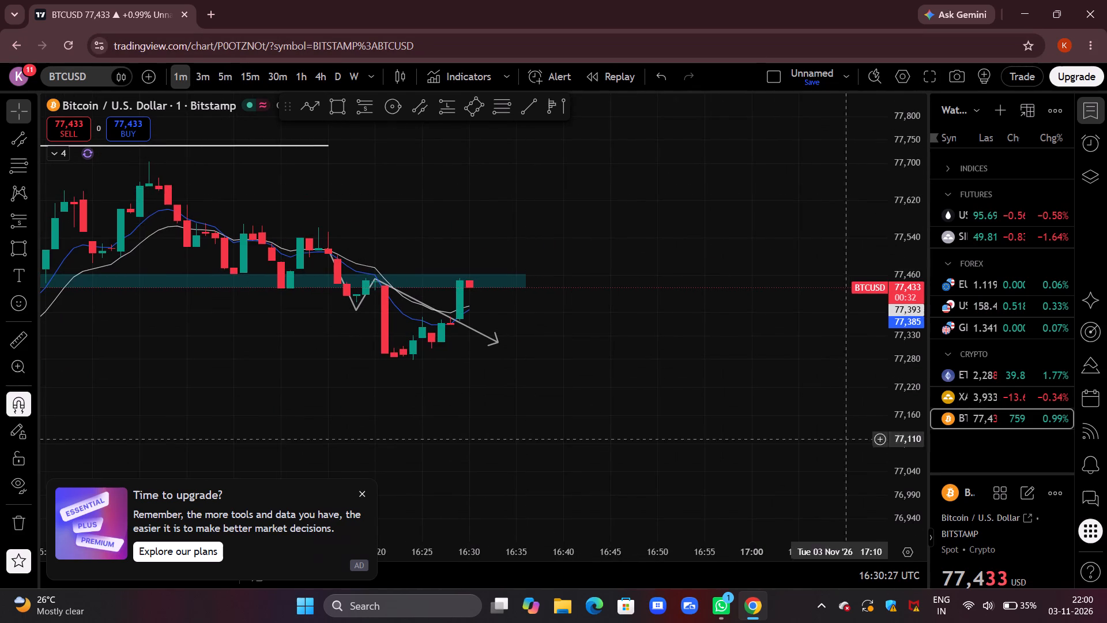
drag(898, 469, 886, 211)
drag(726, 273, 708, 390)
scroll(713, 390, up, 2)
drag(552, 418, 747, 353)
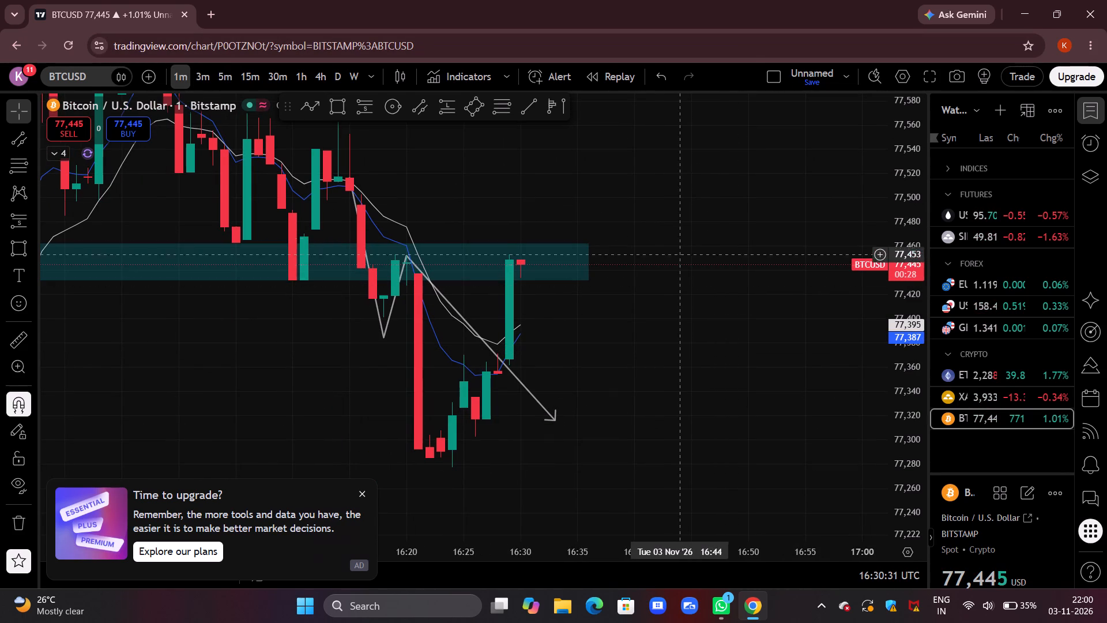
drag(688, 238, 678, 202)
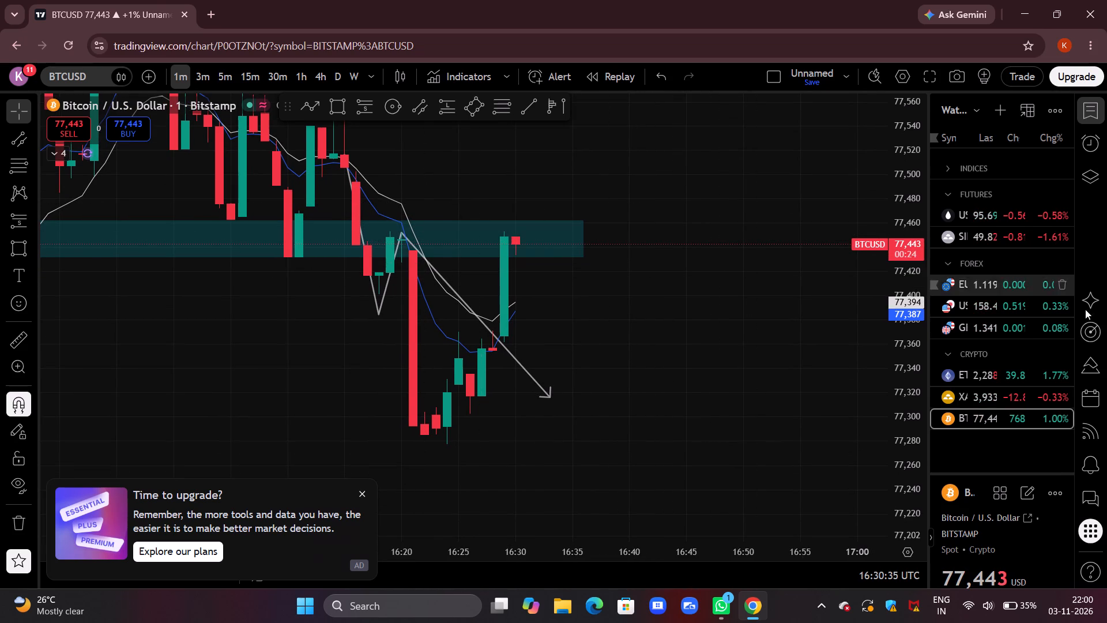
drag(772, 332, 710, 374)
drag(763, 244, 765, 216)
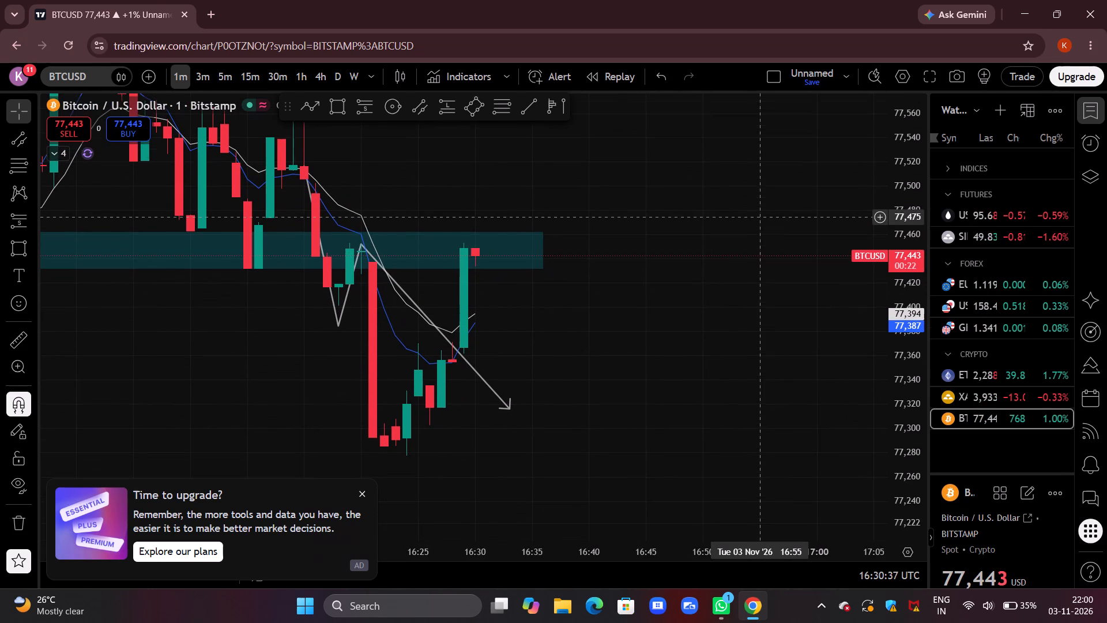
drag(765, 216, 767, 196)
drag(741, 302, 756, 250)
scroll(761, 247, down, 3)
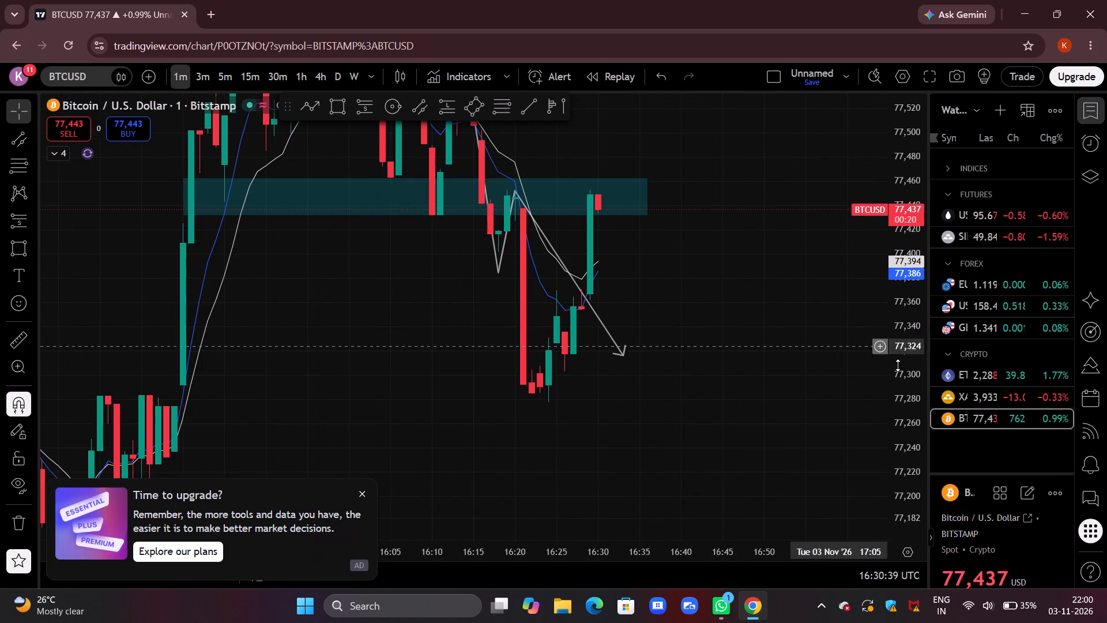
drag(912, 398, 899, 308)
drag(765, 268, 763, 376)
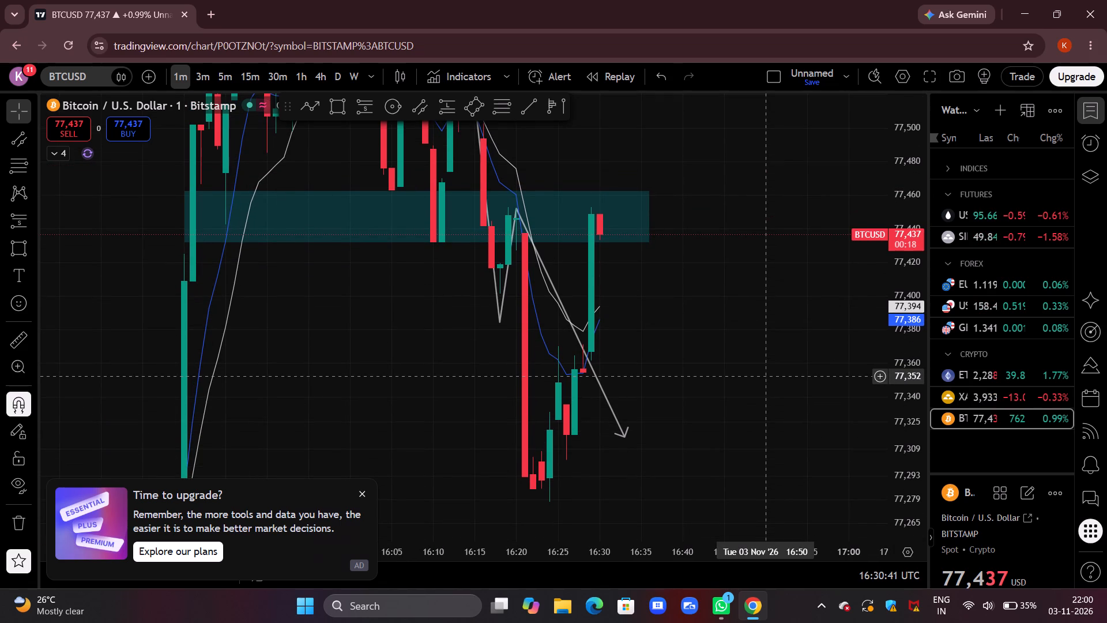
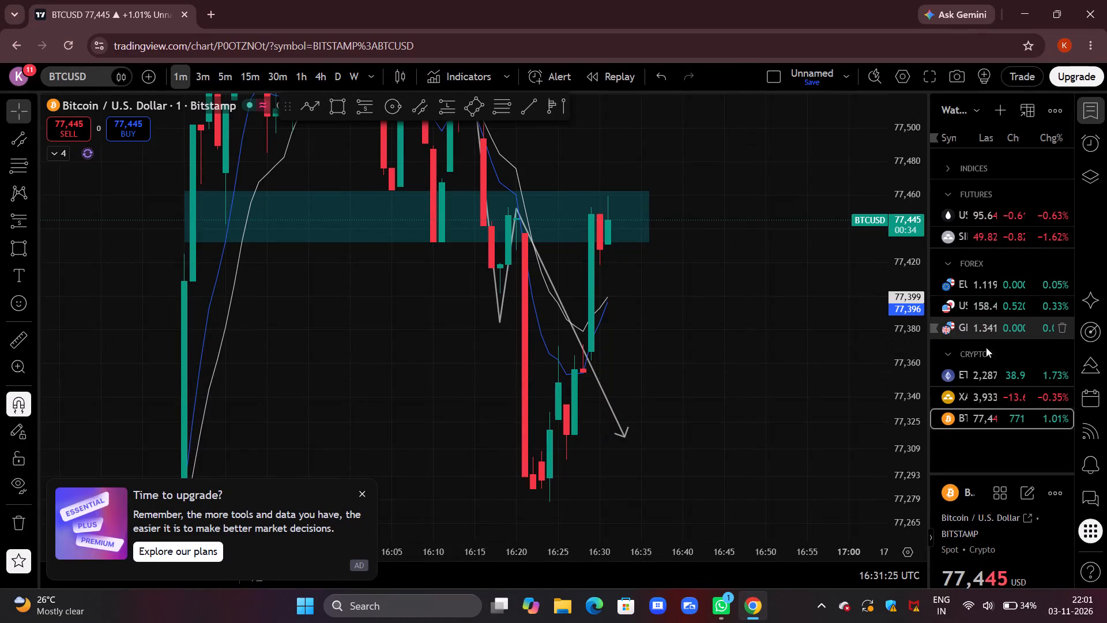
Switch to ETHUSD and check the latest 1-minute candles against the short position and the blue horizontal level.
click(986, 380)
drag(827, 308, 820, 297)
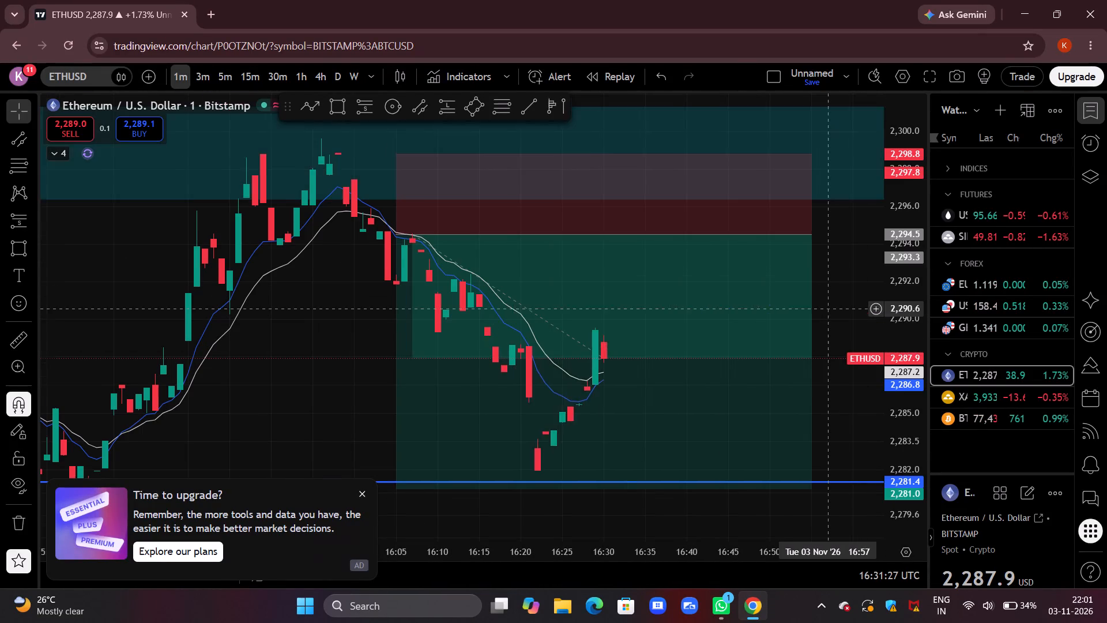
drag(820, 297, 787, 237)
Switch to XAUUSD and examine the latest 1-minute candles between the small teal zone and the descending channel's lower boundary.
click(991, 393)
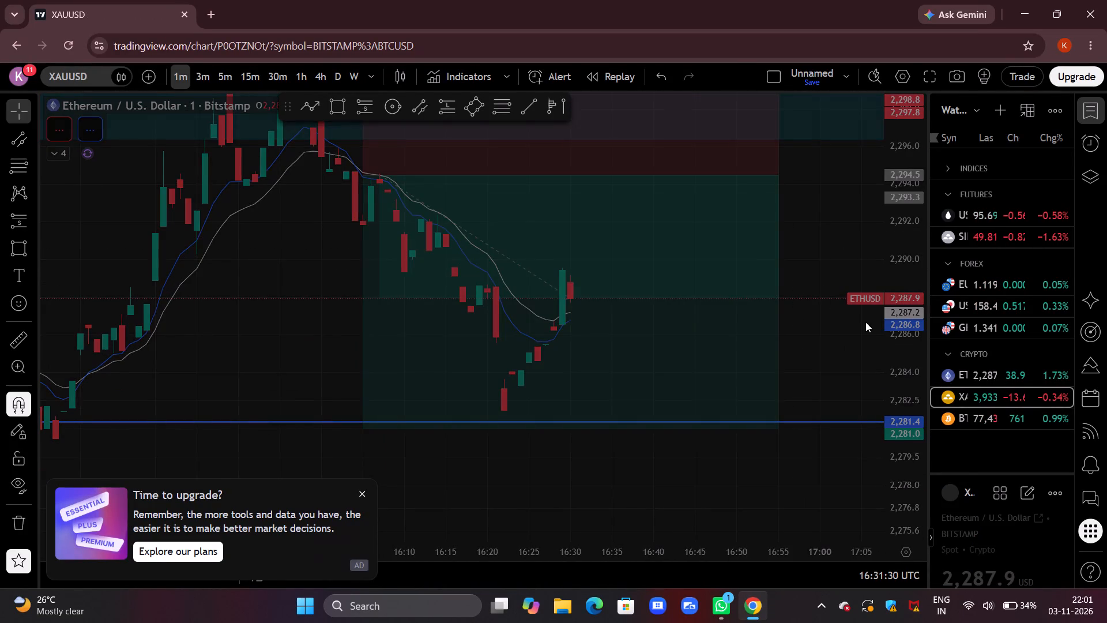
drag(801, 194, 763, 309)
scroll(763, 304, up, 2)
scroll(763, 304, down, 5)
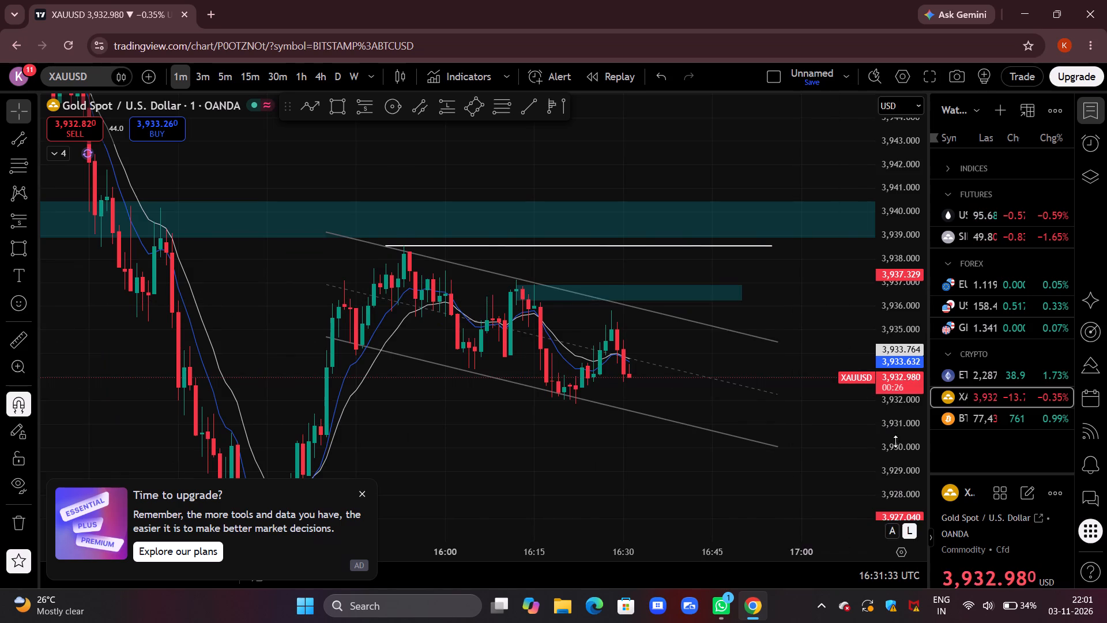
drag(897, 443, 833, 157)
scroll(778, 304, up, 9)
drag(659, 319, 865, 226)
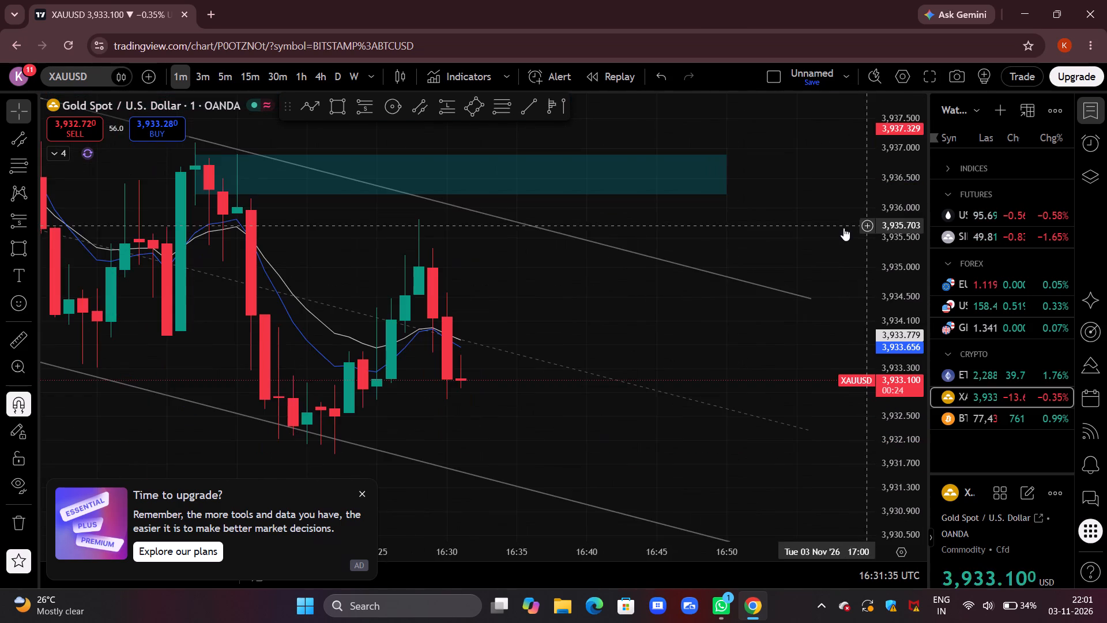
drag(724, 254, 865, 226)
drag(771, 218, 770, 274)
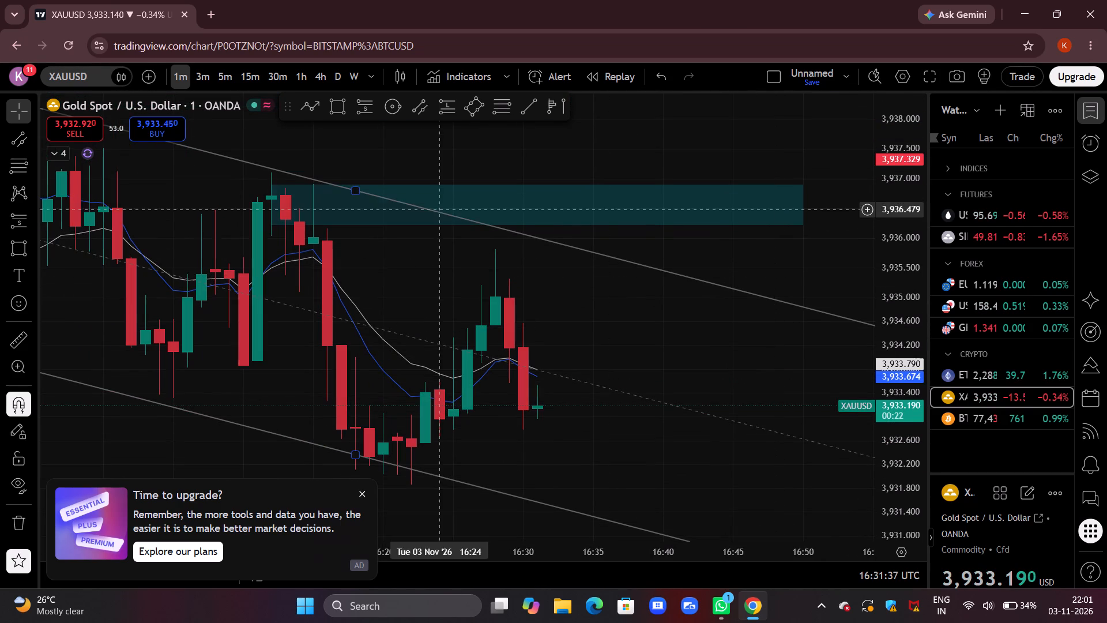
drag(817, 252, 755, 245)
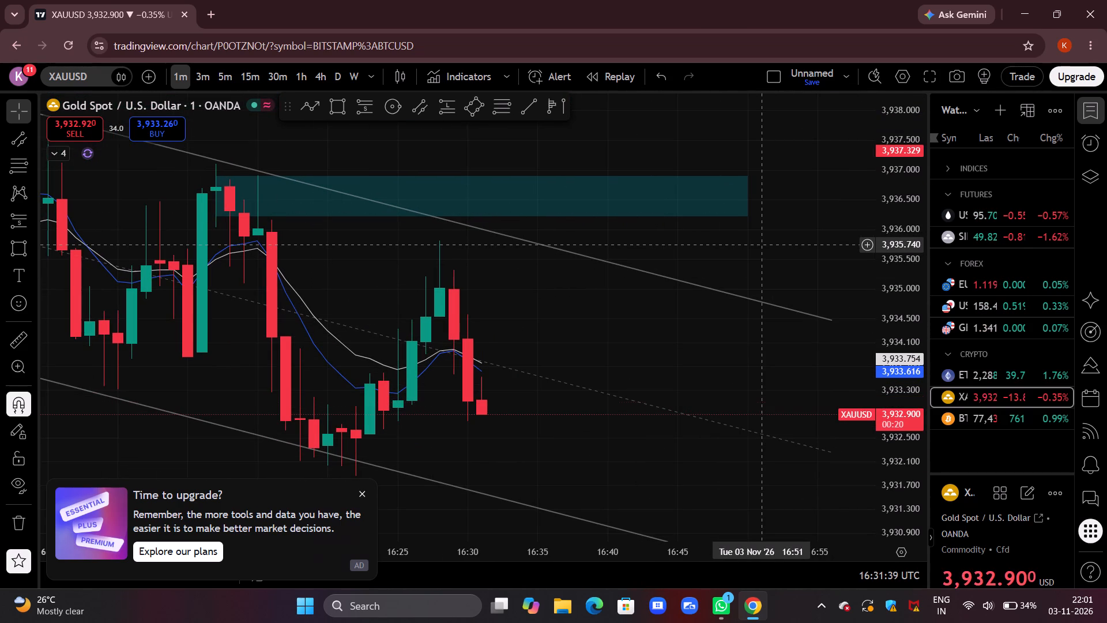
drag(750, 270, 711, 202)
Examine the whole XAUUSD descending channel on 1 minute, including the white horizontal line and the preceding rally.
scroll(714, 202, down, 12)
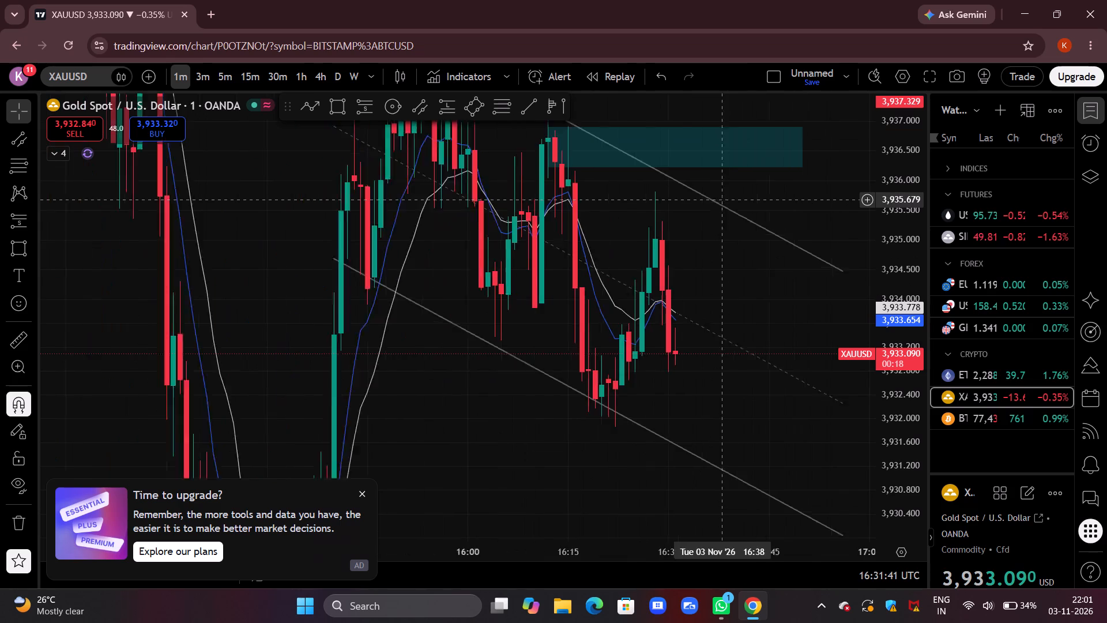
drag(895, 189, 878, 424)
drag(831, 271, 741, 276)
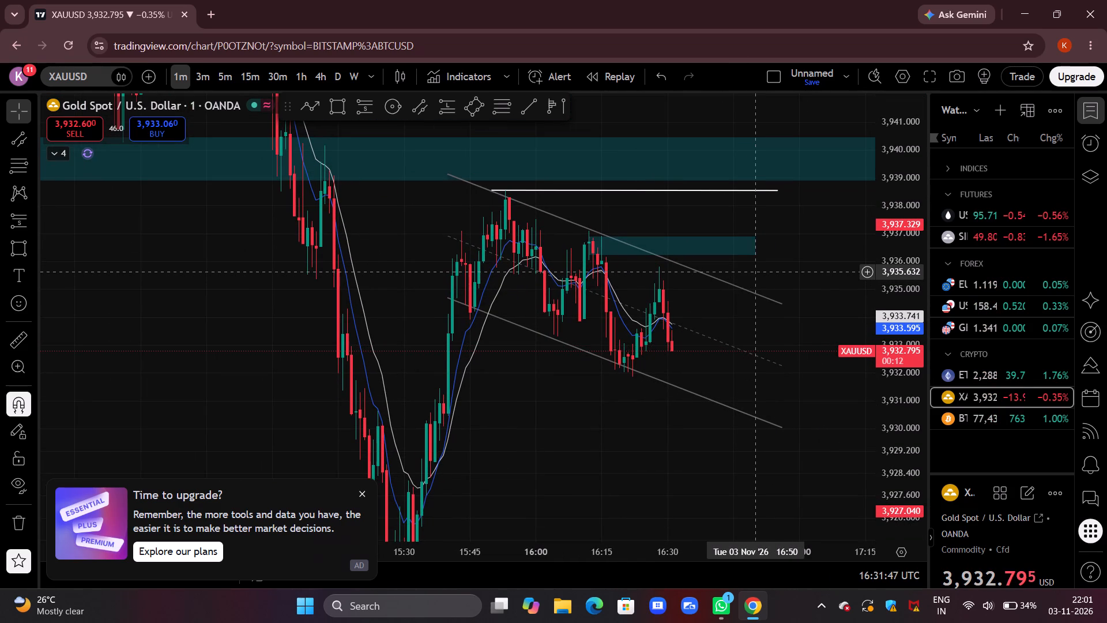
drag(788, 268, 739, 272)
scroll(753, 269, up, 3)
drag(714, 281, 777, 237)
drag(525, 395, 552, 348)
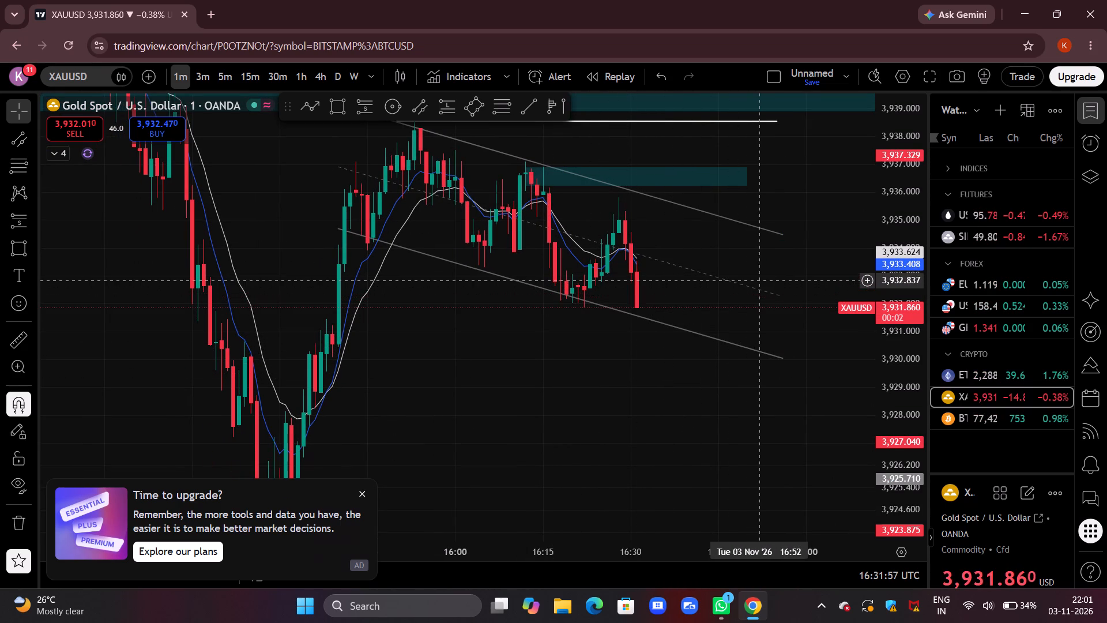
drag(803, 182, 752, 193)
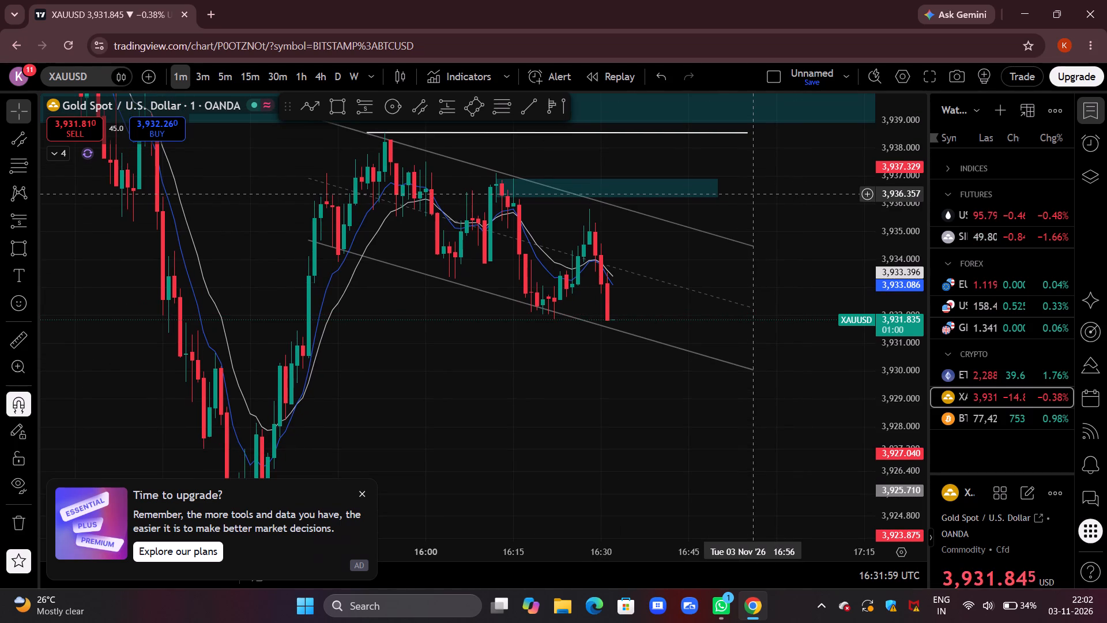
Switch XAUUSD to 5 minutes and examine the descending channel against the wide teal zone and the earlier swing low.
click(223, 84)
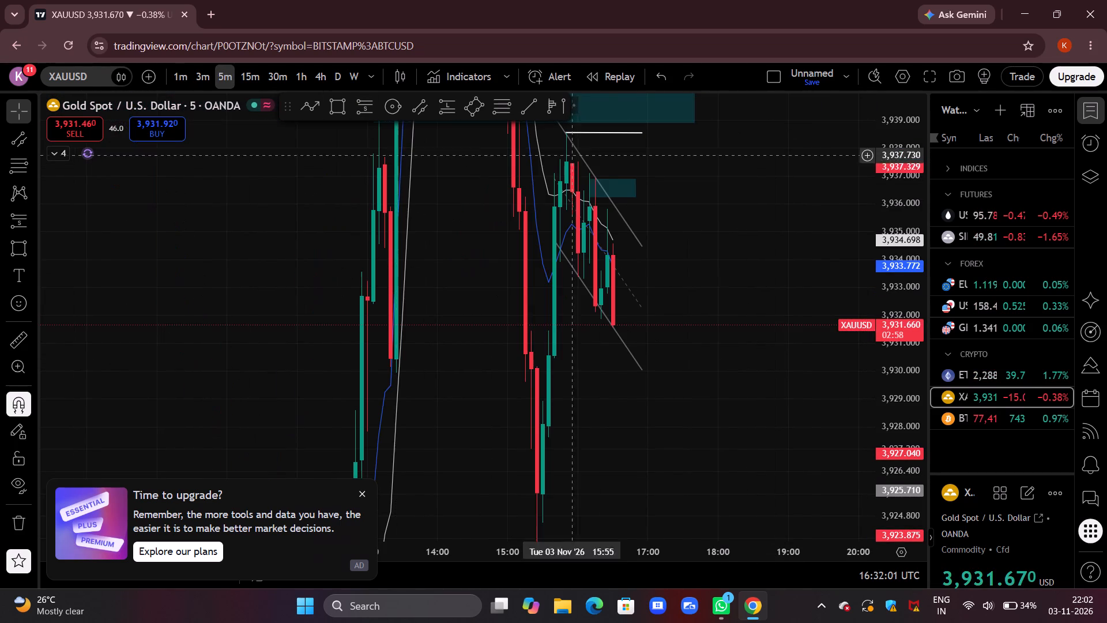
drag(889, 181, 888, 484)
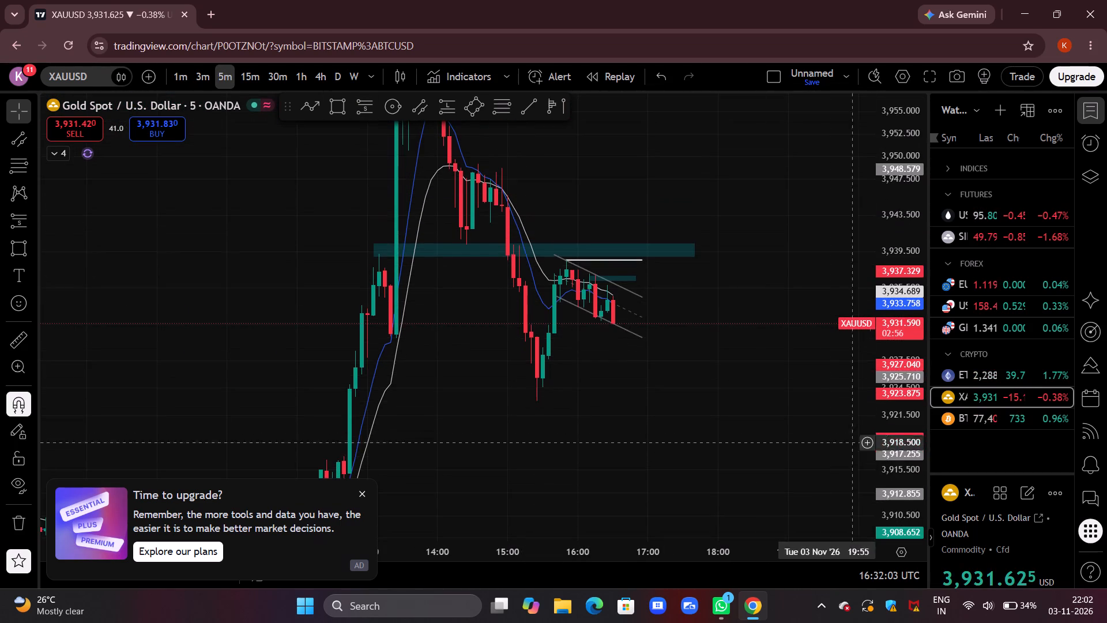
drag(692, 412, 743, 381)
scroll(743, 381, up, 3)
scroll(657, 367, up, 2)
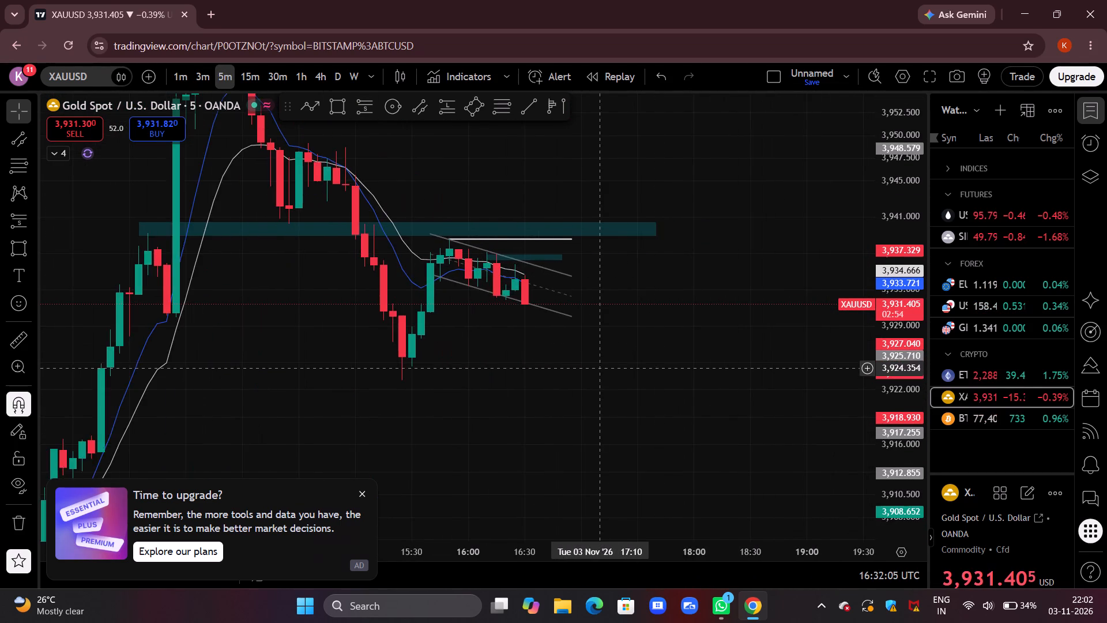
drag(589, 370, 731, 363)
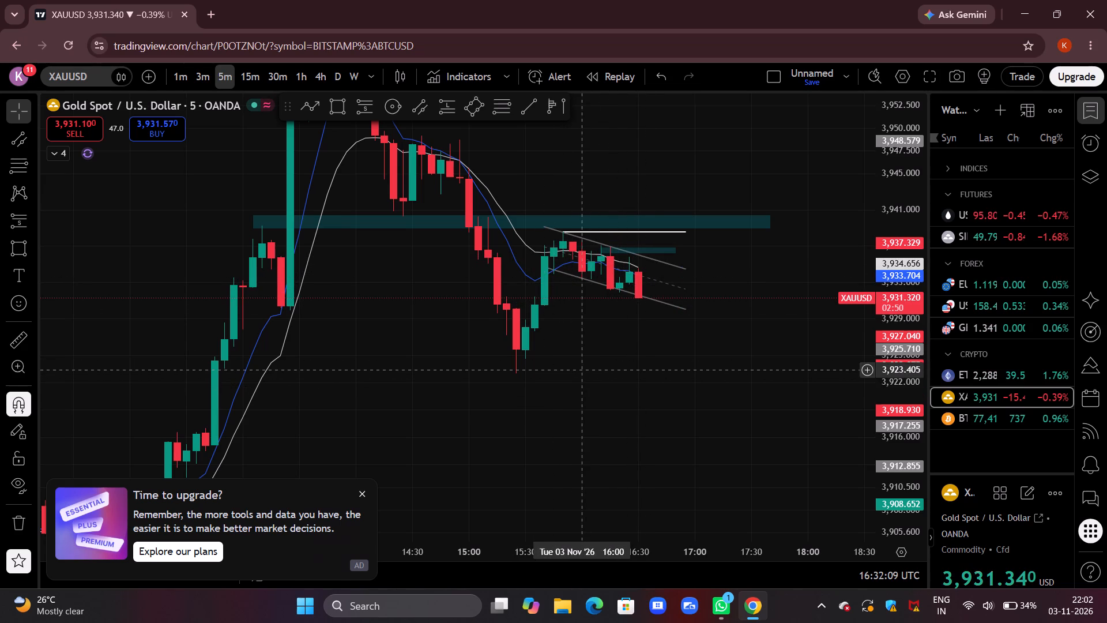
drag(884, 440, 883, 356)
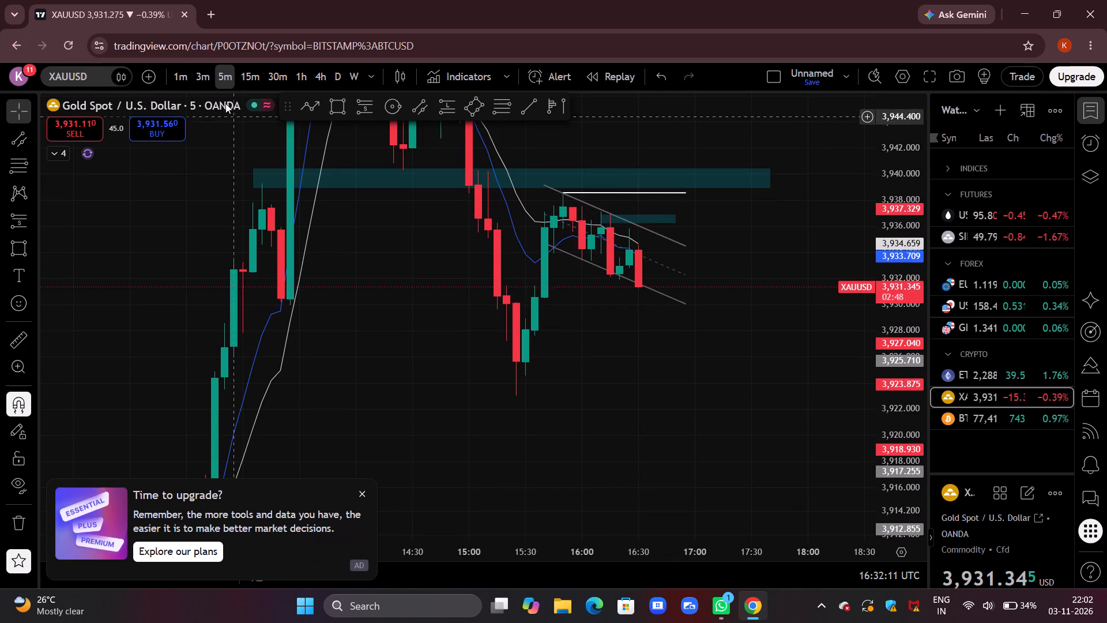
Return XAUUSD to 1 minute and examine how price behaves at the descending channel's lower boundary.
click(202, 70)
click(183, 70)
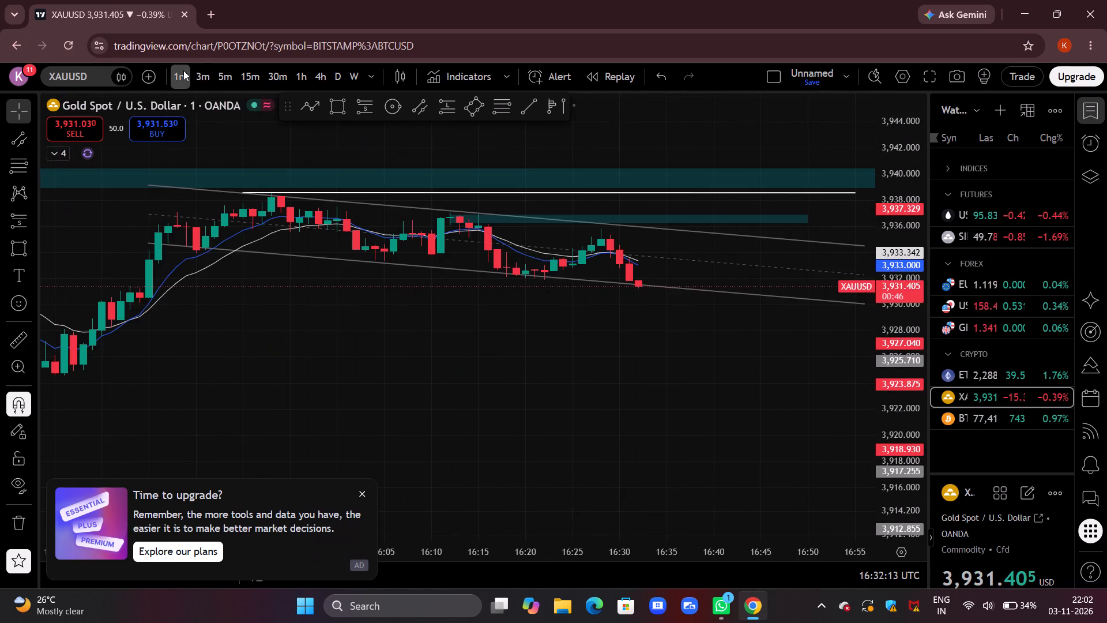
scroll(611, 291, down, 7)
drag(711, 310, 534, 381)
drag(898, 459, 869, 321)
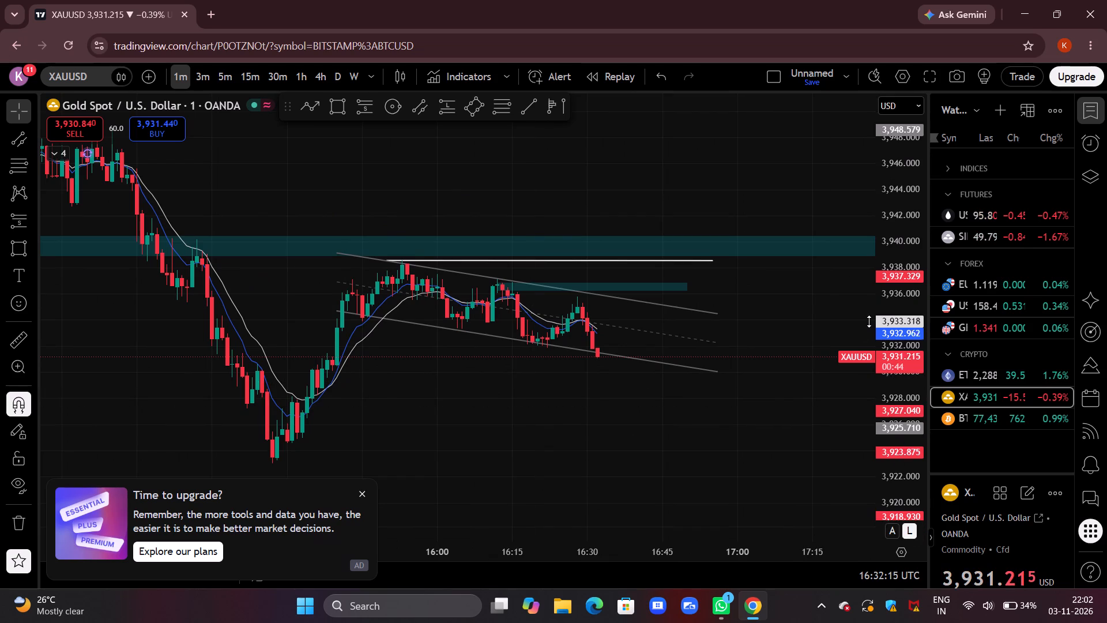
drag(869, 321, 845, 168)
drag(790, 352, 773, 222)
scroll(769, 226, up, 4)
drag(629, 146, 669, 271)
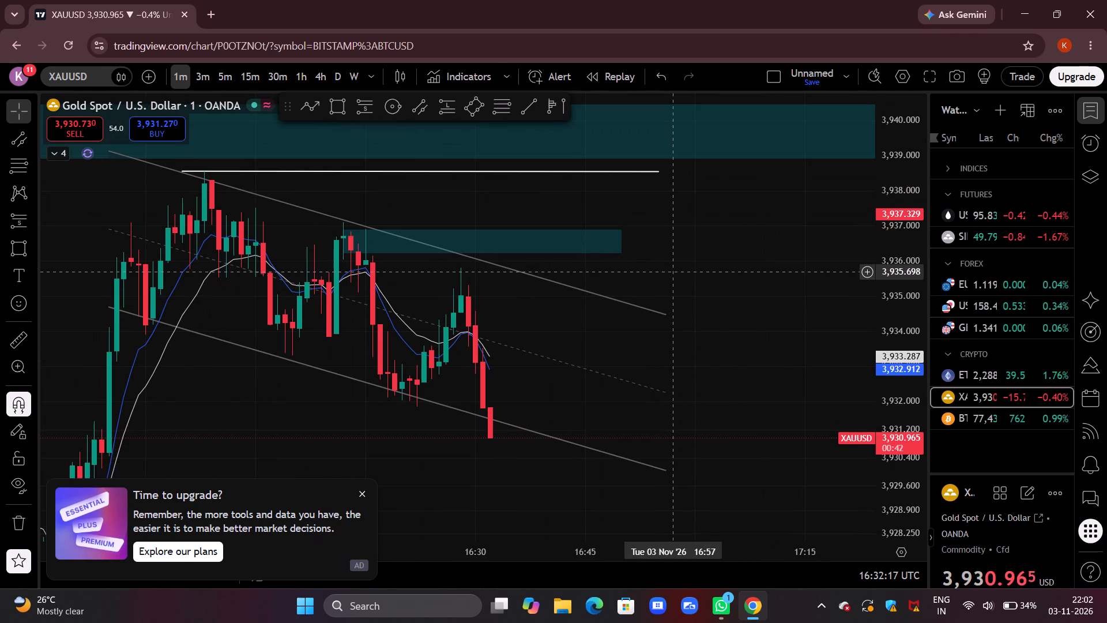
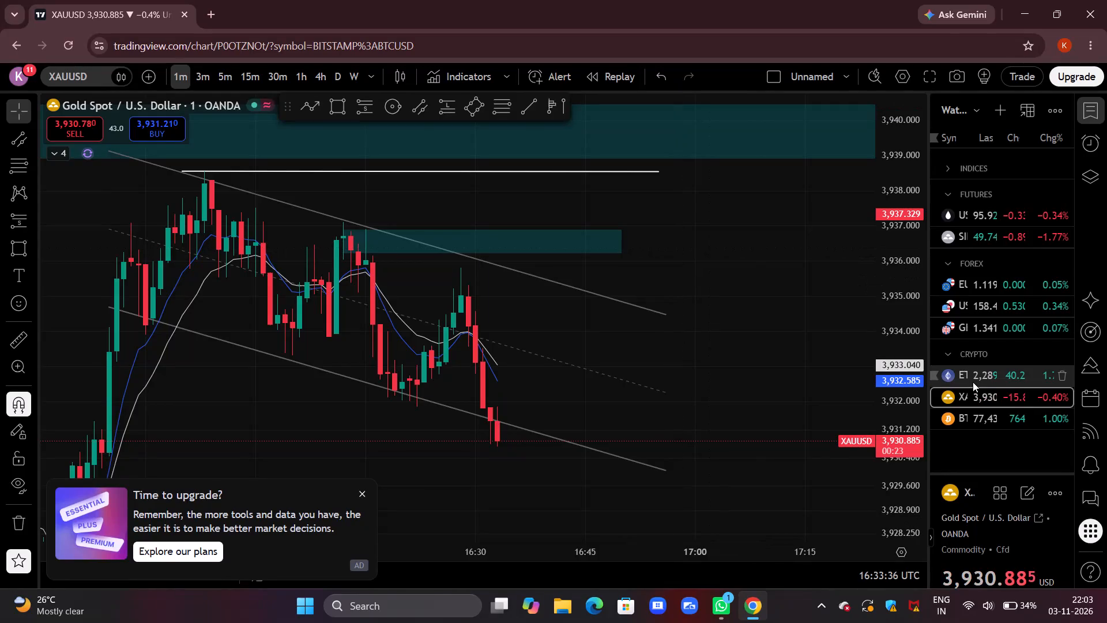
Review the 1-minute charts of ETHUSD, GBPUSD, USDJPY and EURUSD, and recheck XAUUSD at the descending channel's lower boundary.
click(973, 382)
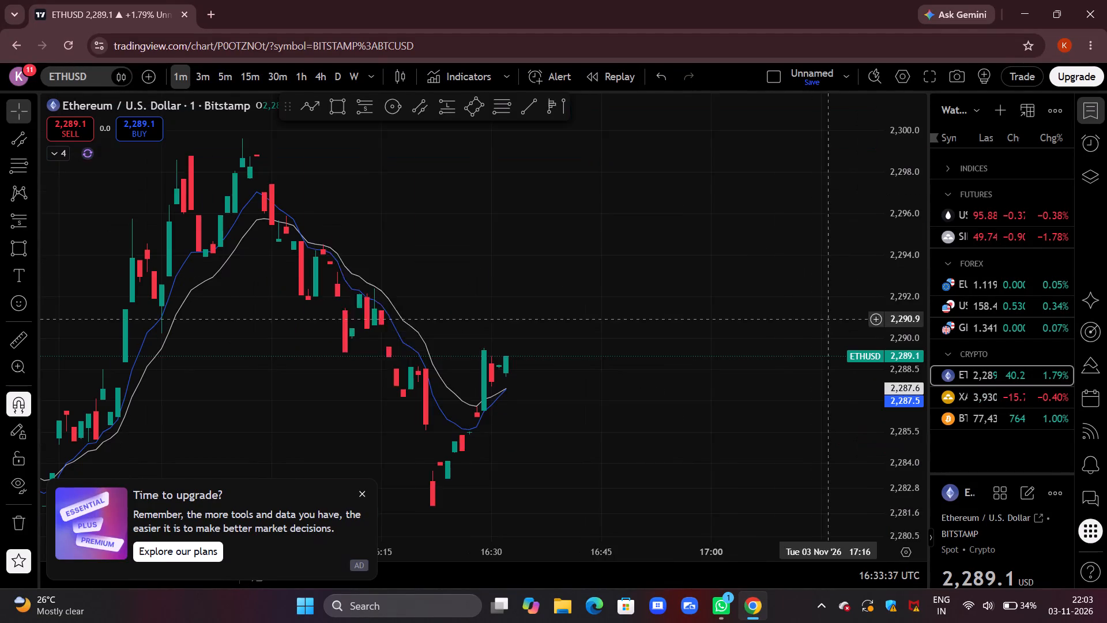
drag(790, 393, 754, 242)
click(1016, 320)
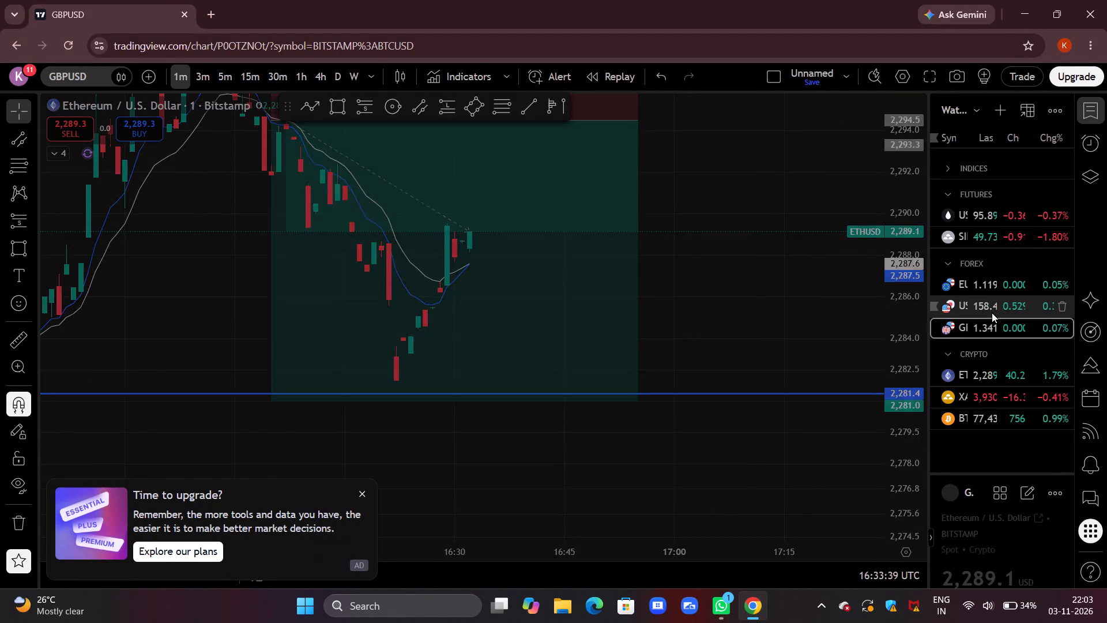
click(992, 313)
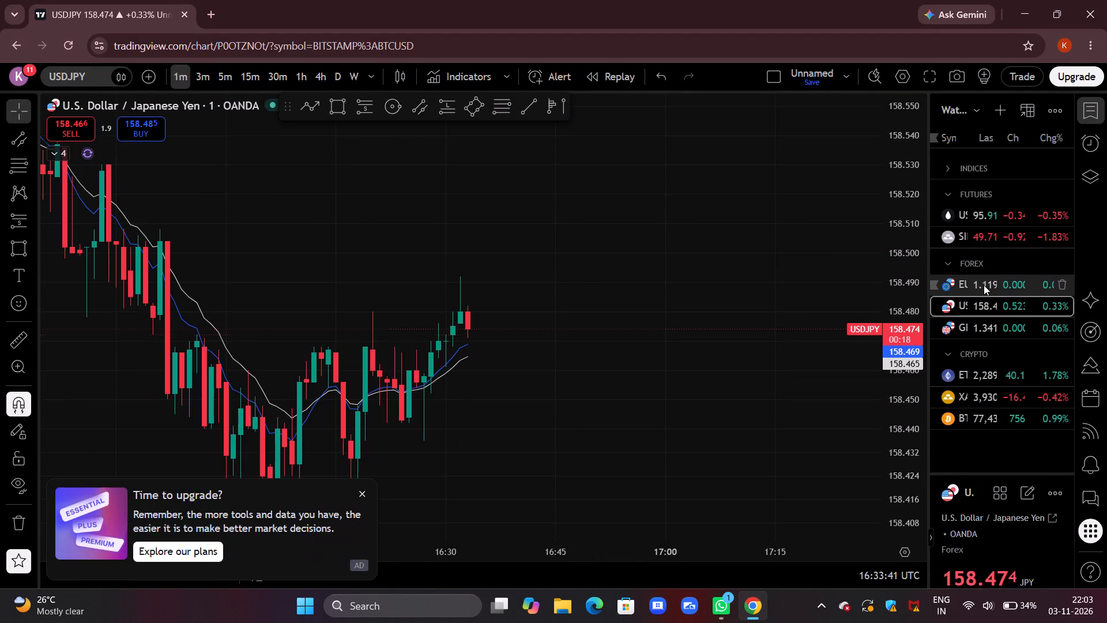
click(984, 285)
drag(653, 281, 654, 370)
scroll(657, 351, down, 6)
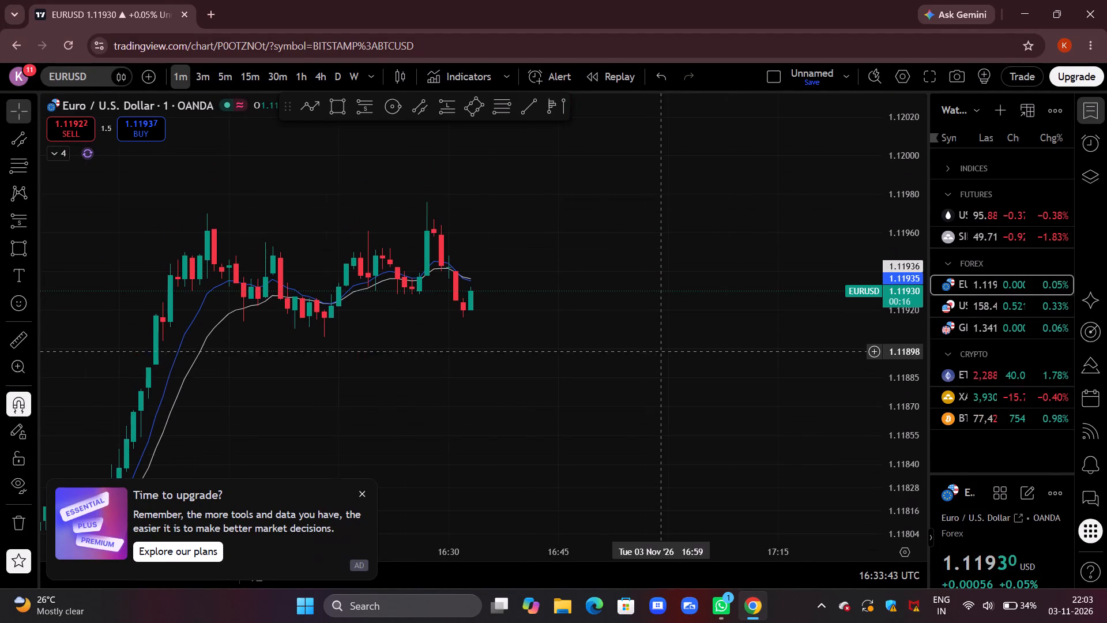
click(1039, 384)
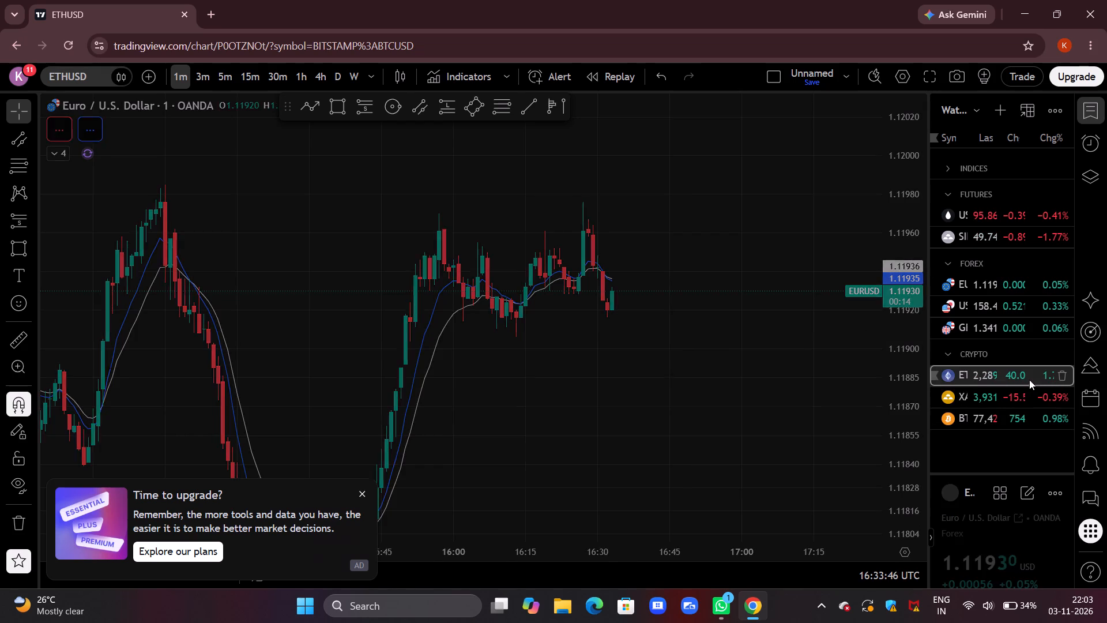
click(1016, 400)
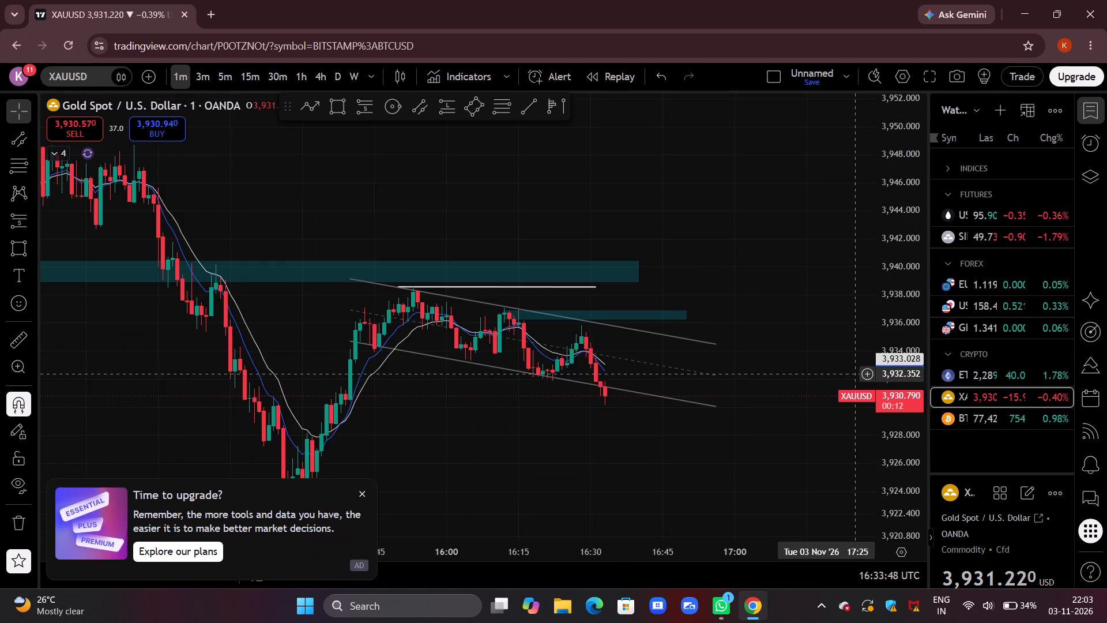
drag(805, 358, 806, 264)
Switch to BTCUSD and examine the latest 1-minute candles around the teal zone and the drawn arrow path.
click(1004, 414)
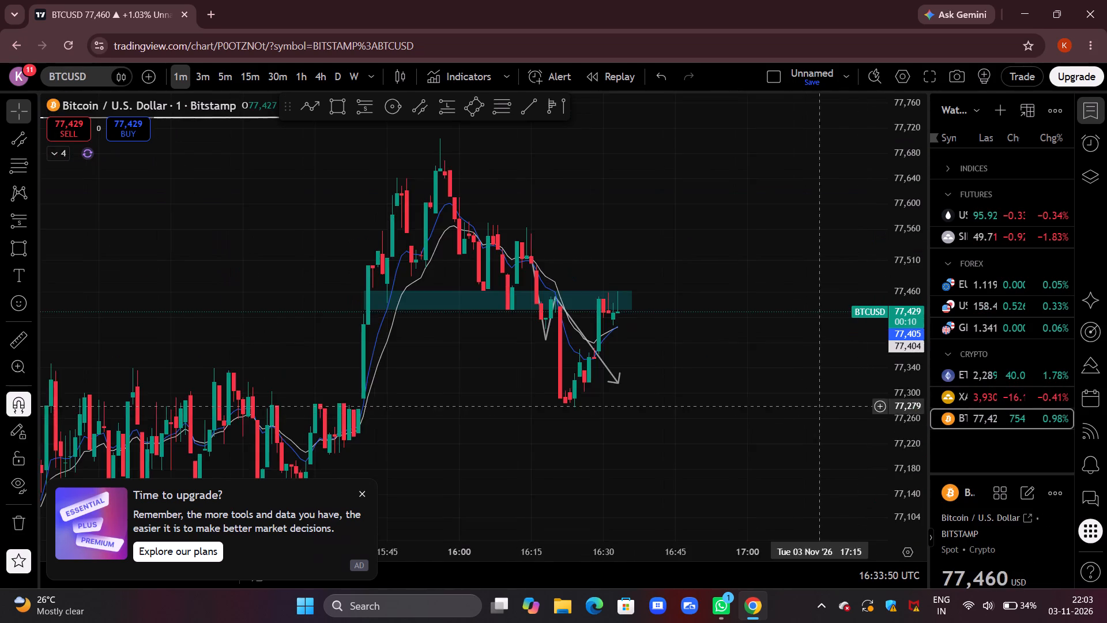
scroll(752, 354, down, 3)
drag(824, 359, 751, 371)
scroll(754, 371, up, 3)
drag(695, 380, 772, 360)
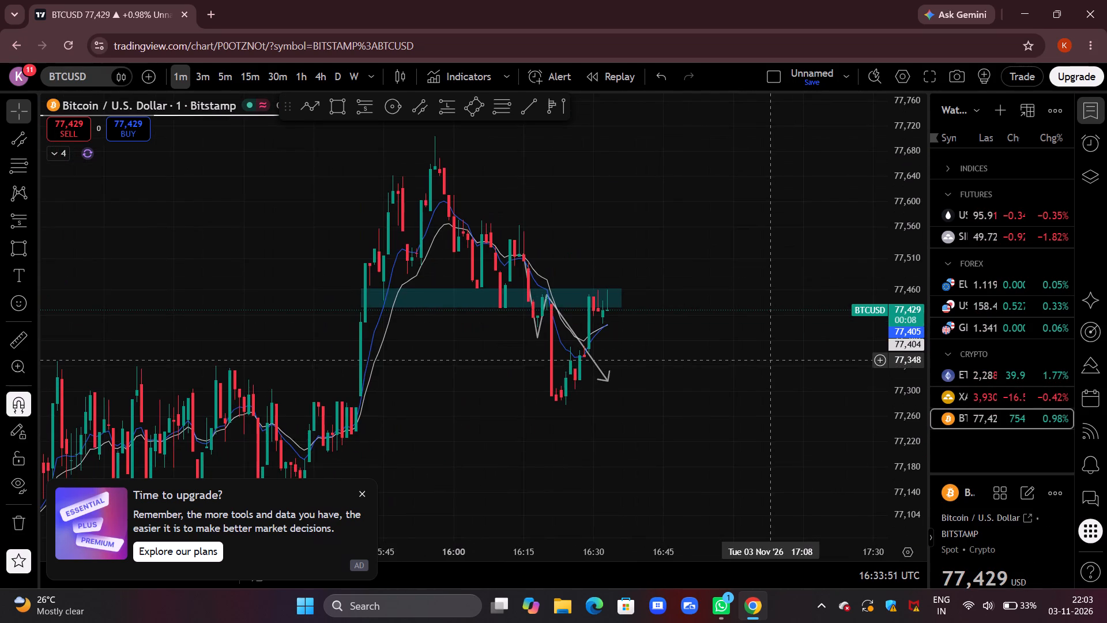
scroll(822, 411, up, 3)
Switch BTCUSD to 5 minutes and examine the latest candles at the teal zone against the white horizontal line and earlier swings.
click(225, 80)
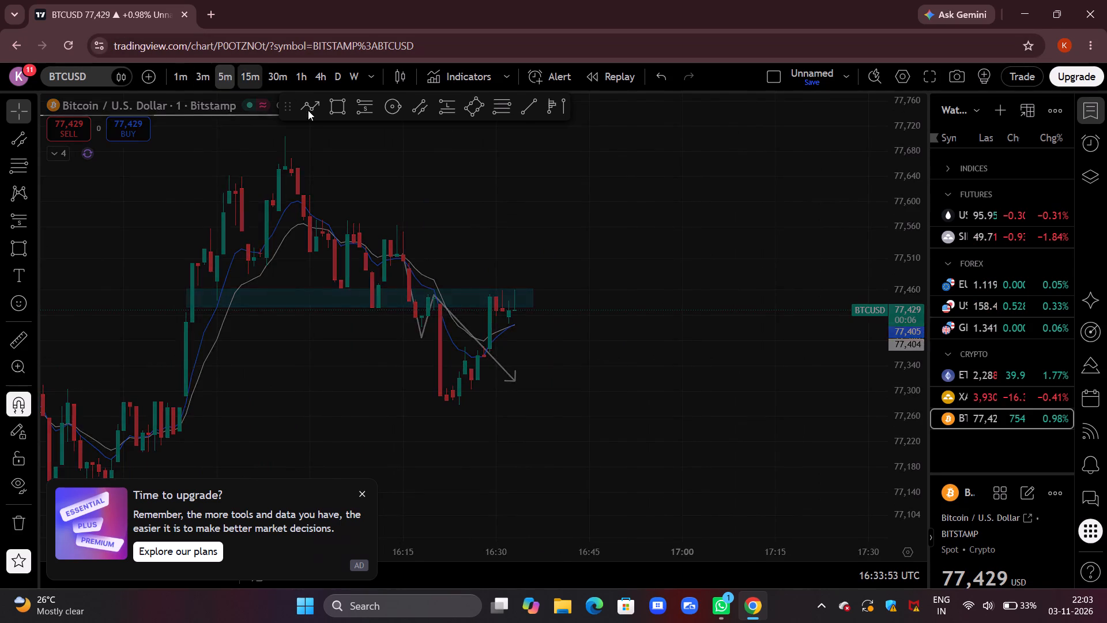
drag(912, 224, 871, 350)
drag(699, 337, 753, 305)
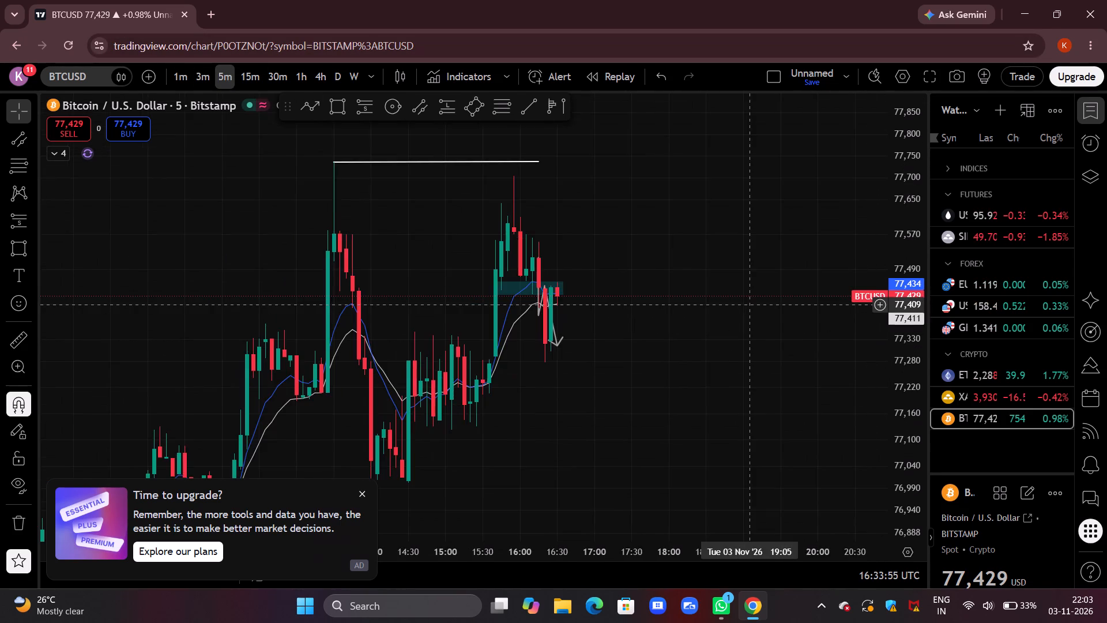
scroll(753, 305, up, 5)
drag(513, 286, 601, 273)
scroll(606, 272, up, 2)
drag(383, 254, 547, 231)
drag(462, 230, 543, 216)
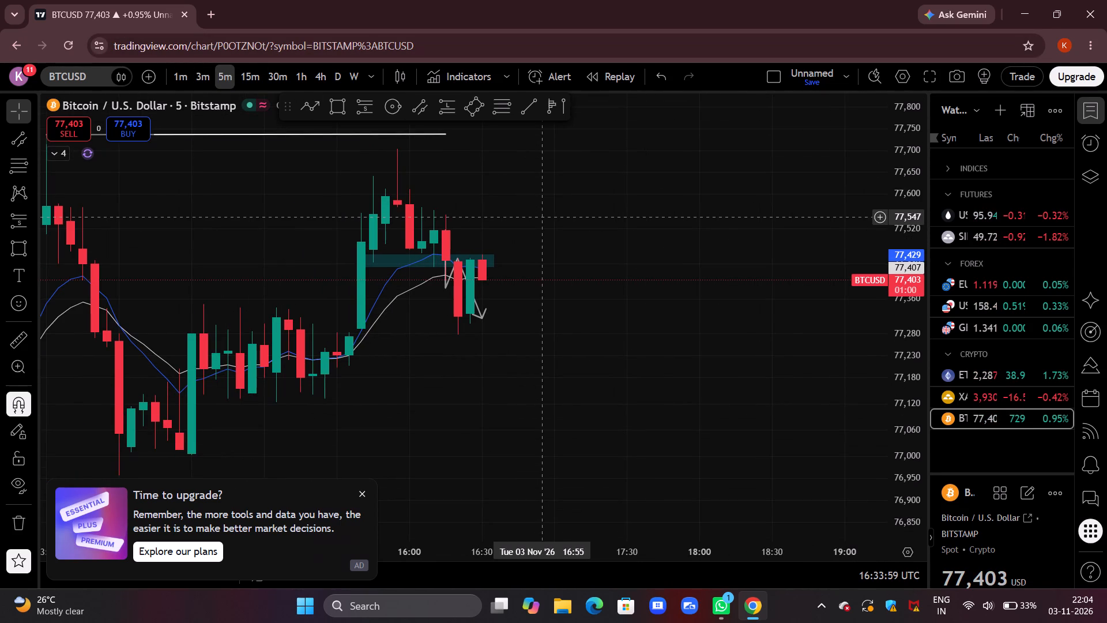
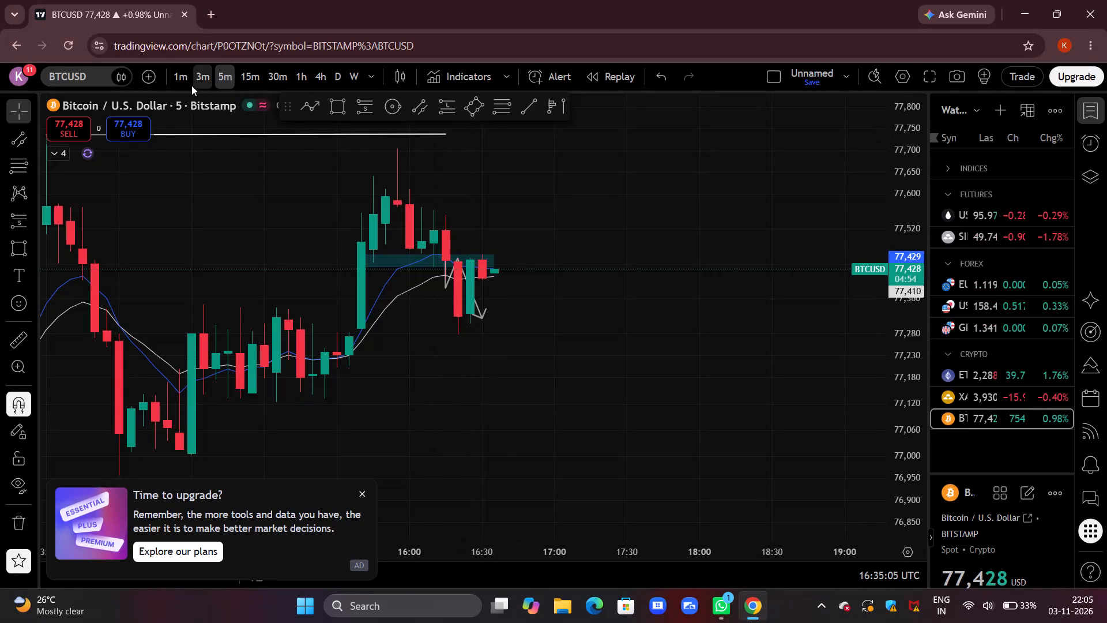
Return BTCUSD to the 1-minute timeframe and examine the latest candles around the teal zone and the drawn arrow path.
click(194, 81)
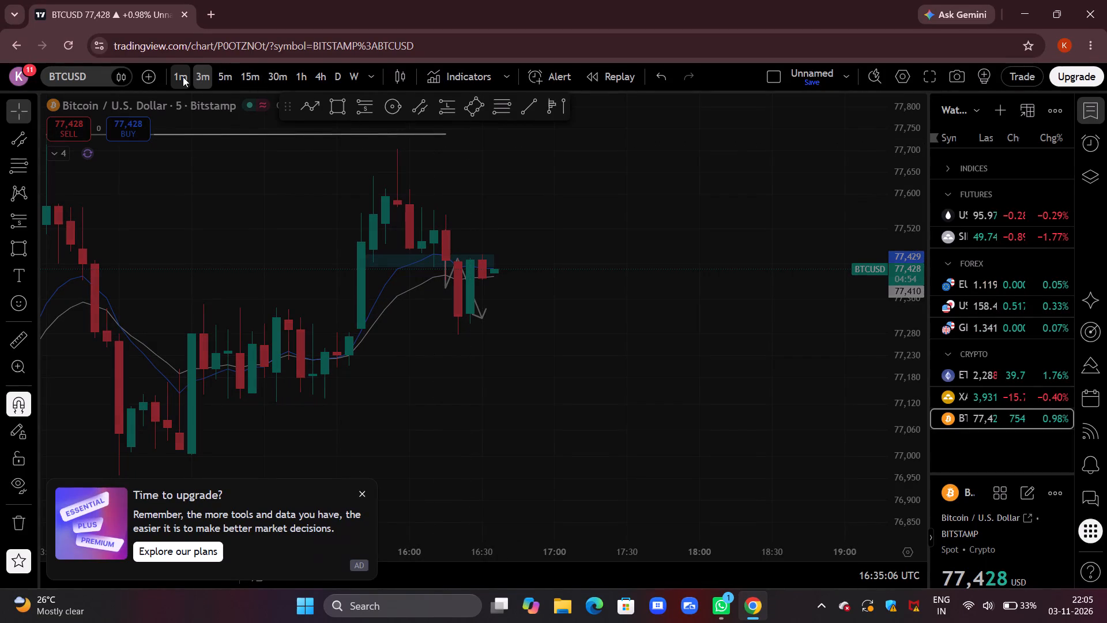
click(183, 77)
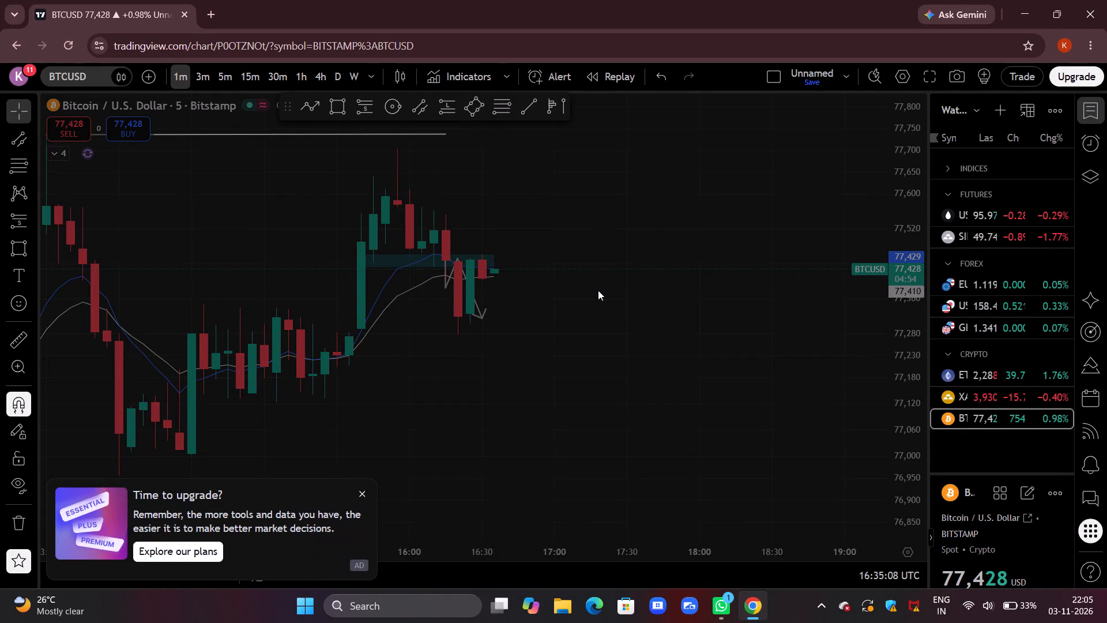
scroll(614, 288, down, 12)
drag(789, 344, 628, 425)
drag(915, 467, 928, 233)
drag(737, 384, 744, 272)
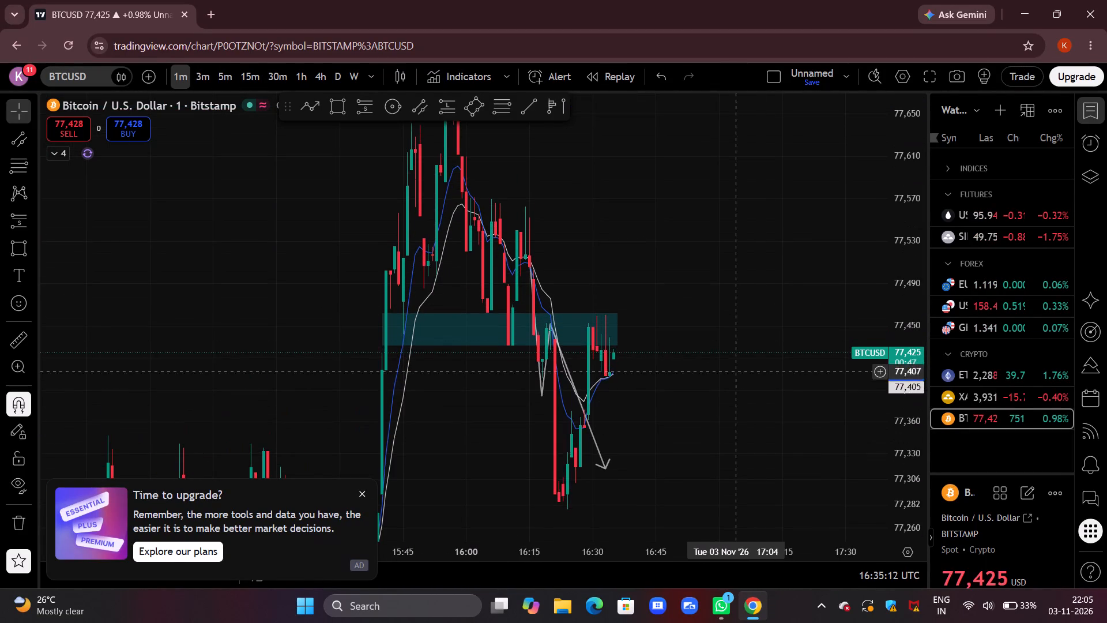
drag(744, 272, 751, 260)
scroll(756, 258, up, 7)
drag(560, 305, 698, 303)
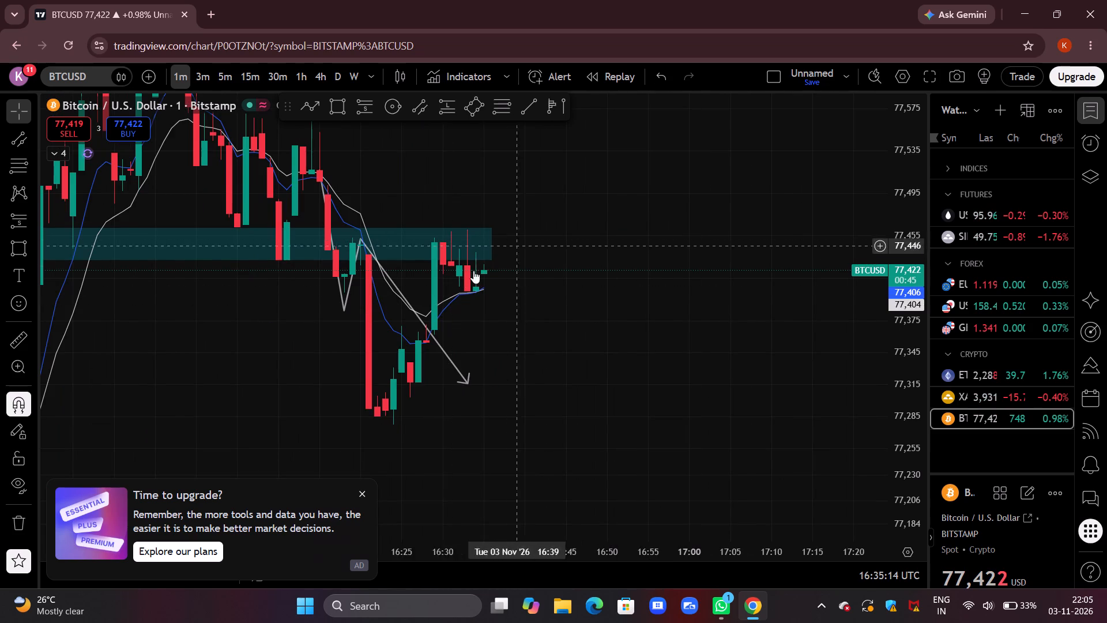
drag(506, 326, 668, 313)
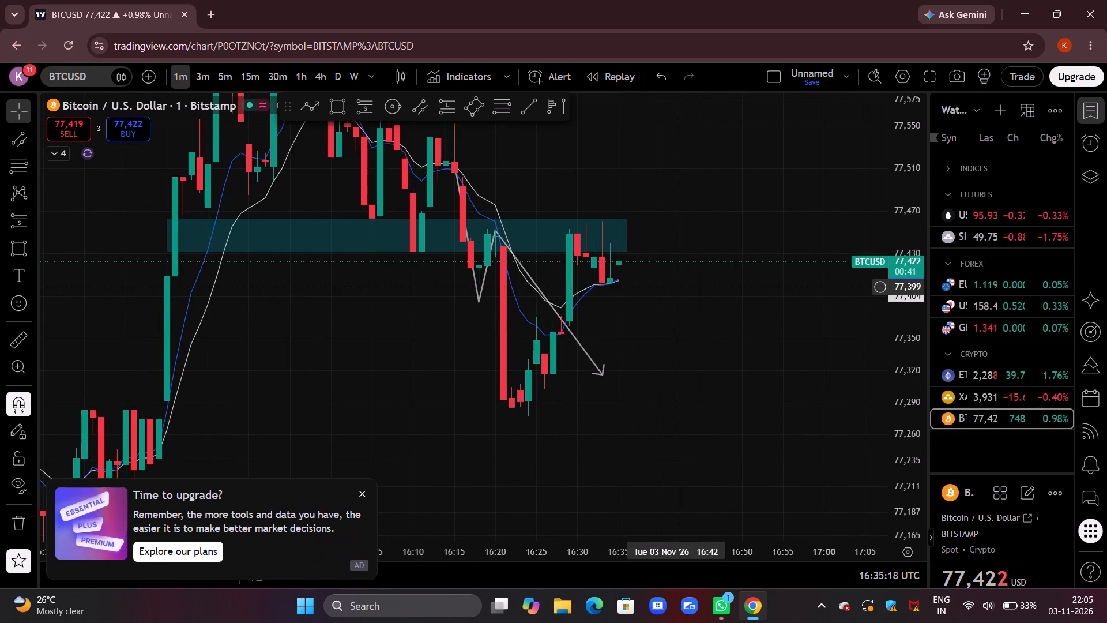
Switch to XAUUSD and examine the 1-minute candles at the descending channel's lower boundary, the teal zones and the white horizontal line.
click(985, 391)
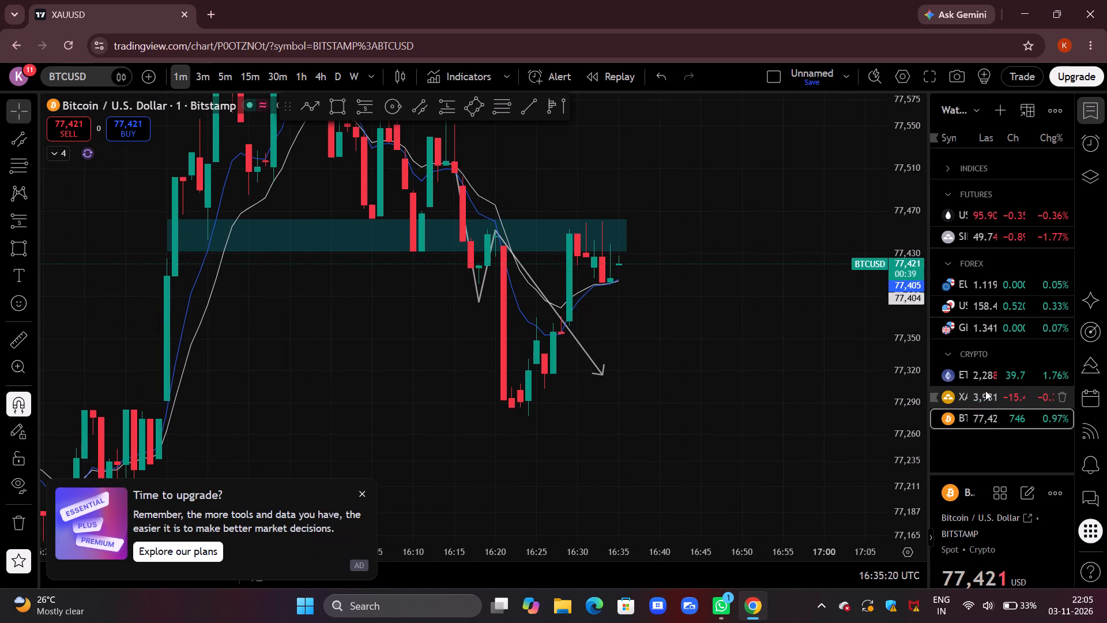
drag(686, 416, 729, 395)
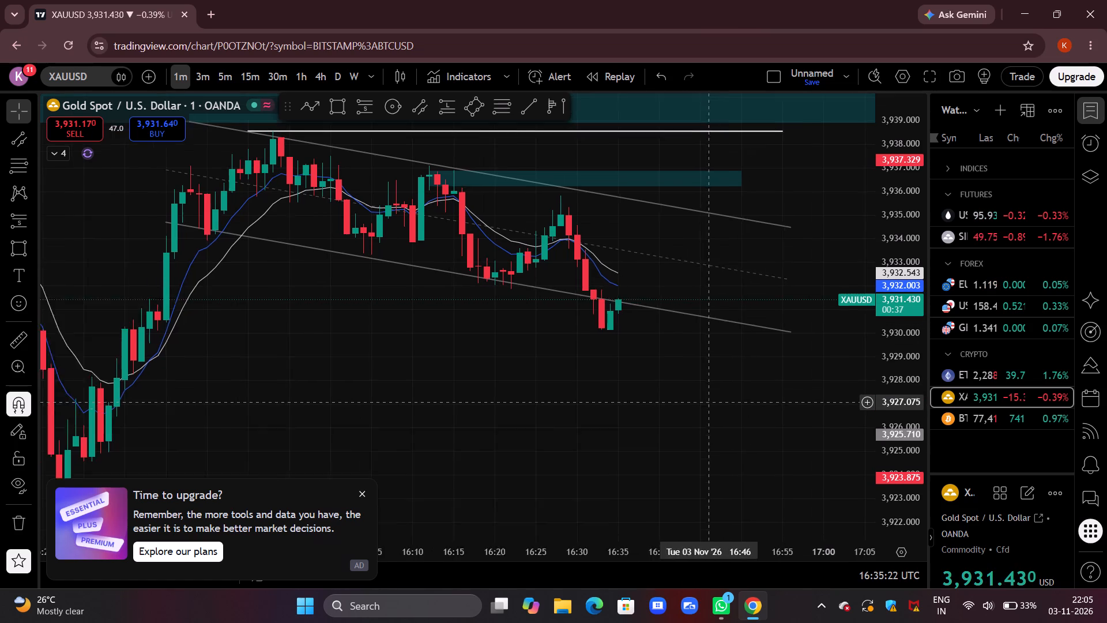
drag(729, 395, 737, 394)
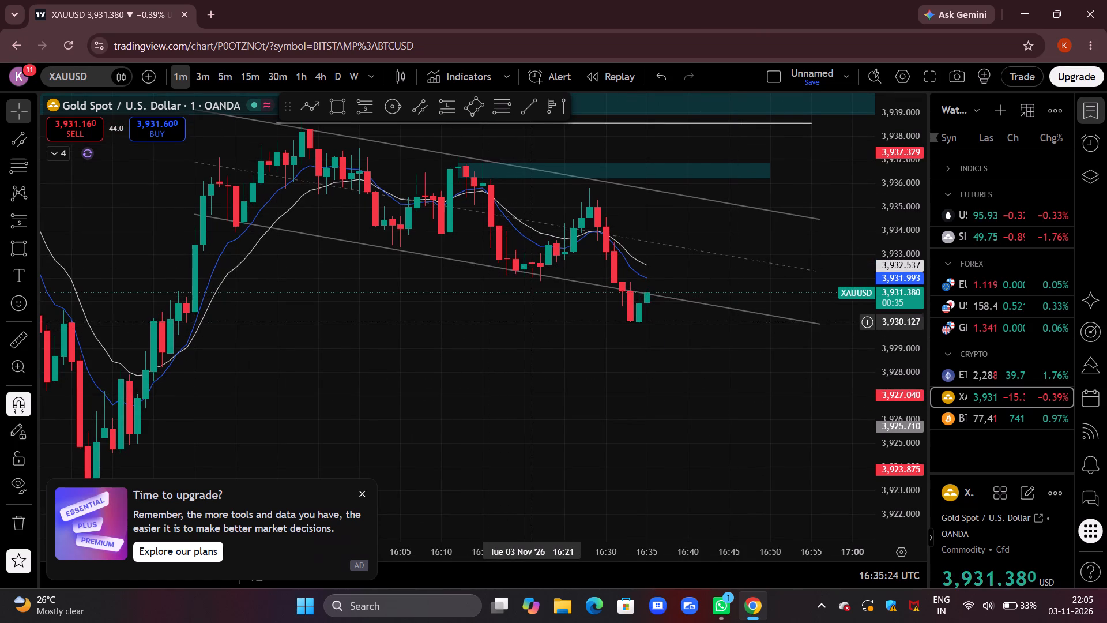
drag(631, 359, 580, 366)
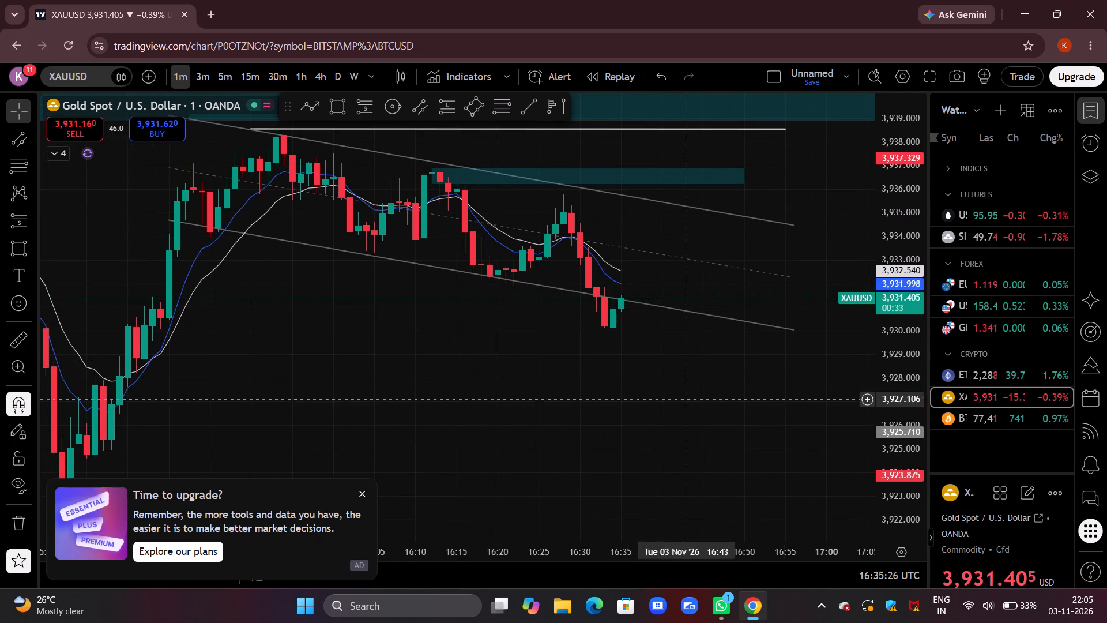
drag(905, 439, 923, 338)
drag(822, 408, 761, 465)
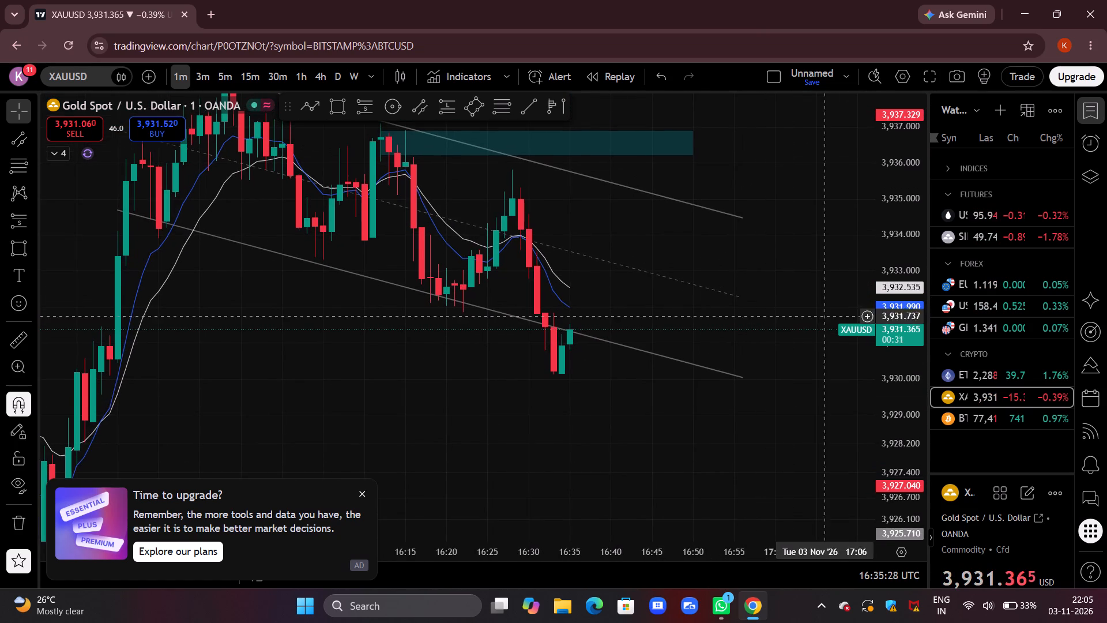
drag(833, 250, 794, 341)
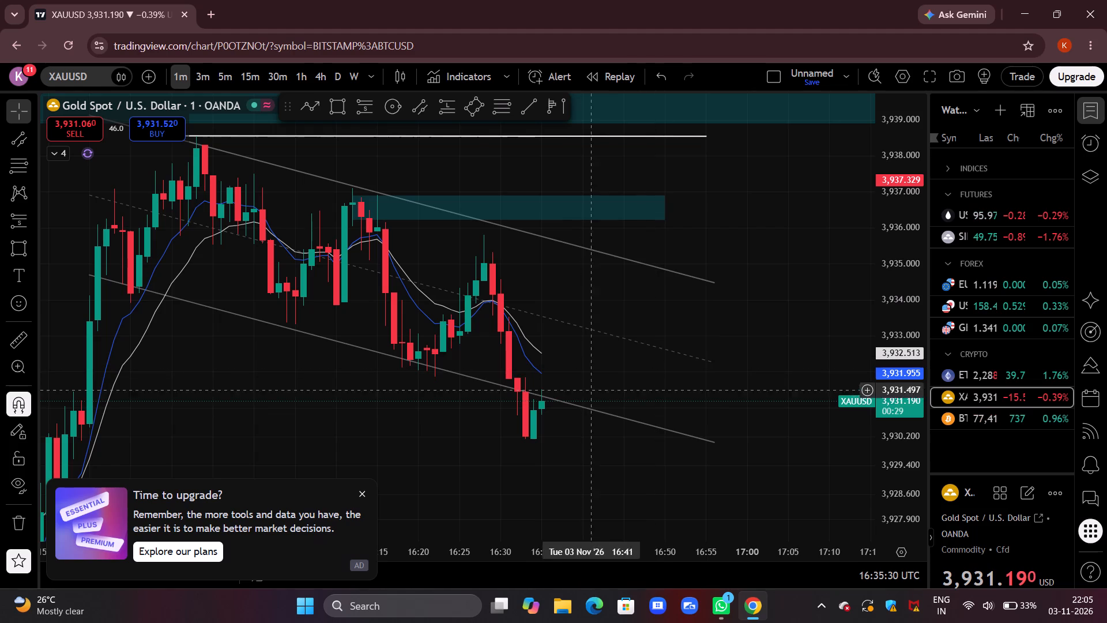
drag(743, 255, 730, 277)
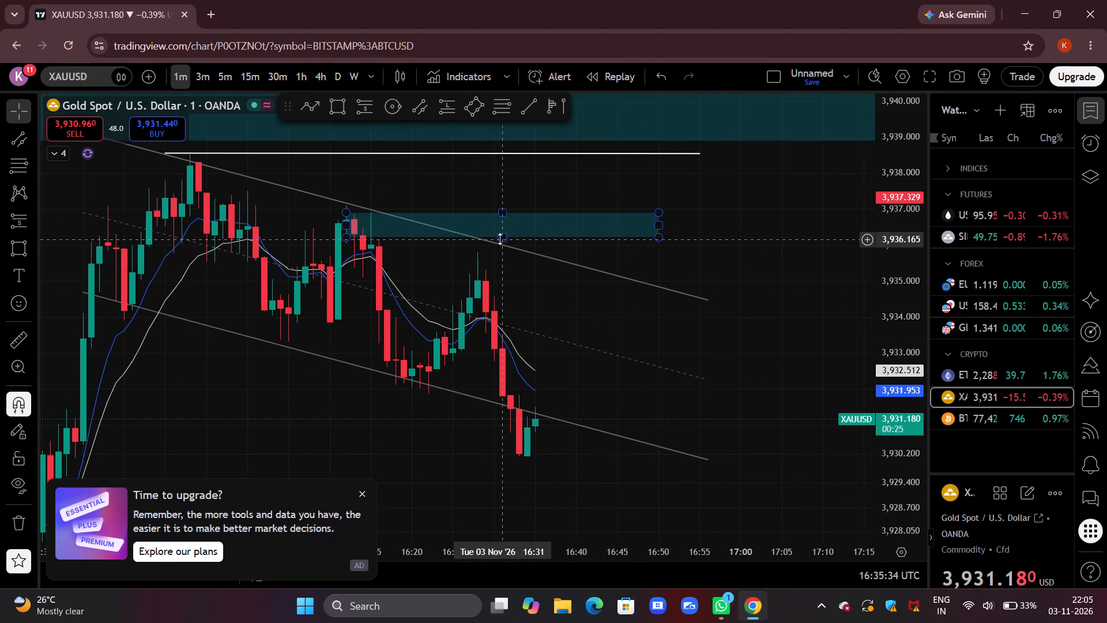
drag(745, 253, 735, 286)
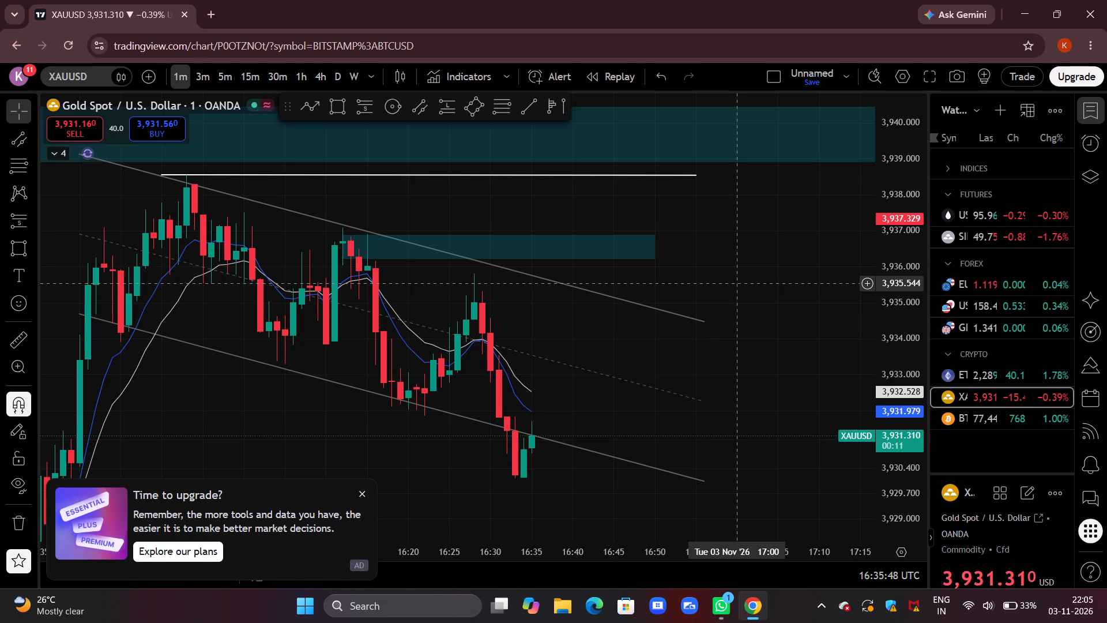
Check the ETHUSD 1-minute chart against the short position and the blue horizontal level.
click(978, 381)
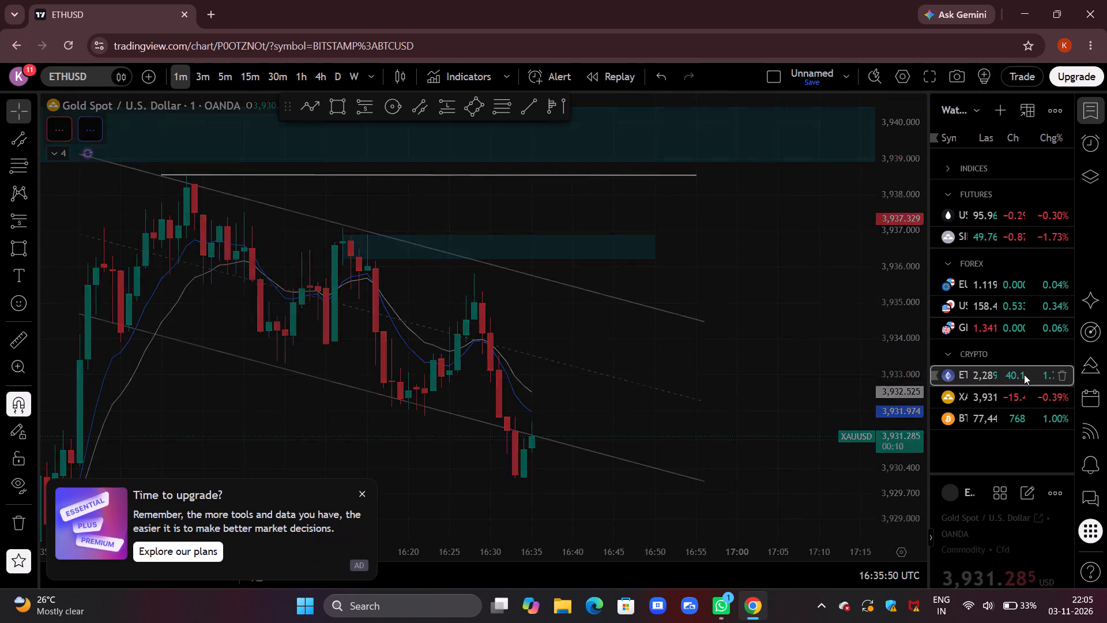
drag(774, 386, 788, 315)
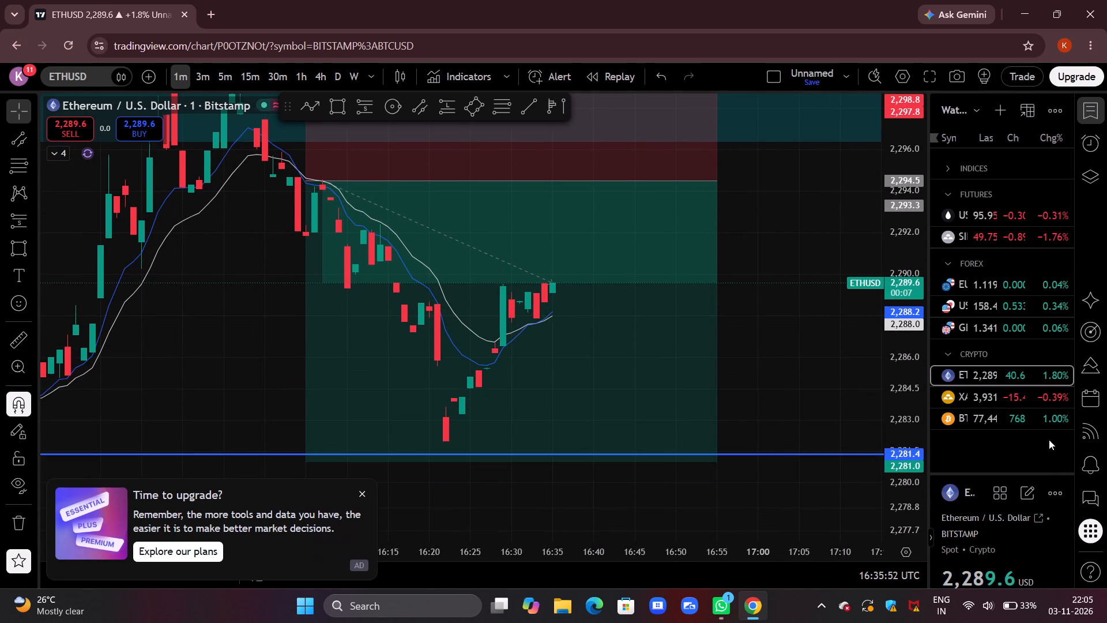
On the BTCUSD 1-minute chart, extend the teal zone's right edge past the latest candle to about 16:46.
click(1035, 422)
drag(781, 397, 739, 287)
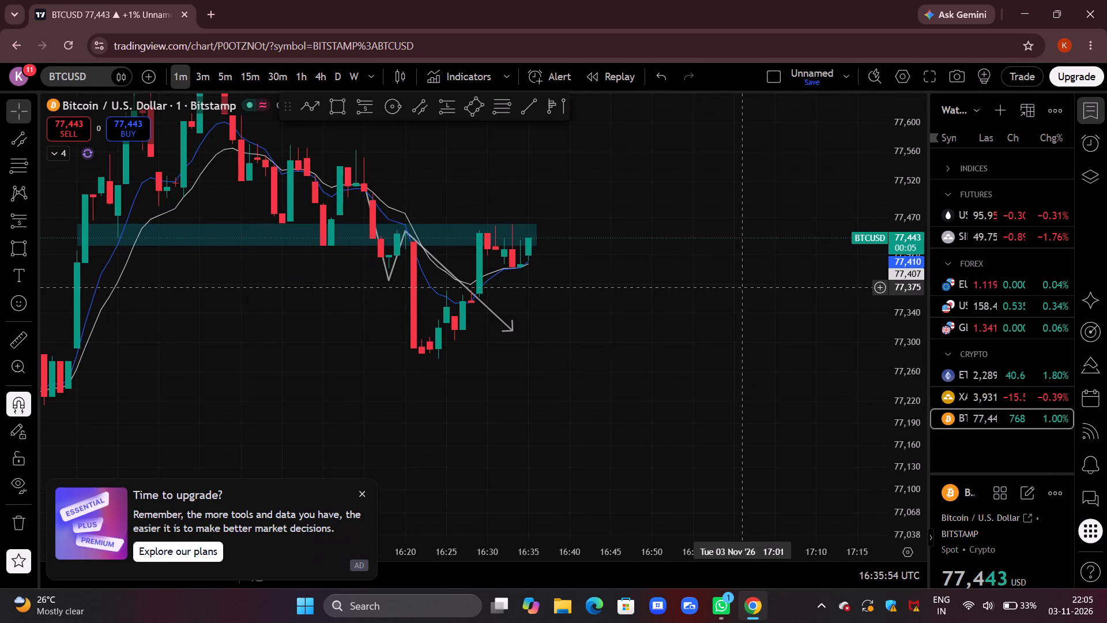
drag(918, 469, 916, 318)
drag(606, 266, 609, 402)
scroll(611, 402, up, 3)
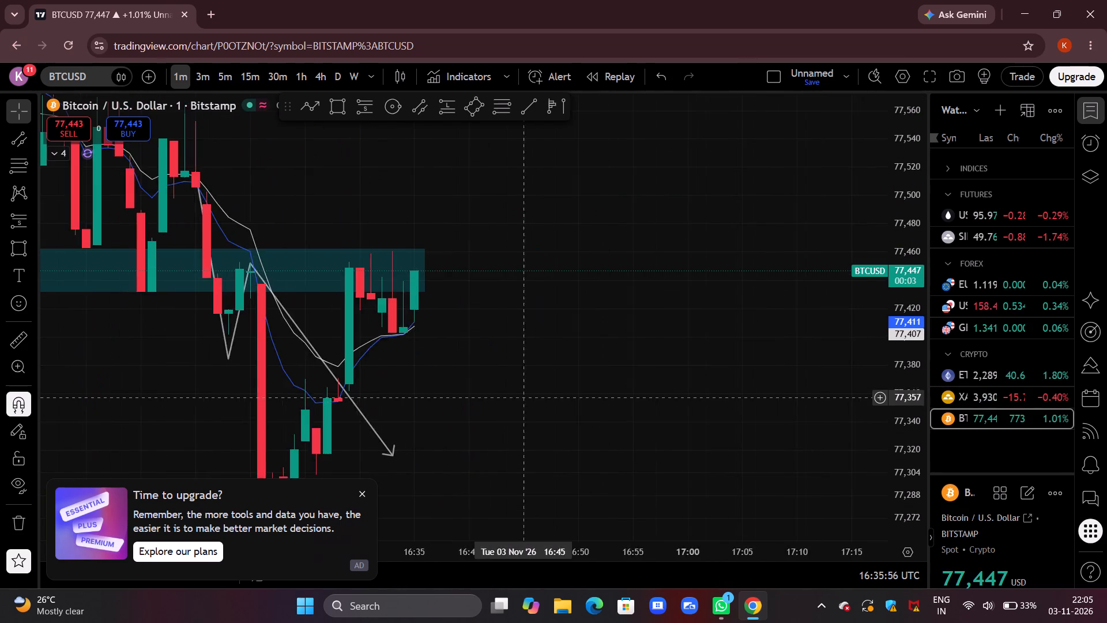
drag(442, 391, 544, 388)
drag(495, 273, 605, 271)
click(735, 344)
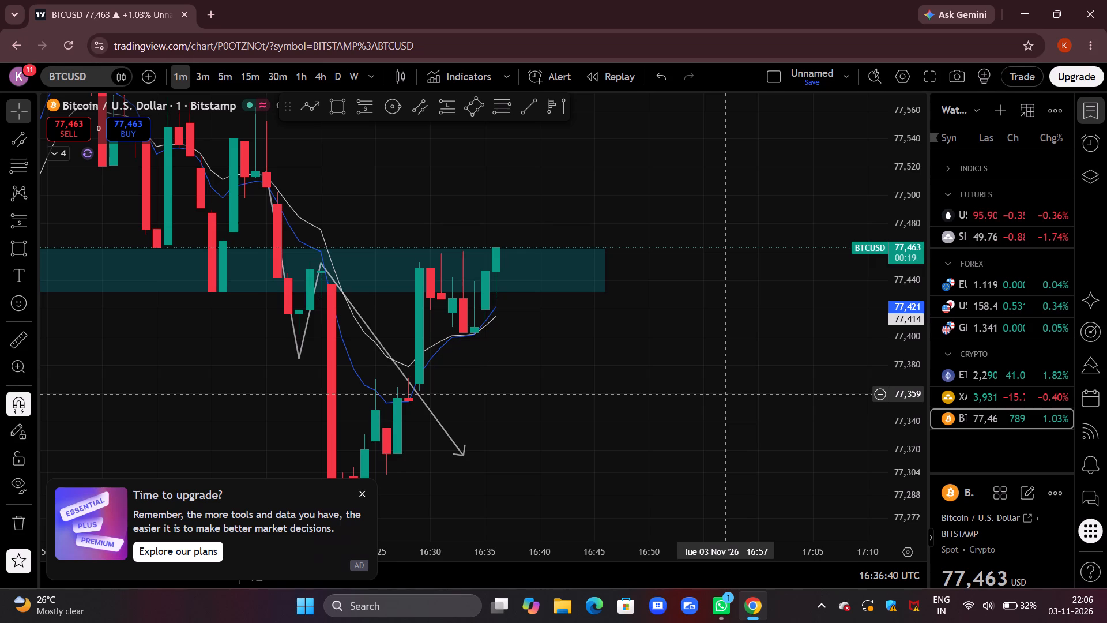
Switch to XAUUSD and recheck the latest 1-minute candles below the descending channel's lower boundary.
click(963, 386)
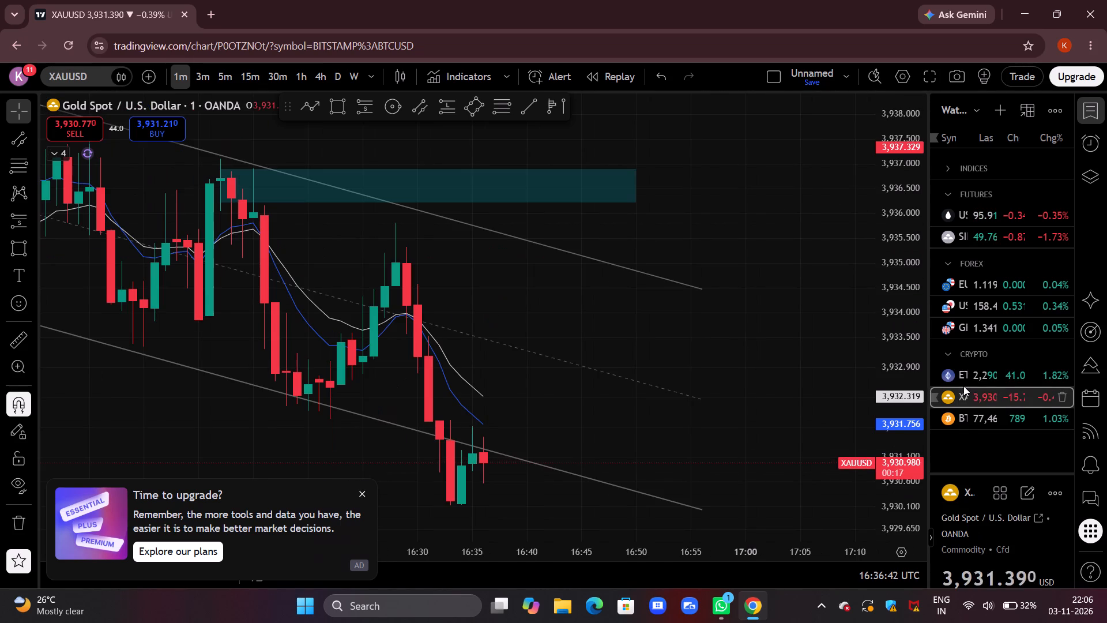
drag(814, 377, 774, 247)
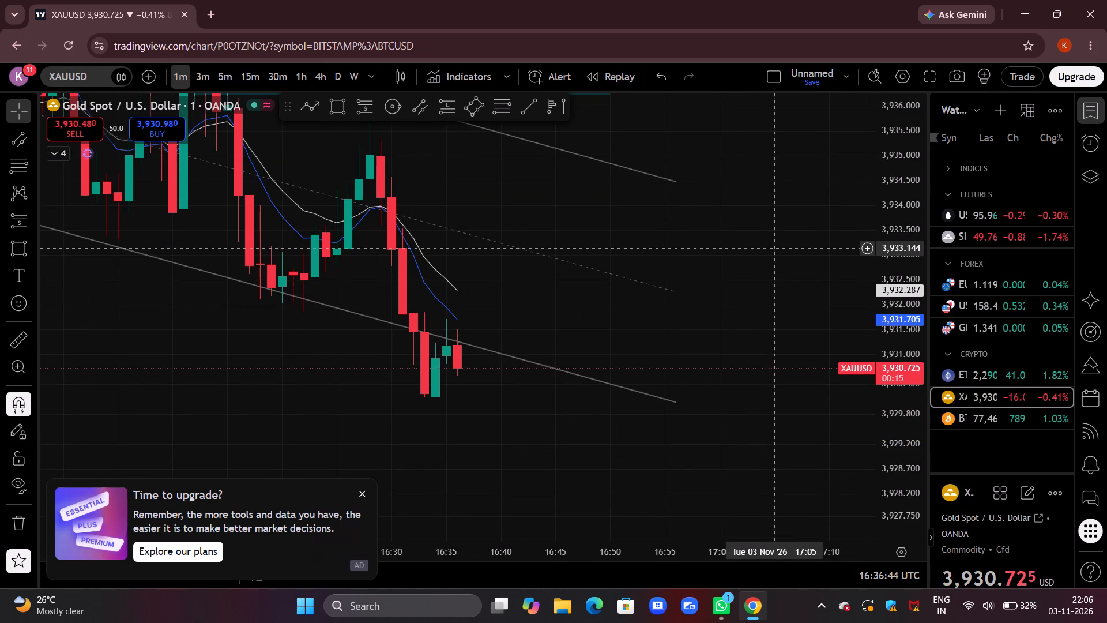
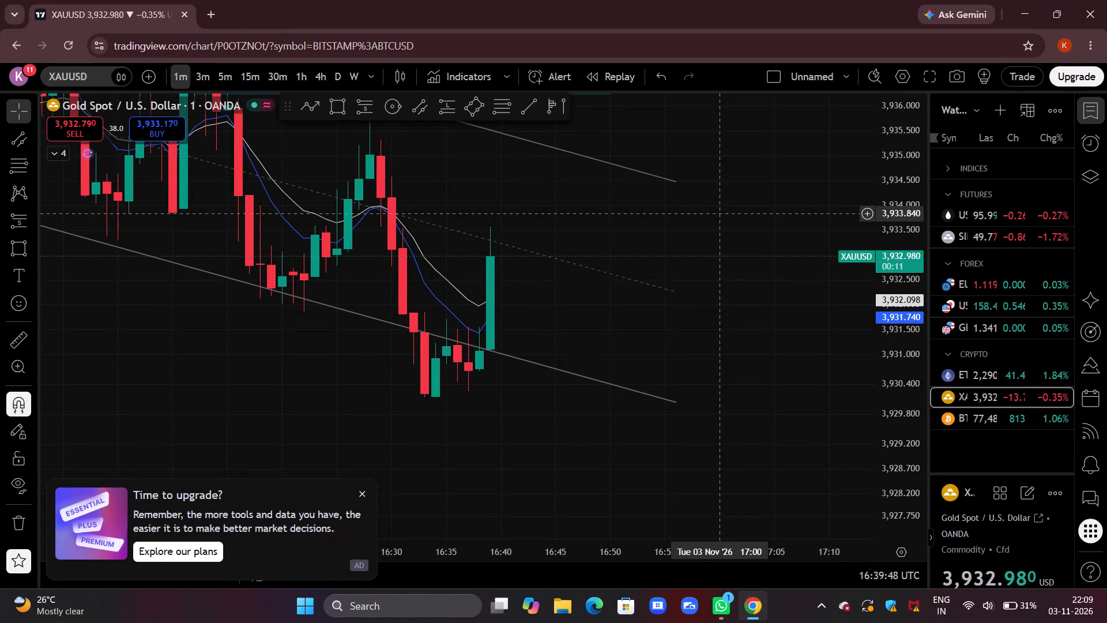
Cycle through the ETHUSD, BTCUSD and XAUUSD 1-minute charts, ending on BTCUSD to examine price around the teal zone and arrow path.
click(984, 380)
click(970, 412)
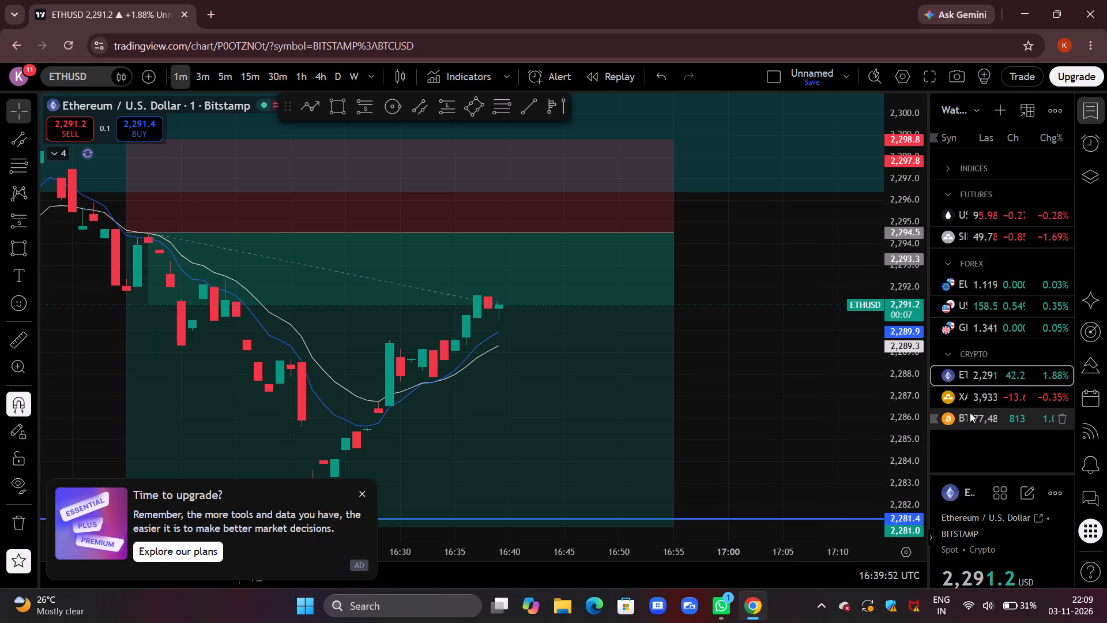
drag(799, 369, 799, 320)
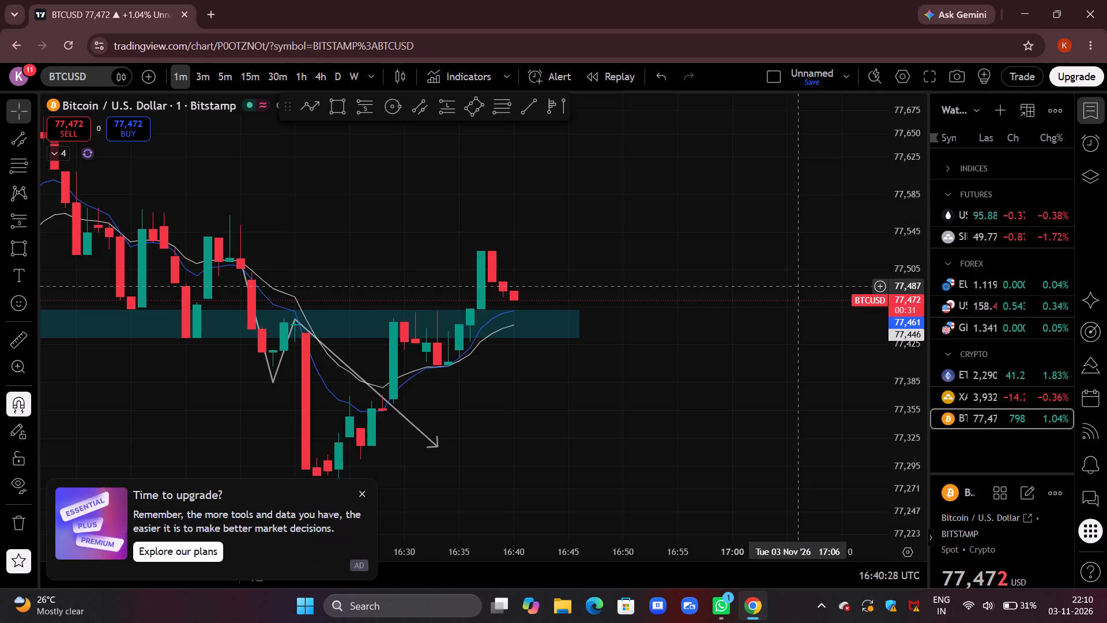
click(984, 391)
drag(797, 344, 795, 257)
click(1007, 374)
click(993, 408)
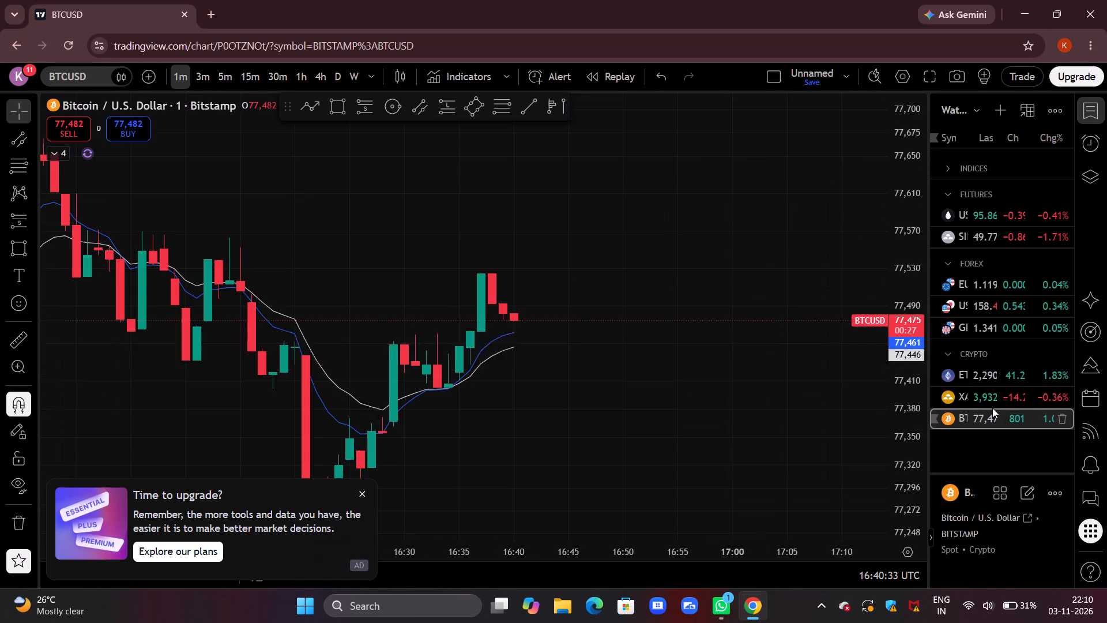
scroll(662, 338, down, 5)
scroll(740, 287, down, 5)
drag(735, 125, 712, 78)
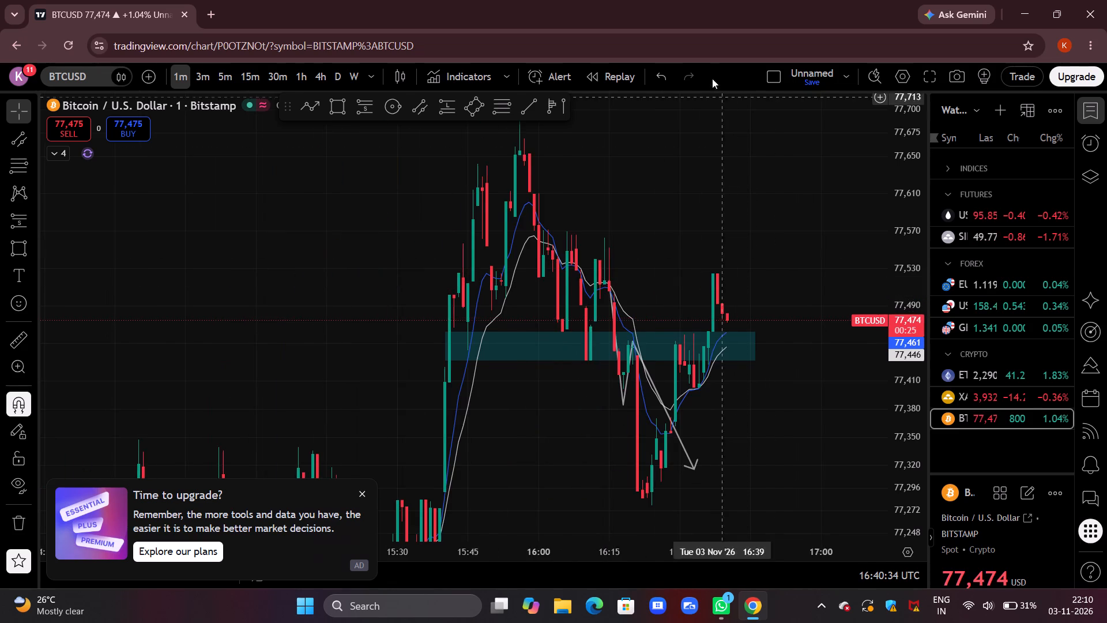
drag(712, 78, 710, 71)
Switch BTCUSD to the 5-minute timeframe and examine the price swings around the teal zone, white line and blue level.
click(228, 70)
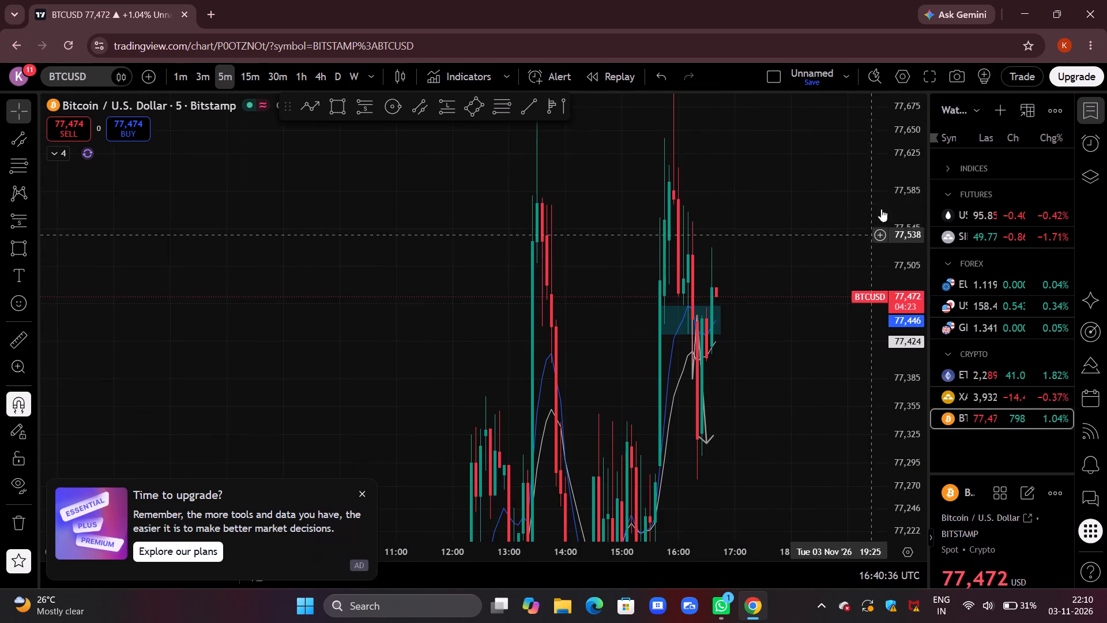
drag(905, 168, 868, 444)
drag(829, 401, 683, 360)
scroll(683, 360, up, 5)
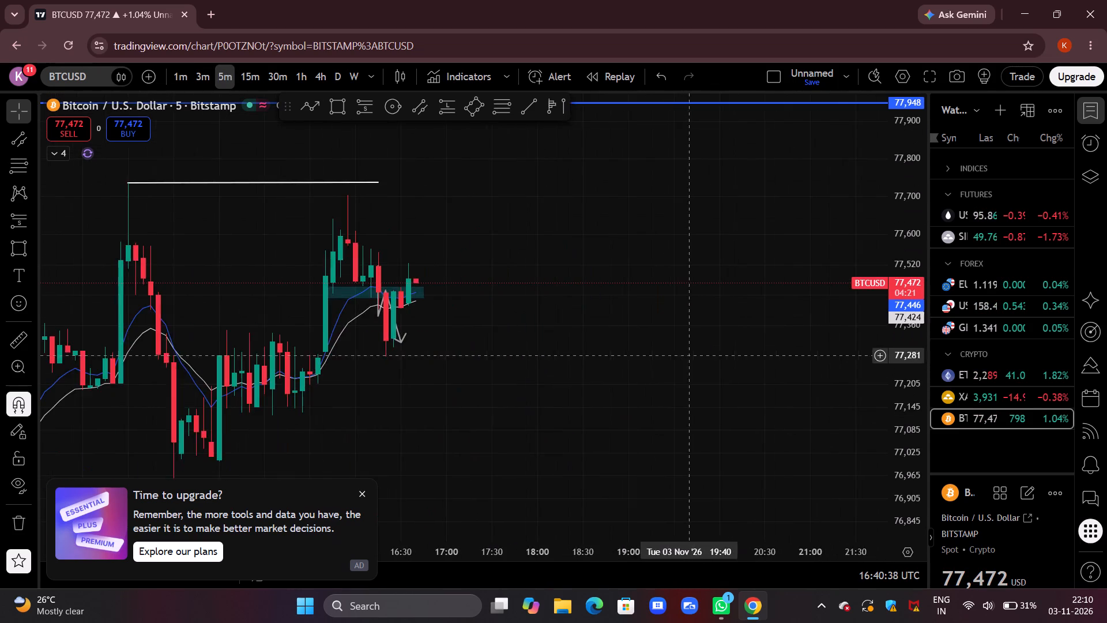
drag(601, 371, 766, 340)
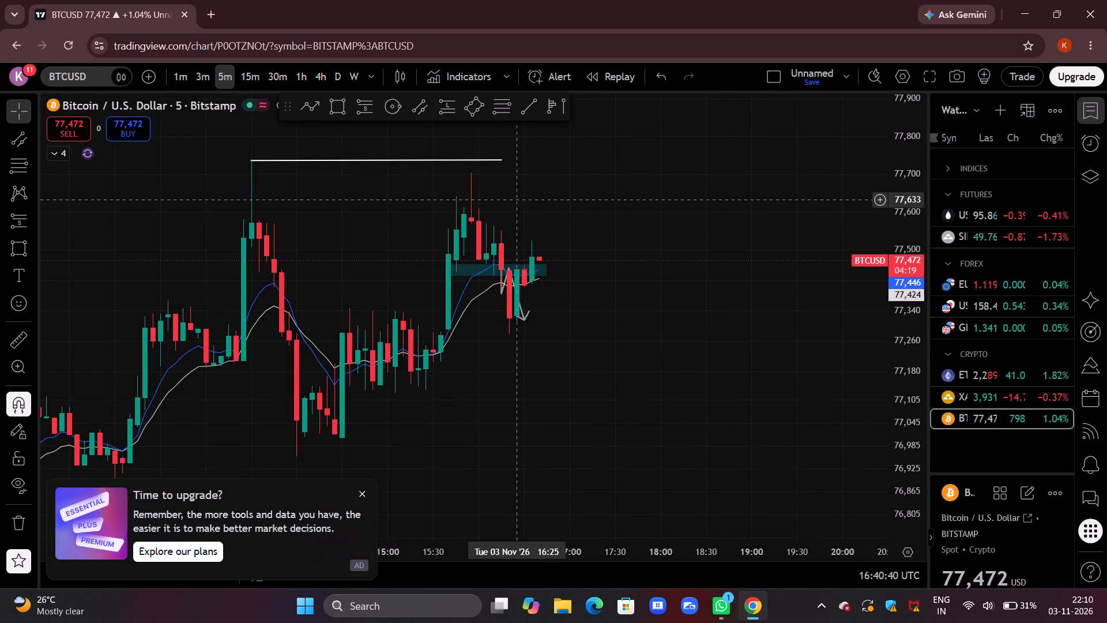
drag(587, 311, 678, 301)
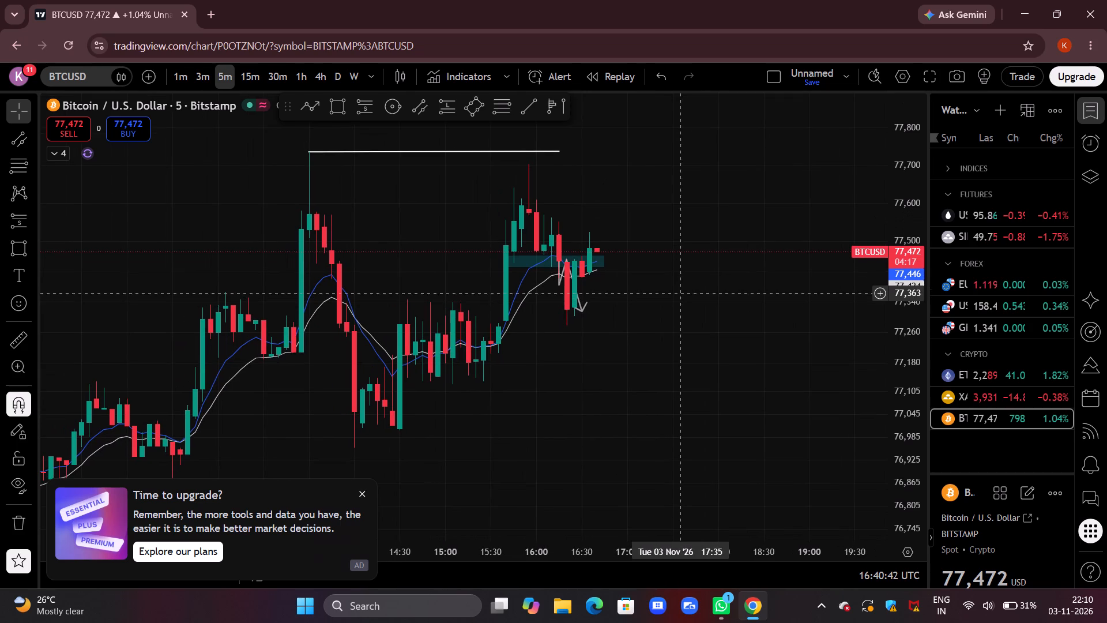
drag(716, 226, 816, 212)
drag(906, 180, 887, 257)
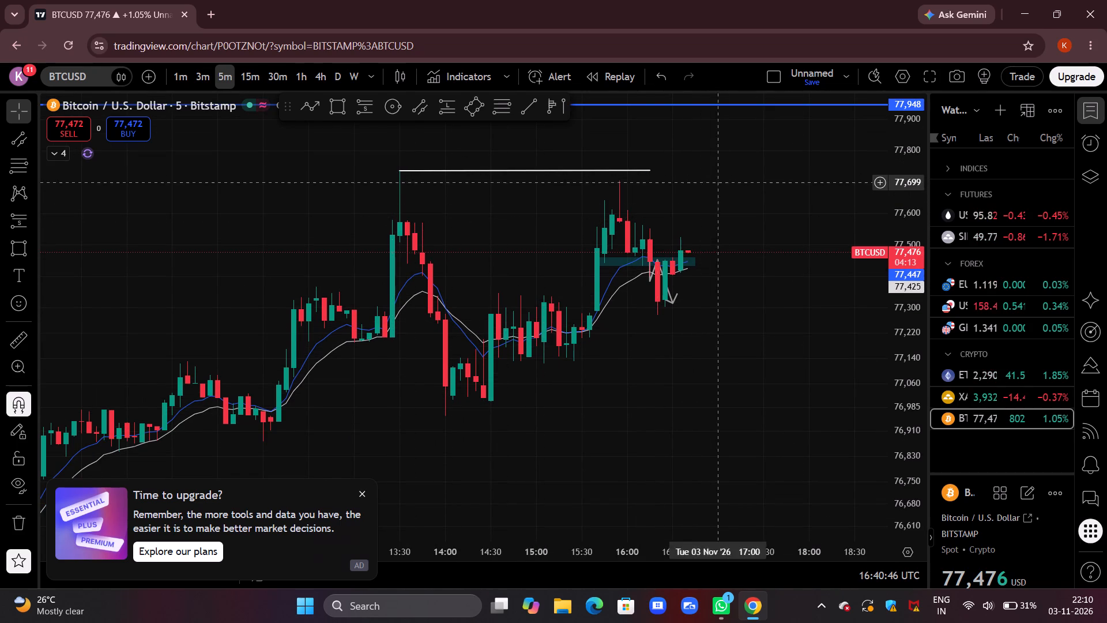
drag(724, 186, 608, 203)
Open XAUUSD on the 5-minute timeframe and examine the candles inside the descending channel below the teal zones.
click(984, 388)
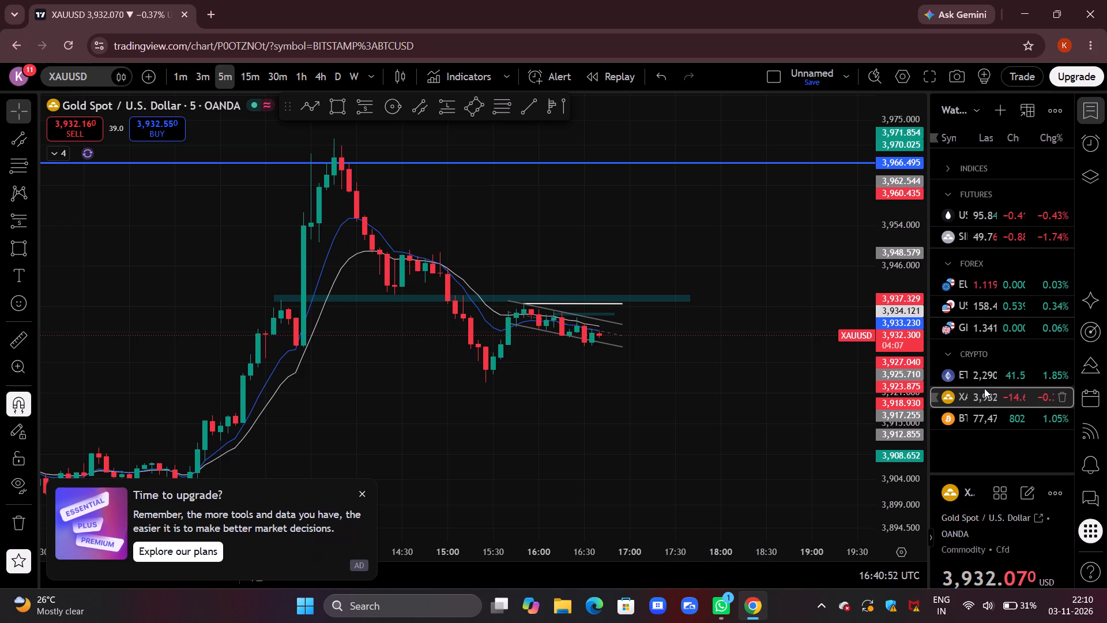
drag(793, 441, 760, 318)
drag(910, 421, 888, 125)
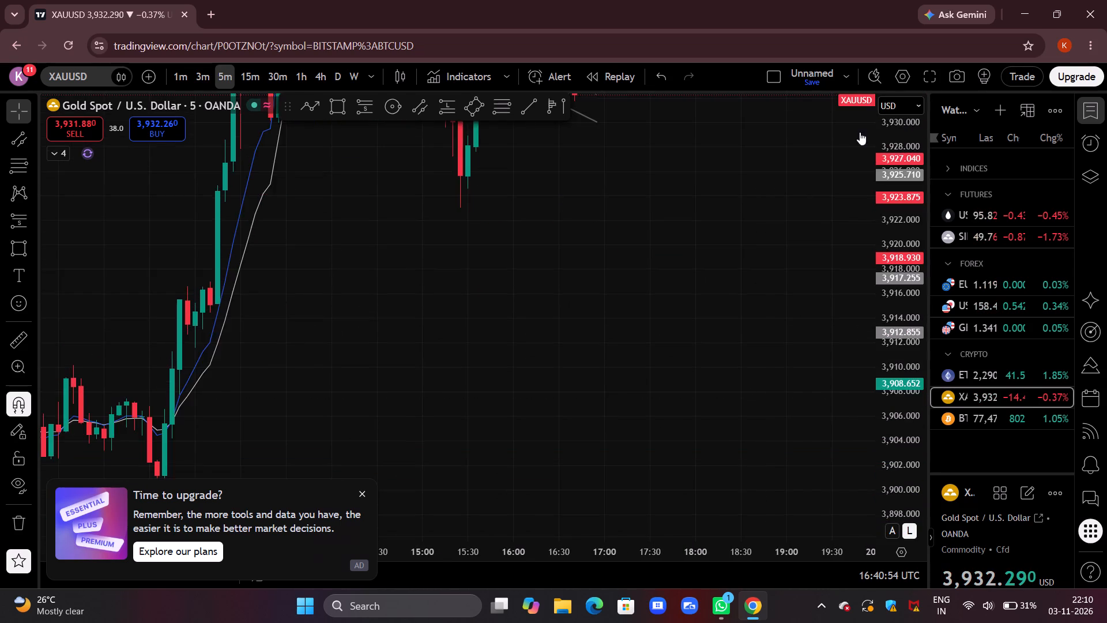
drag(766, 220, 710, 482)
scroll(712, 468, up, 3)
drag(581, 442, 707, 404)
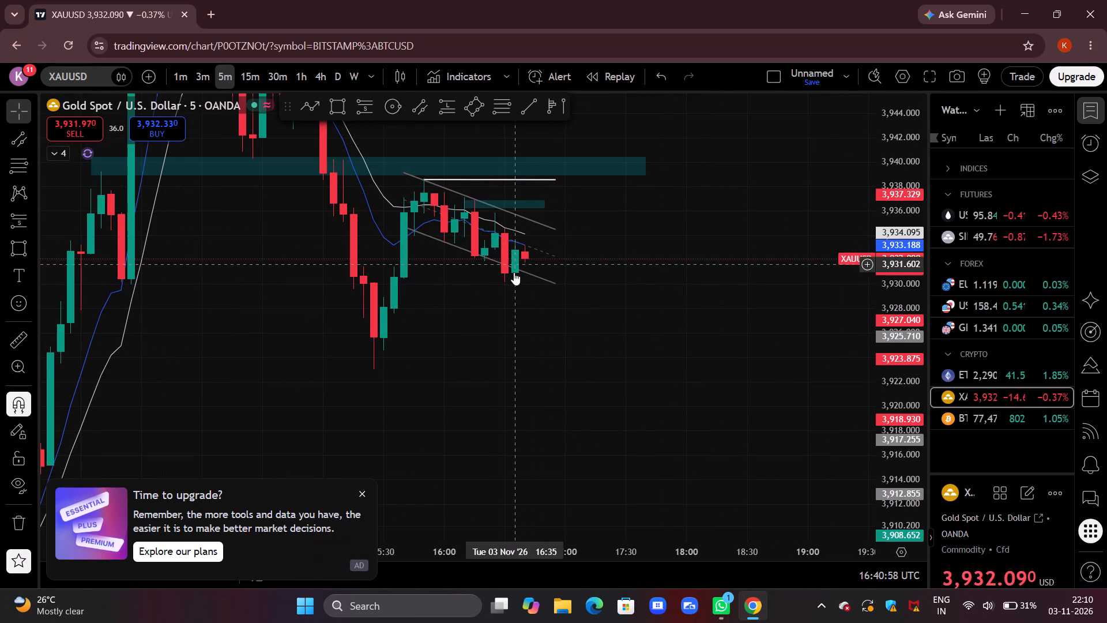
drag(611, 237, 716, 232)
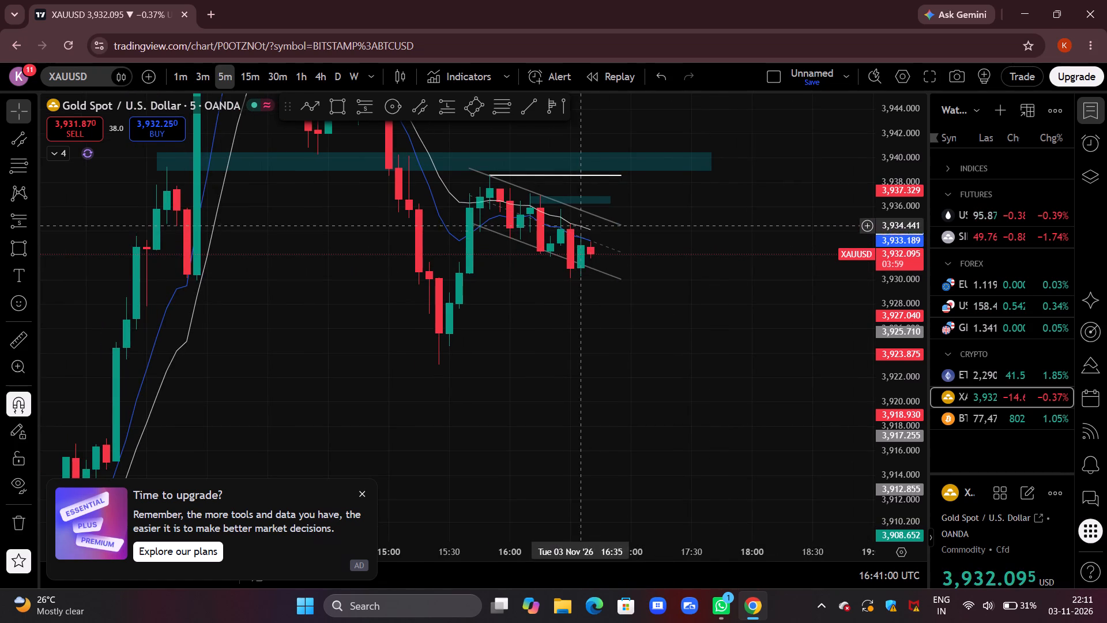
View XAUUSD on the 3-minute and then the 1-minute timeframe, examining the whole descending channel, teal zones and white line.
click(199, 74)
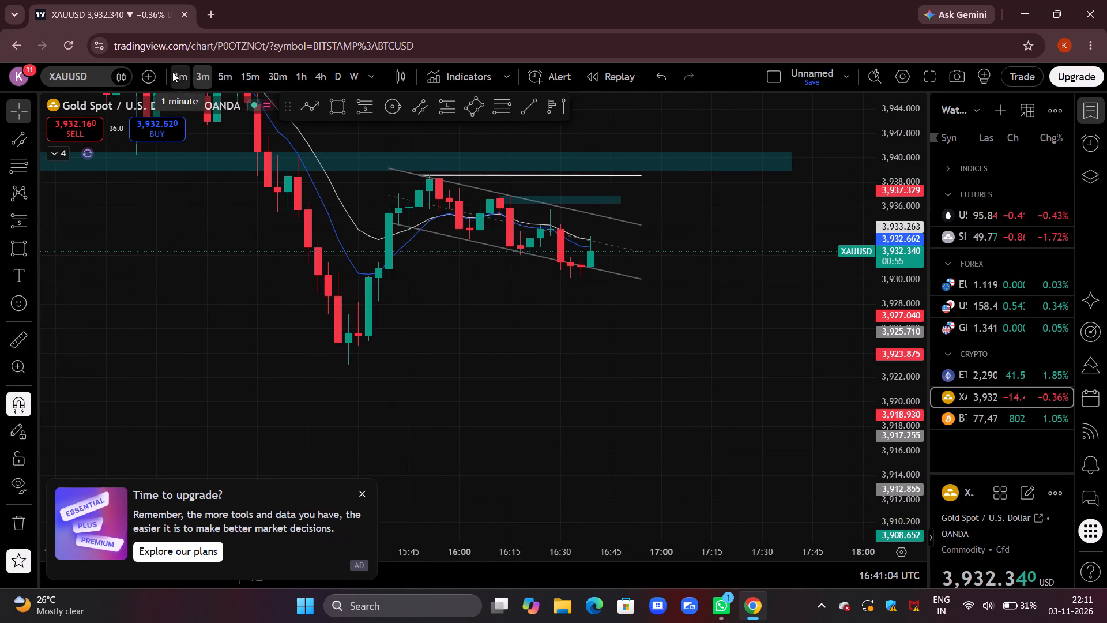
click(174, 72)
drag(901, 443, 873, 169)
drag(770, 217, 742, 373)
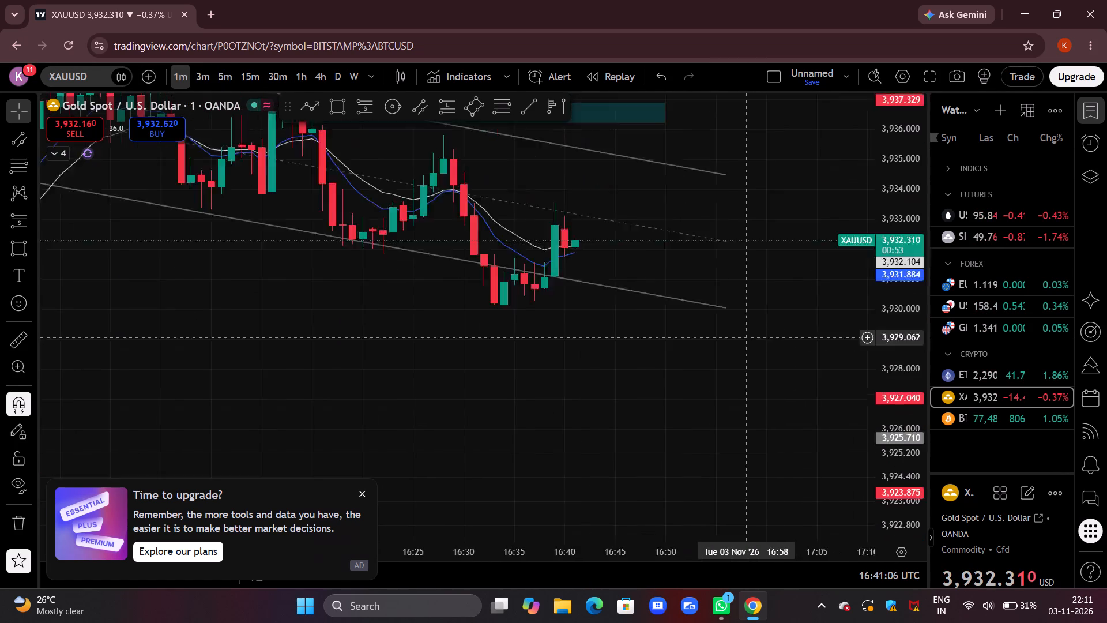
drag(742, 373, 724, 451)
scroll(729, 440, down, 4)
drag(786, 325, 737, 350)
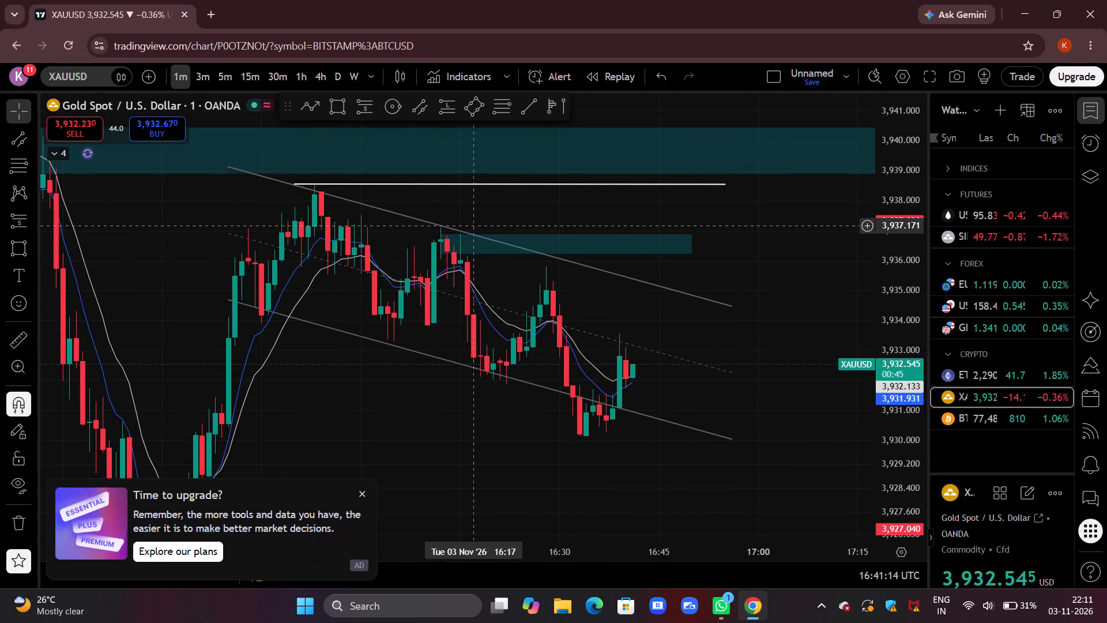
Move XAUUSD's smaller teal zone down to the latest swing high, spanning about 3,934.3 to 3,935.0 from roughly 16:29.
drag(532, 214, 421, 207)
drag(691, 318, 731, 226)
scroll(736, 227, up, 4)
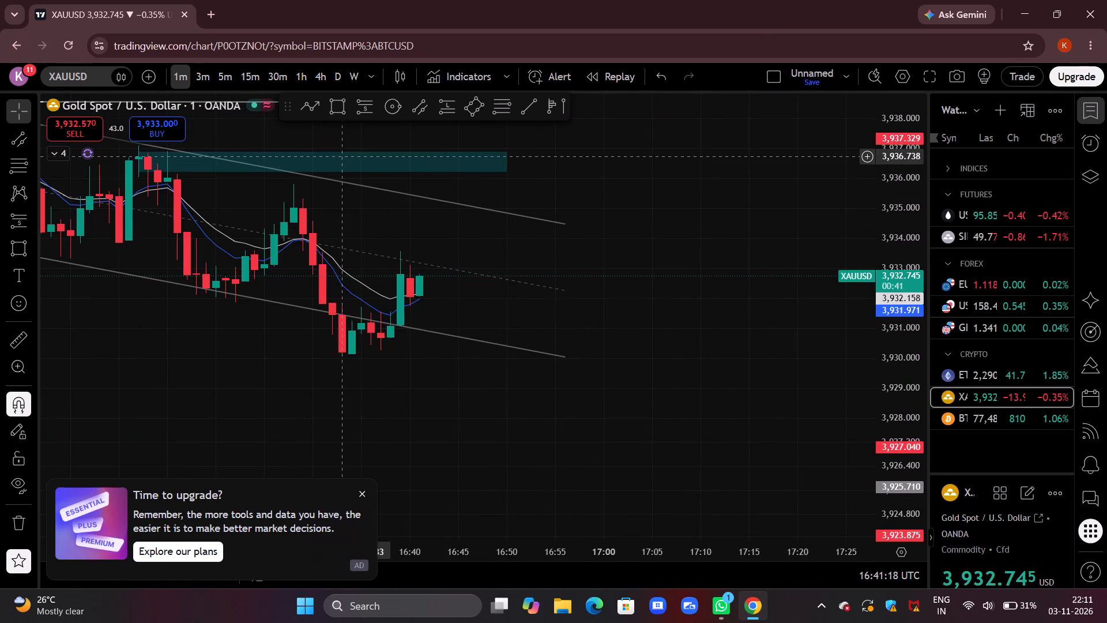
drag(347, 153, 519, 209)
click(533, 162)
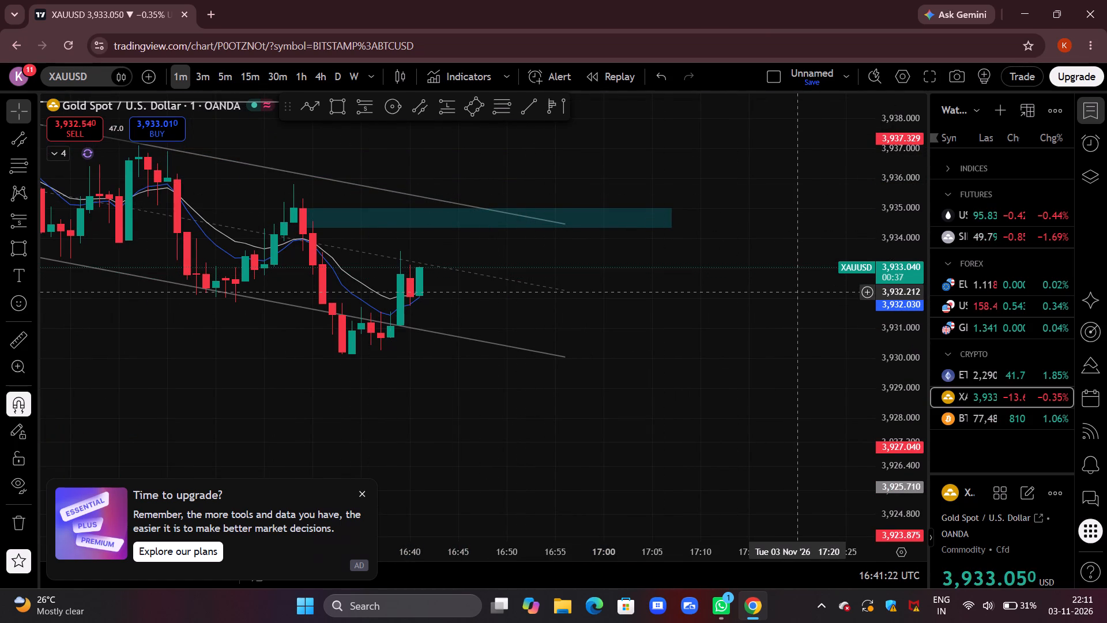
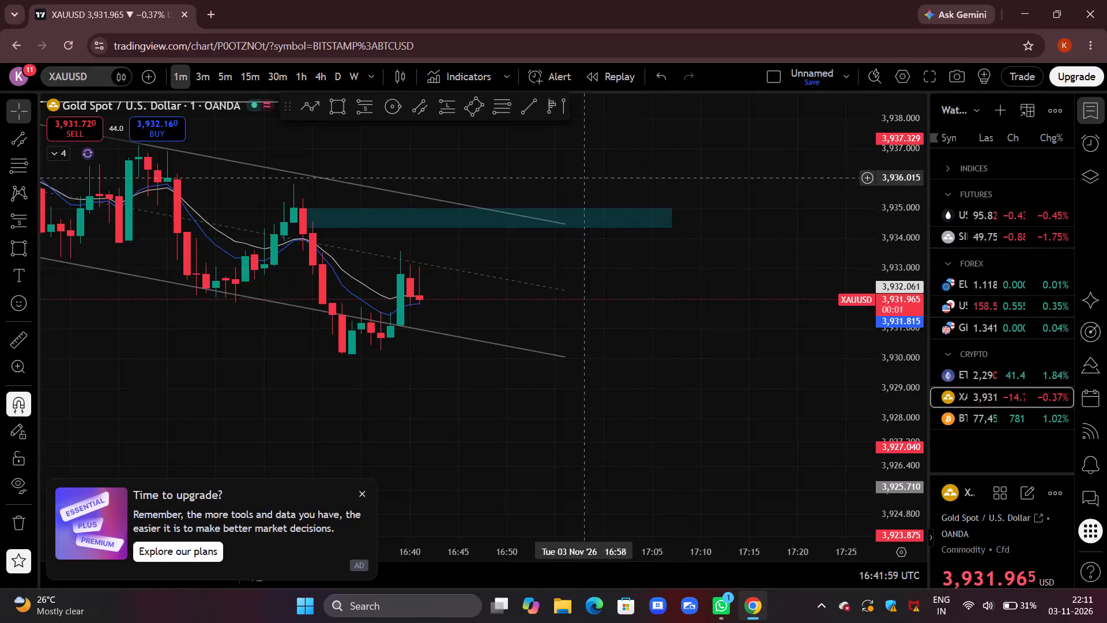
Examine XAUUSD's 1-minute candles across the whole descending channel, including the teal zones and the white line.
drag(533, 161, 724, 132)
drag(704, 147, 681, 237)
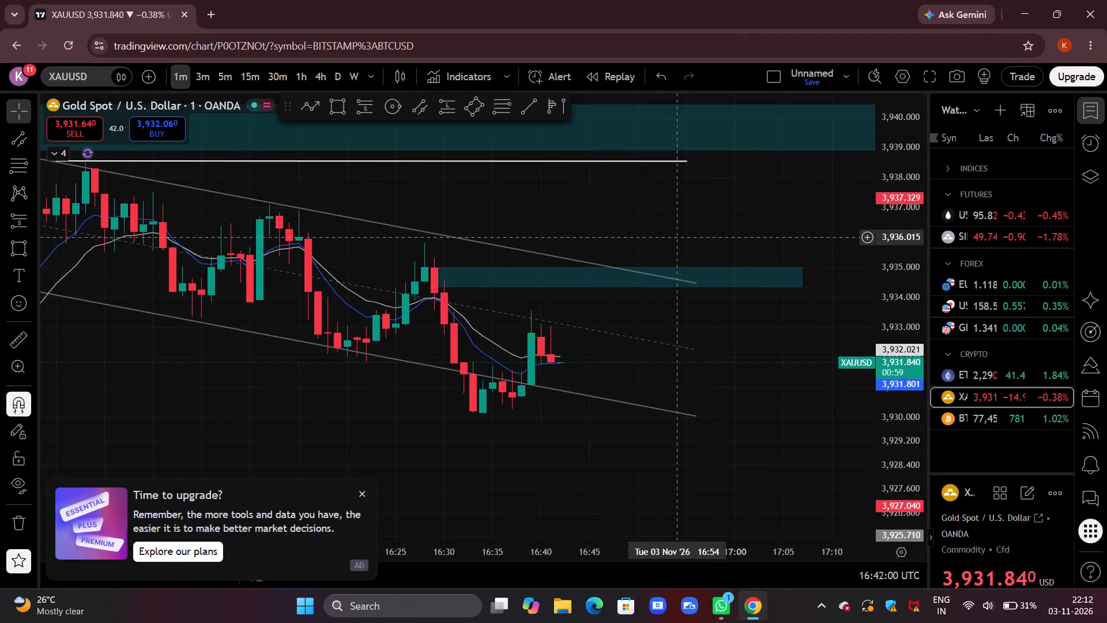
scroll(680, 237, down, 4)
drag(769, 208, 694, 209)
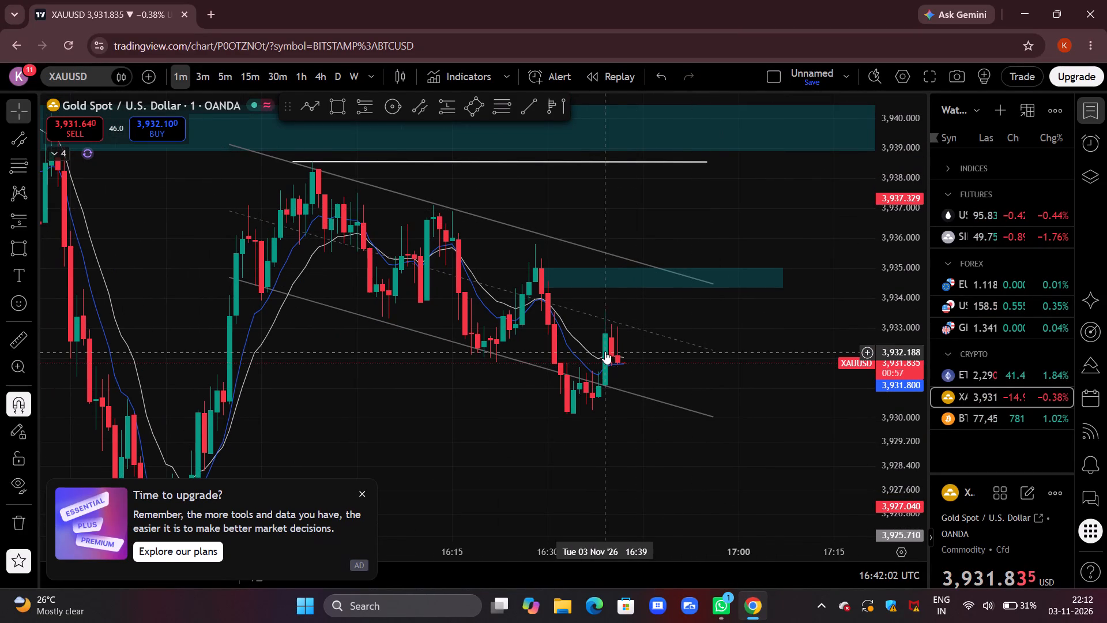
Open BTCUSD on the 1-minute timeframe and examine the candles around the teal zone, drawn arrow path and white line.
click(1014, 418)
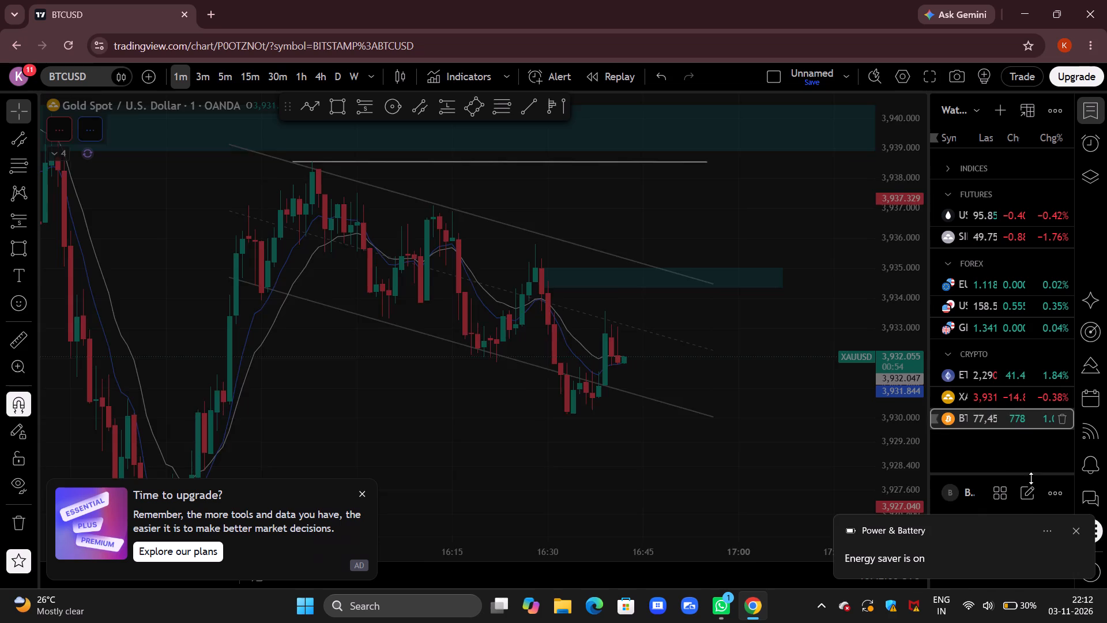
click(1075, 535)
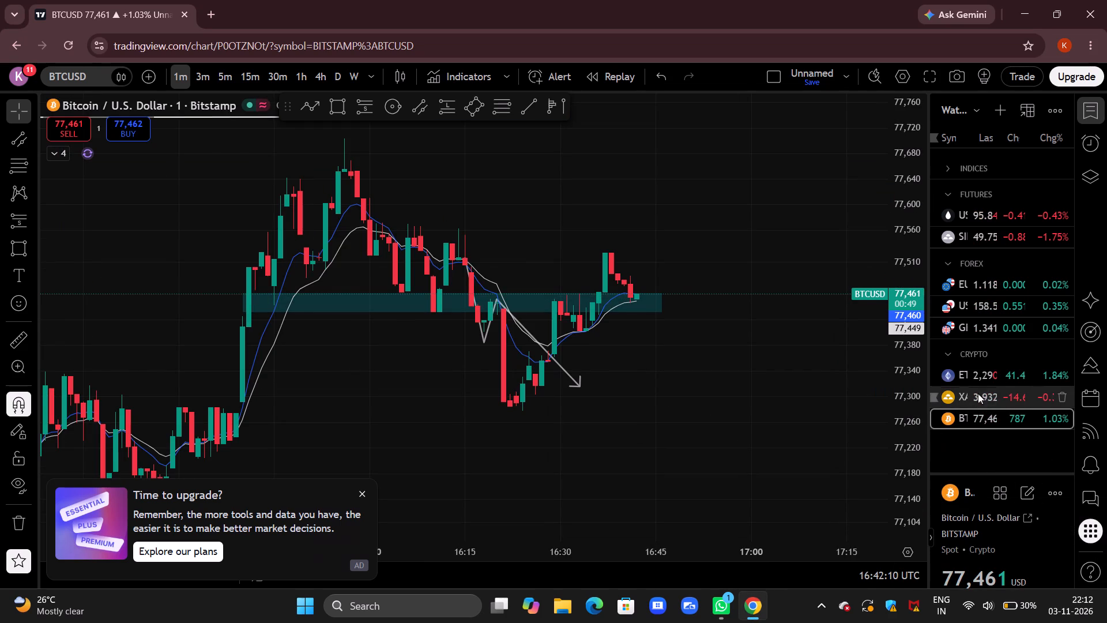
drag(805, 385, 761, 454)
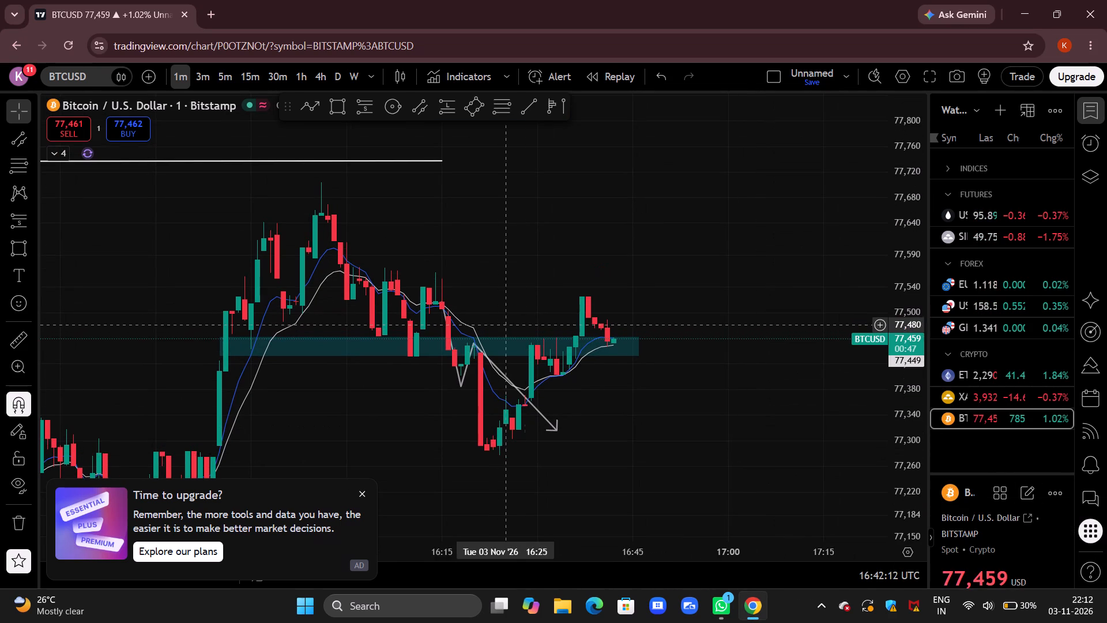
drag(716, 280, 673, 280)
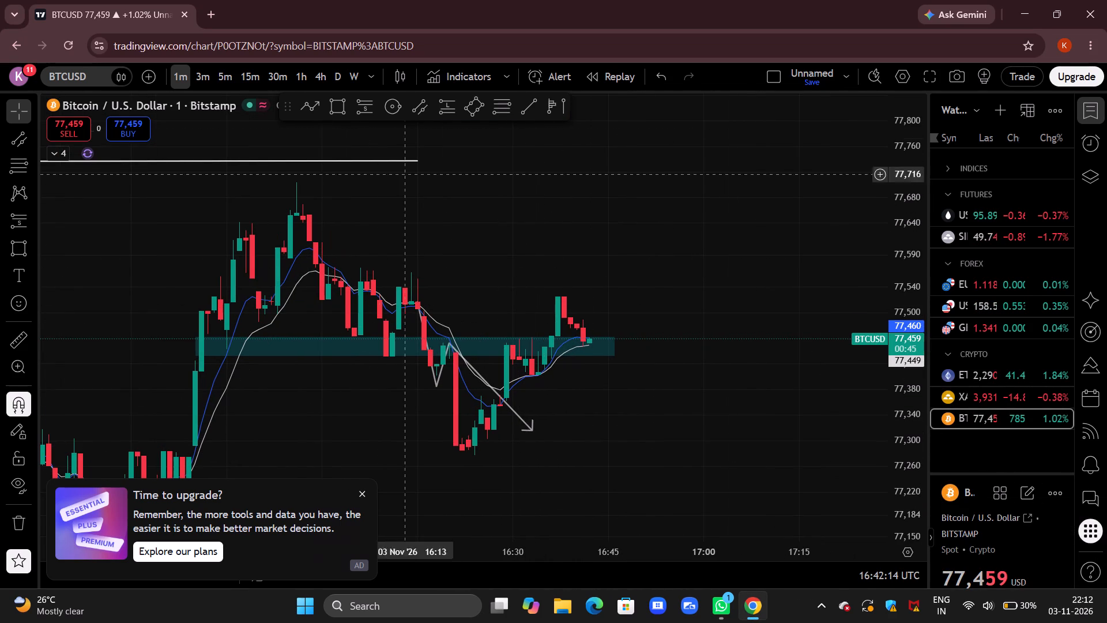
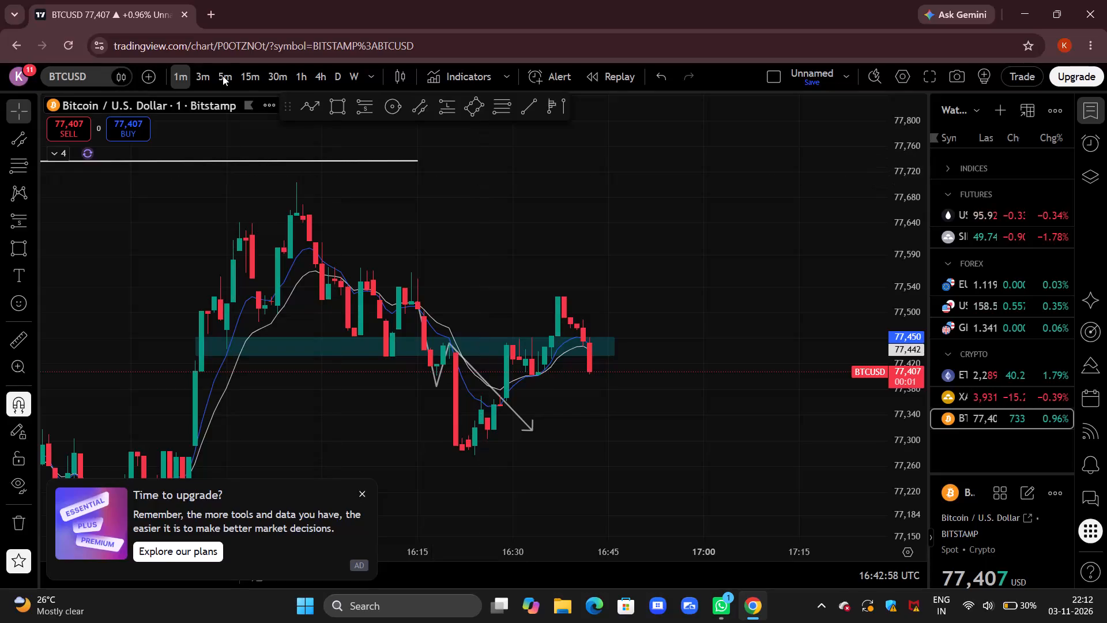
Switch BTCUSD to the 5-minute timeframe and examine the candles around the teal zone, white line and blue horizontal level.
click(225, 80)
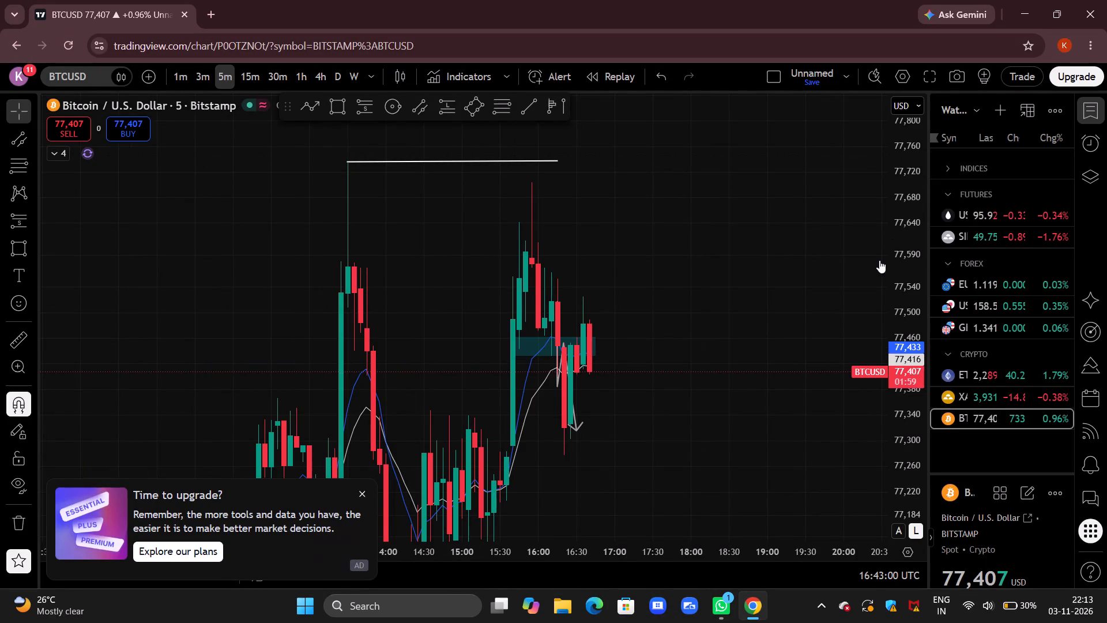
drag(903, 223, 852, 436)
drag(756, 425, 693, 438)
scroll(693, 438, up, 5)
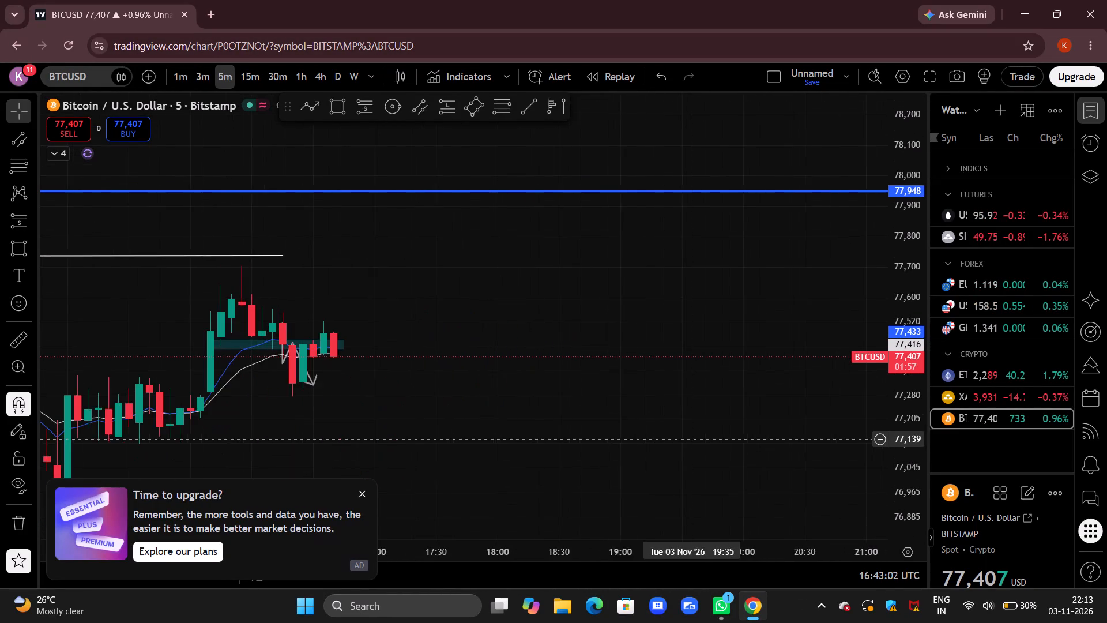
drag(620, 404, 741, 402)
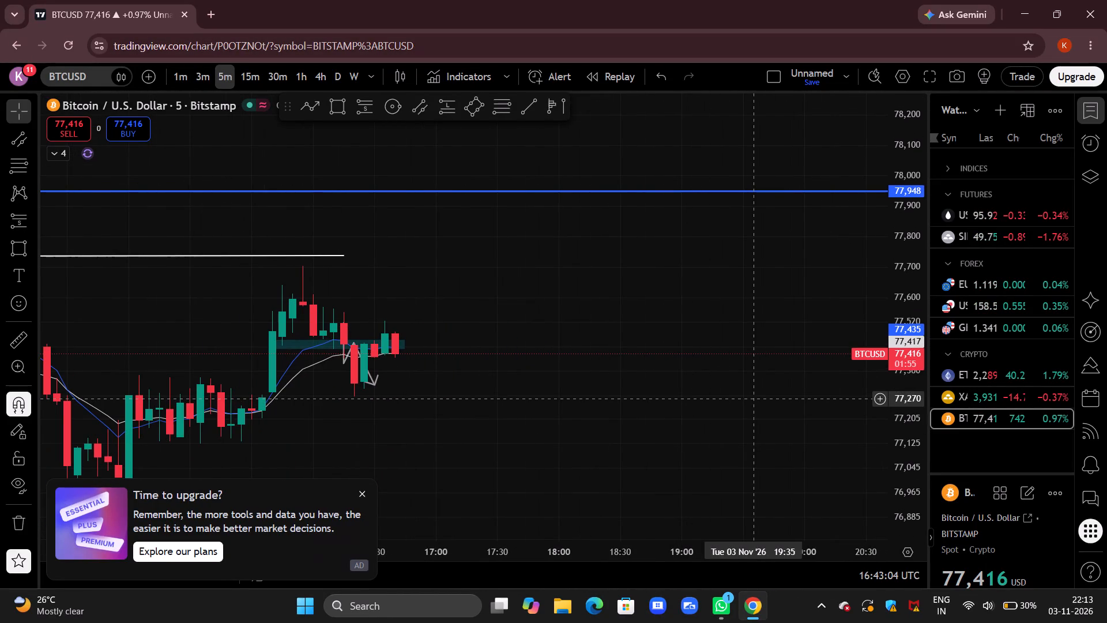
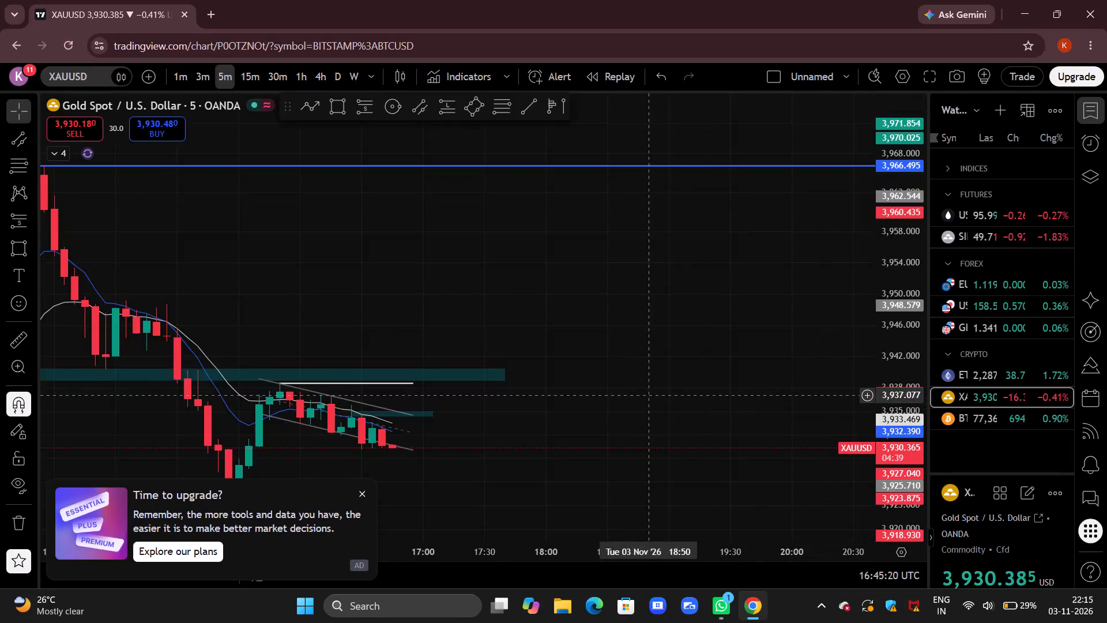
Examine the XAUUSD 5-minute candles around the descending channel, white line and teal zones.
scroll(719, 245, down, 5)
drag(771, 291, 741, 214)
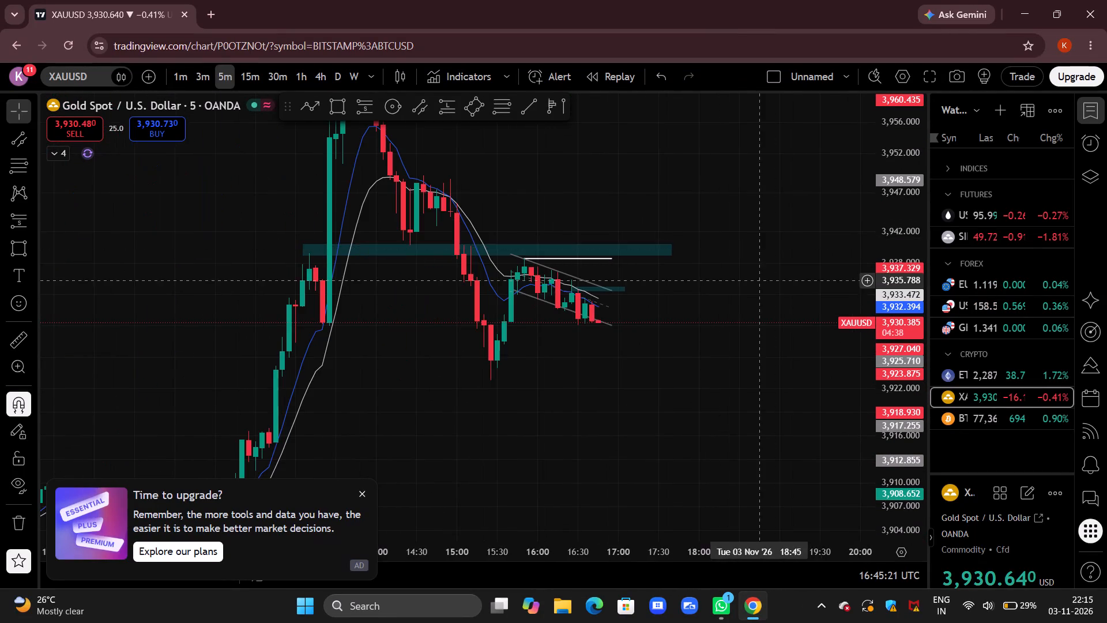
drag(741, 214, 740, 205)
drag(898, 427, 882, 185)
drag(728, 169, 684, 396)
scroll(692, 368, up, 5)
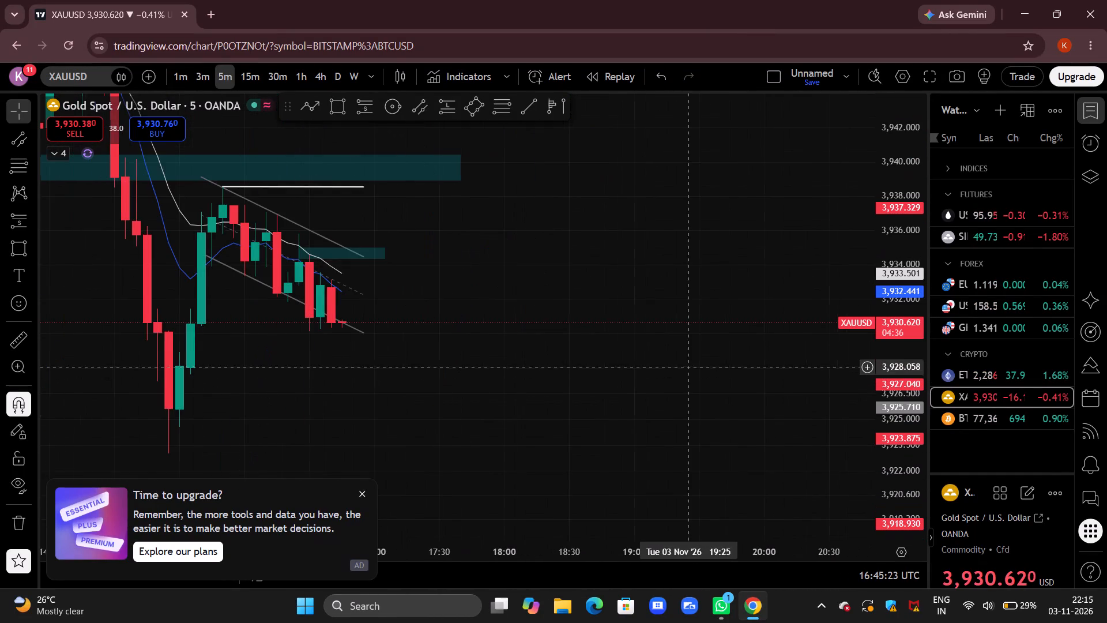
drag(594, 342, 794, 315)
Switch to BTCUSD and compare its 3-minute and 1-minute candles around the teal zone, ending on the 5-minute timeframe.
click(993, 422)
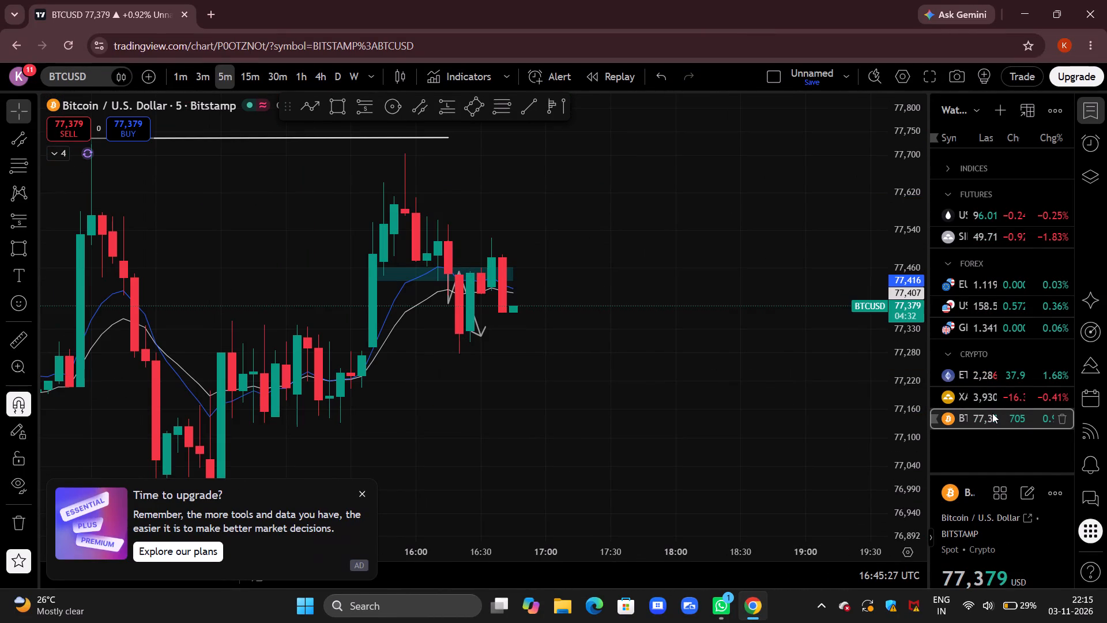
click(208, 79)
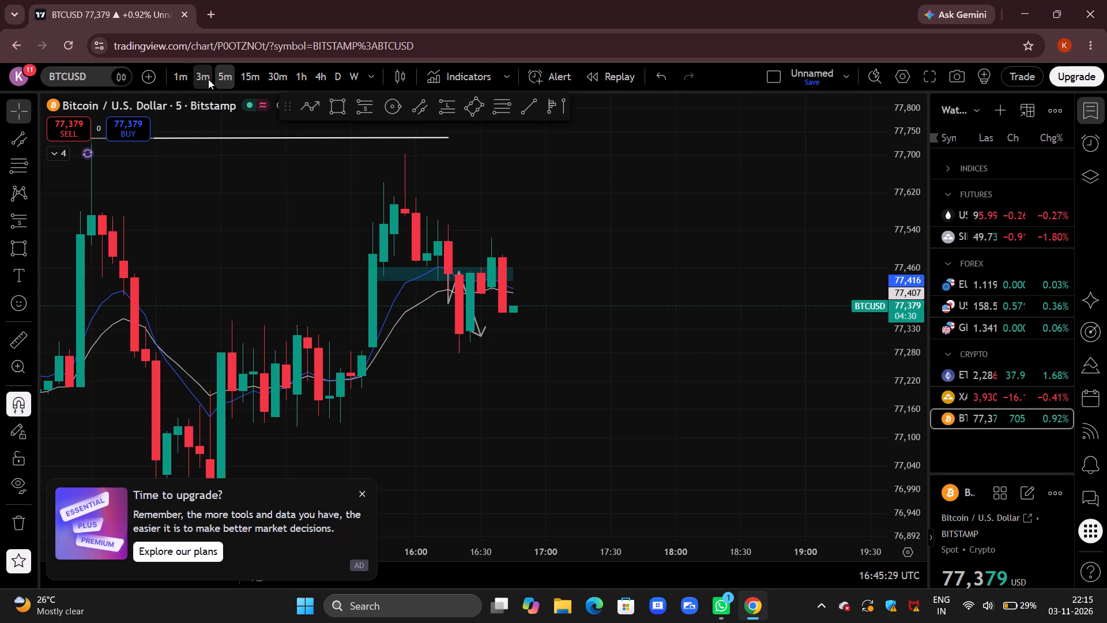
click(178, 77)
scroll(485, 115, down, 7)
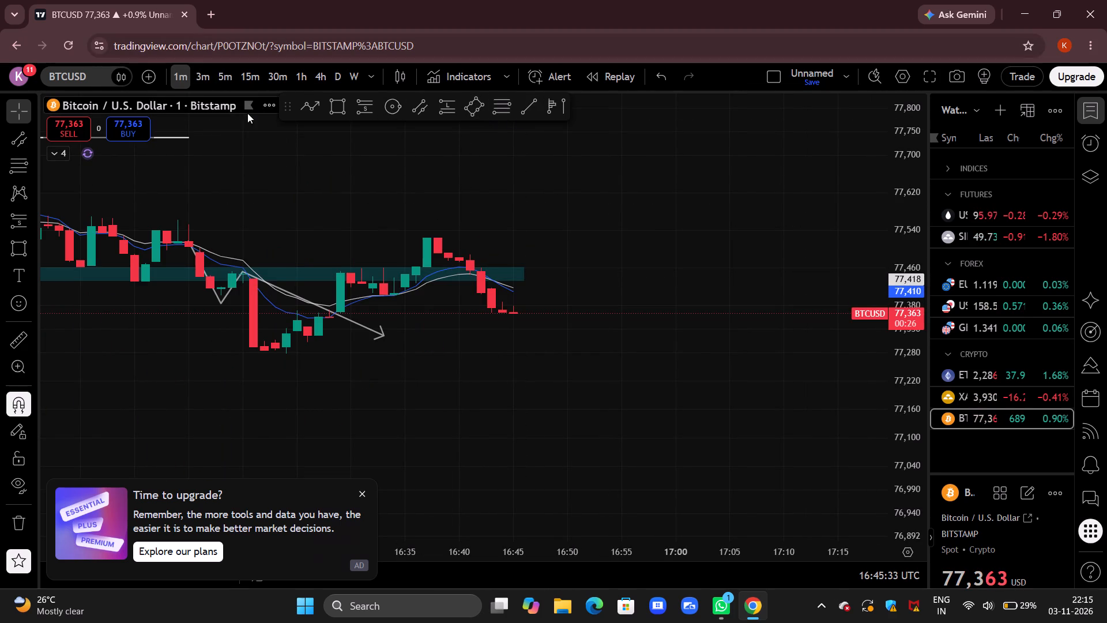
click(223, 67)
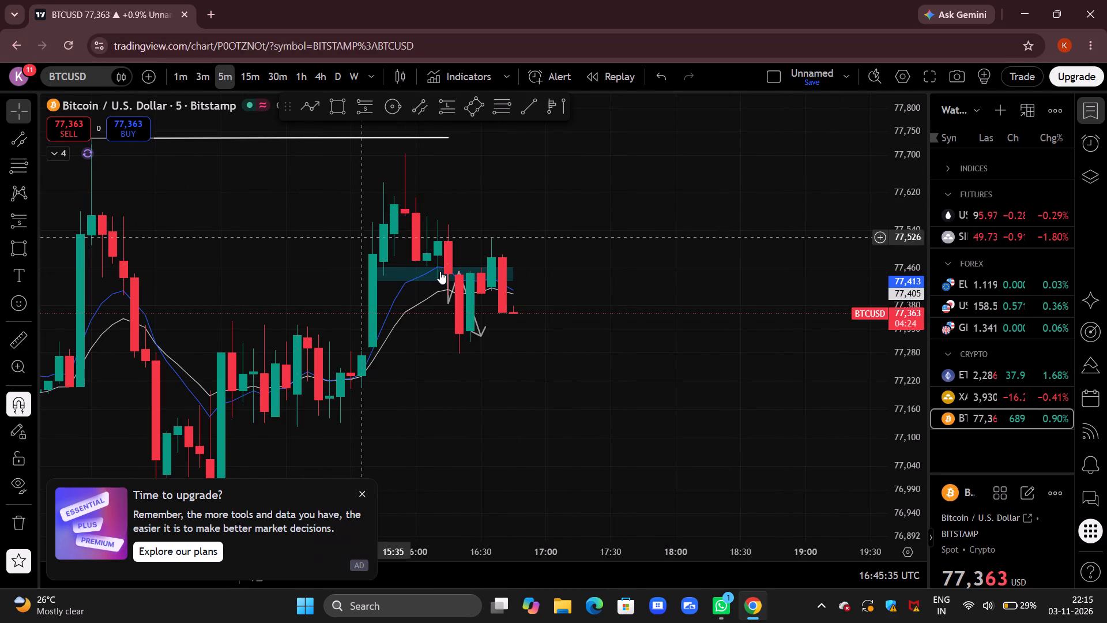
Place a short position at the latest BTCUSD candles with entry at about 77,365 and stop at about 77,482.
drag(913, 182, 867, 336)
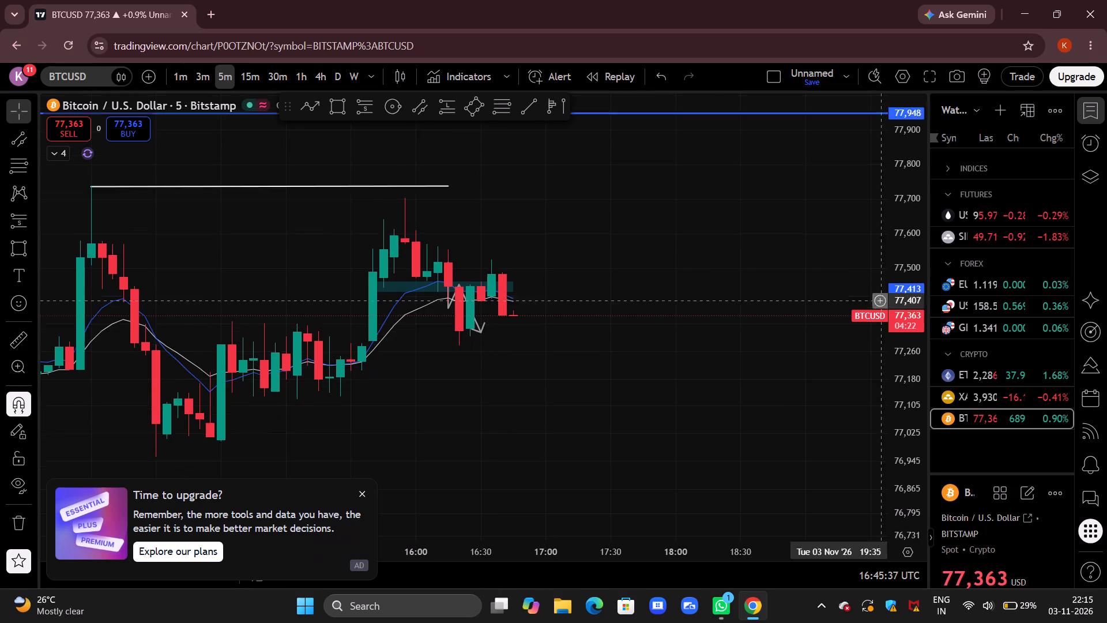
drag(867, 336, 864, 341)
click(370, 105)
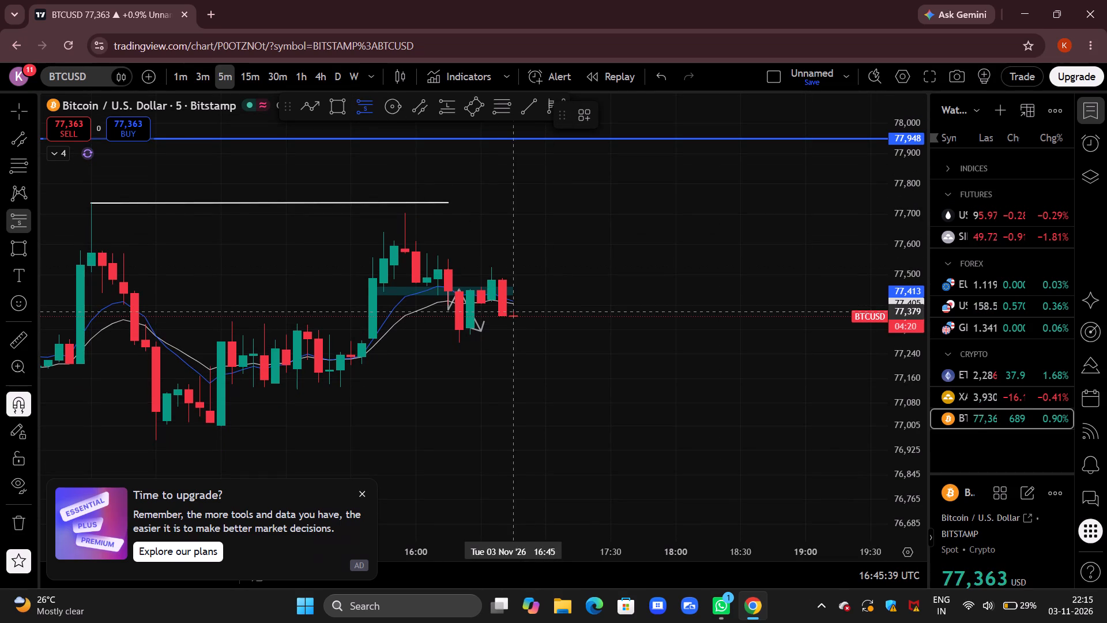
click(504, 313)
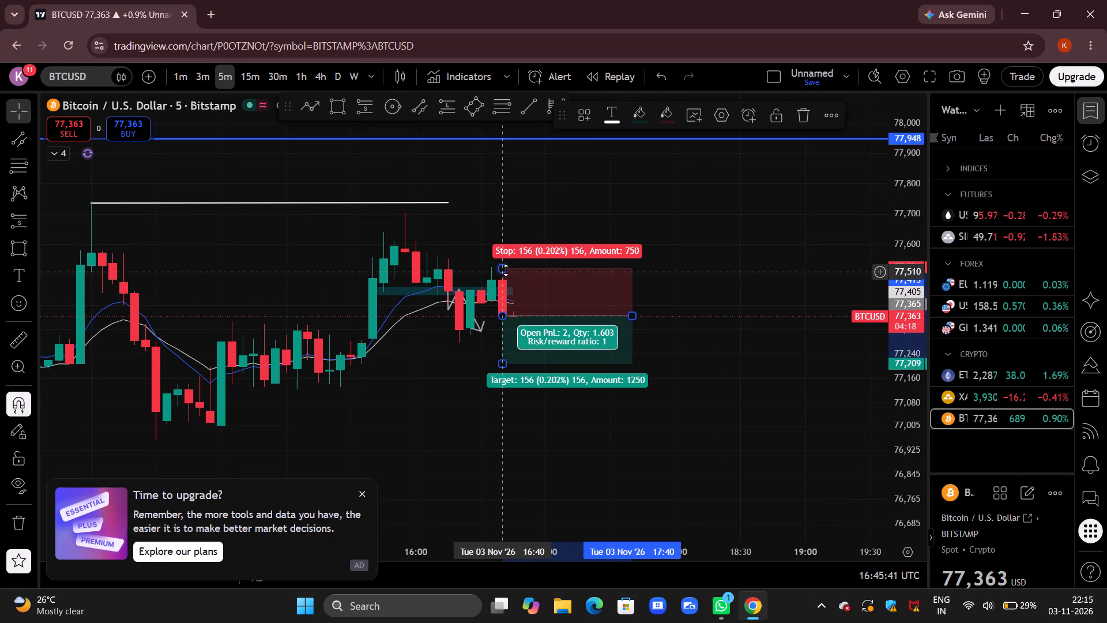
drag(506, 270, 491, 275)
click(509, 256)
click(534, 229)
Extend the new short position's target down to about 77,123.
drag(563, 230, 550, 112)
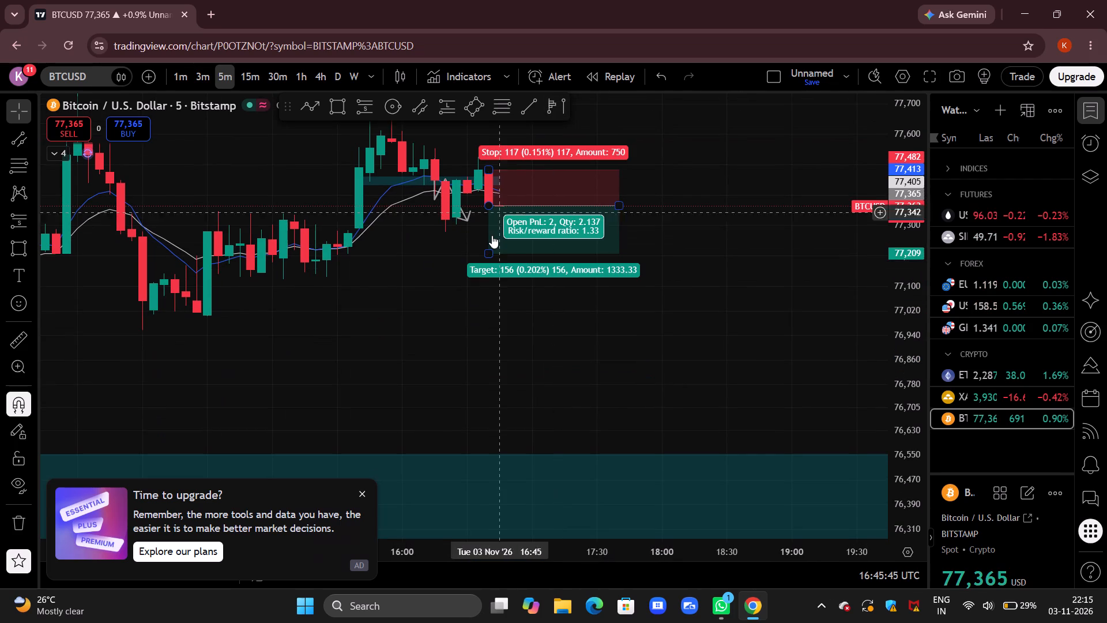
drag(488, 249, 315, 280)
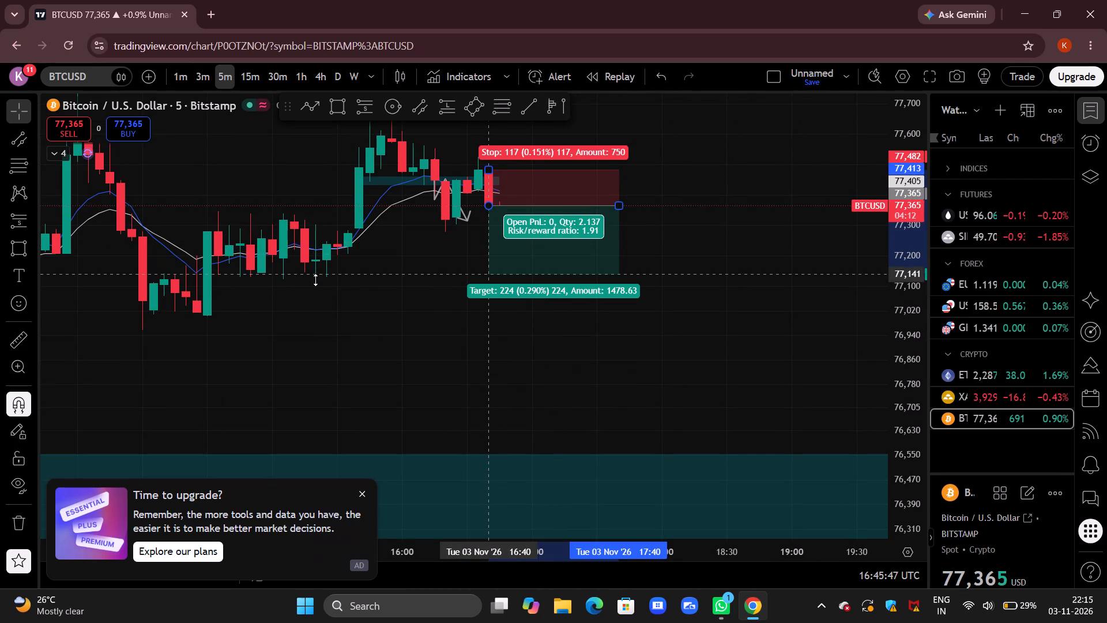
drag(315, 280, 280, 280)
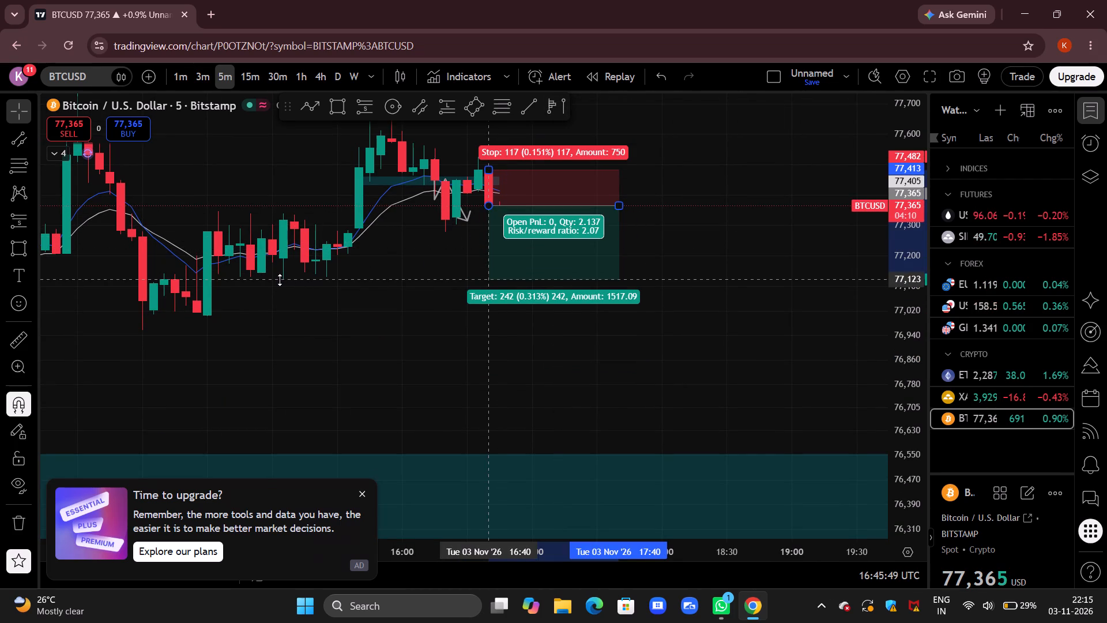
drag(280, 280, 279, 280)
click(697, 241)
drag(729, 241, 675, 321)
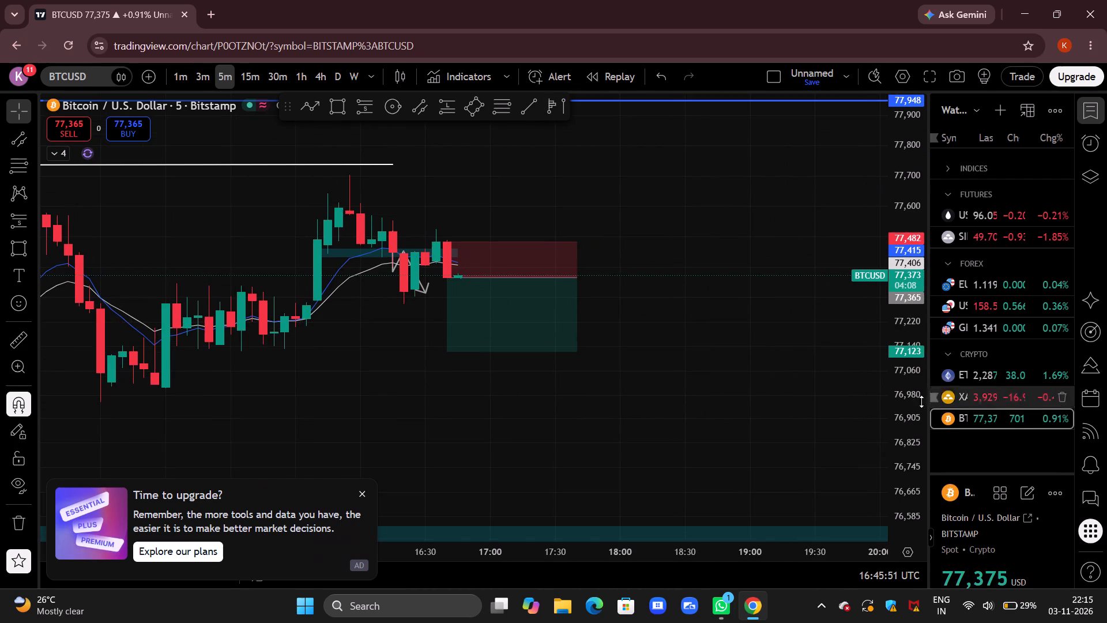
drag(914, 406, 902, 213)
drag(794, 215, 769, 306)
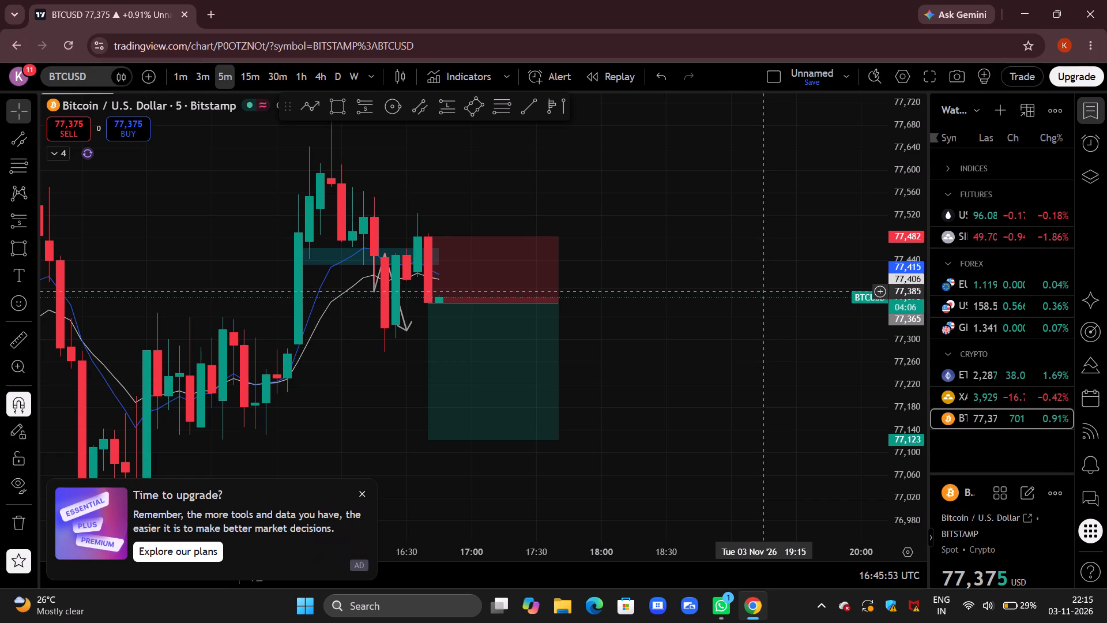
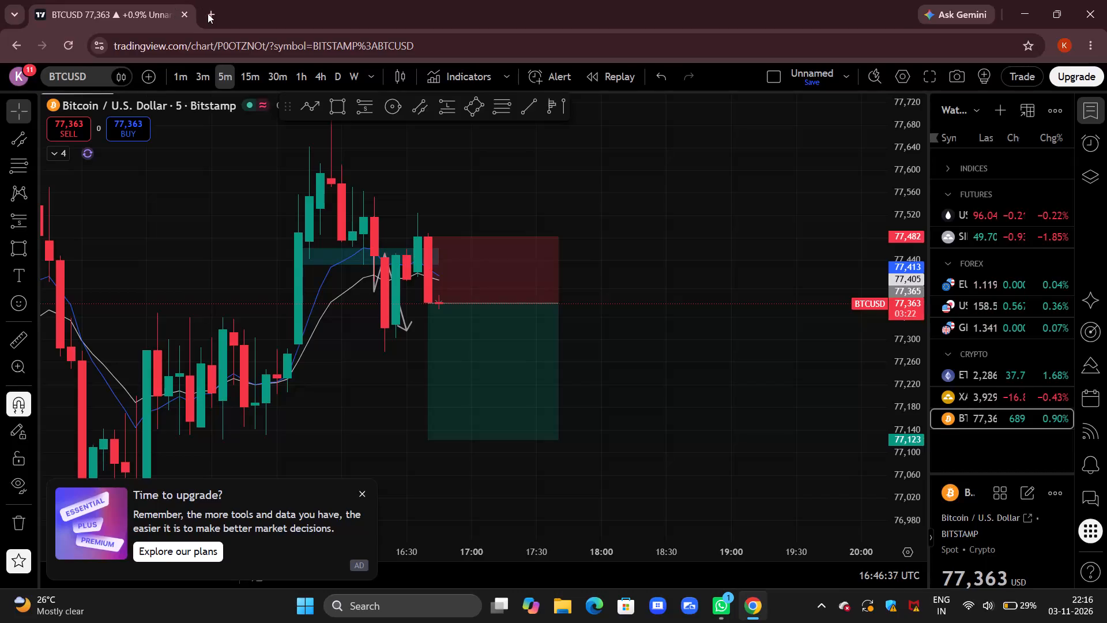
click(210, 14)
click(540, 250)
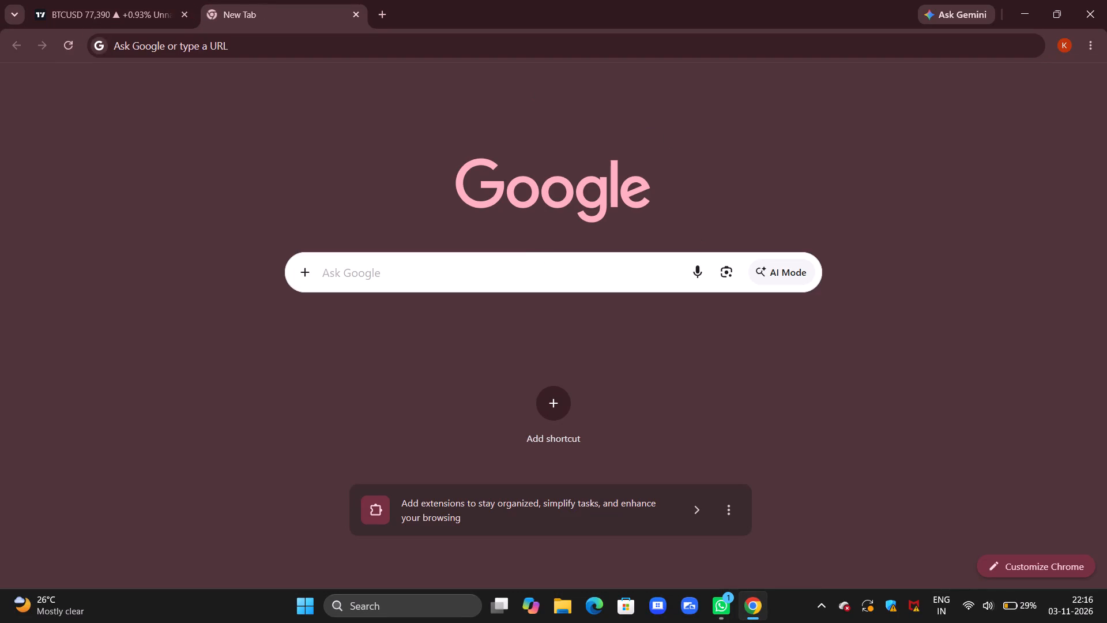
click(495, 275)
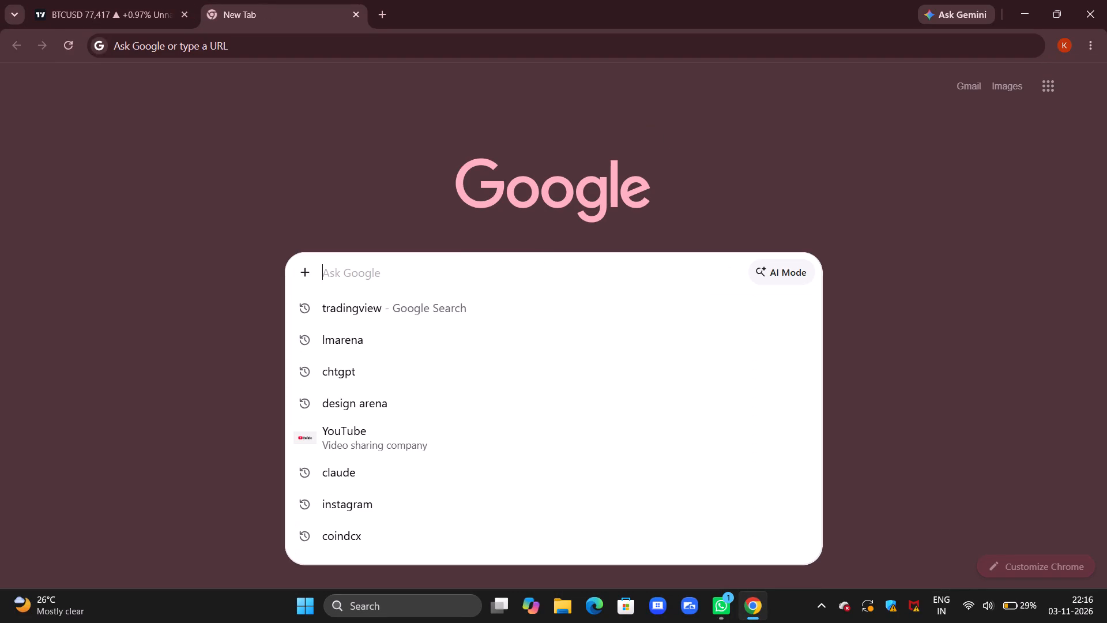
text(lm re)
text(n)
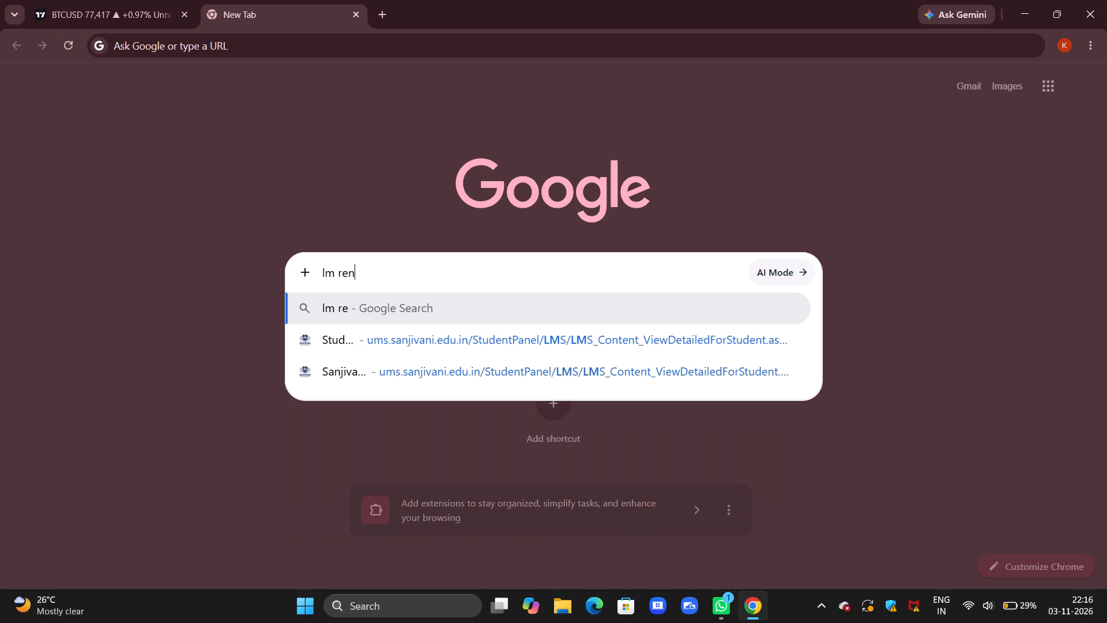
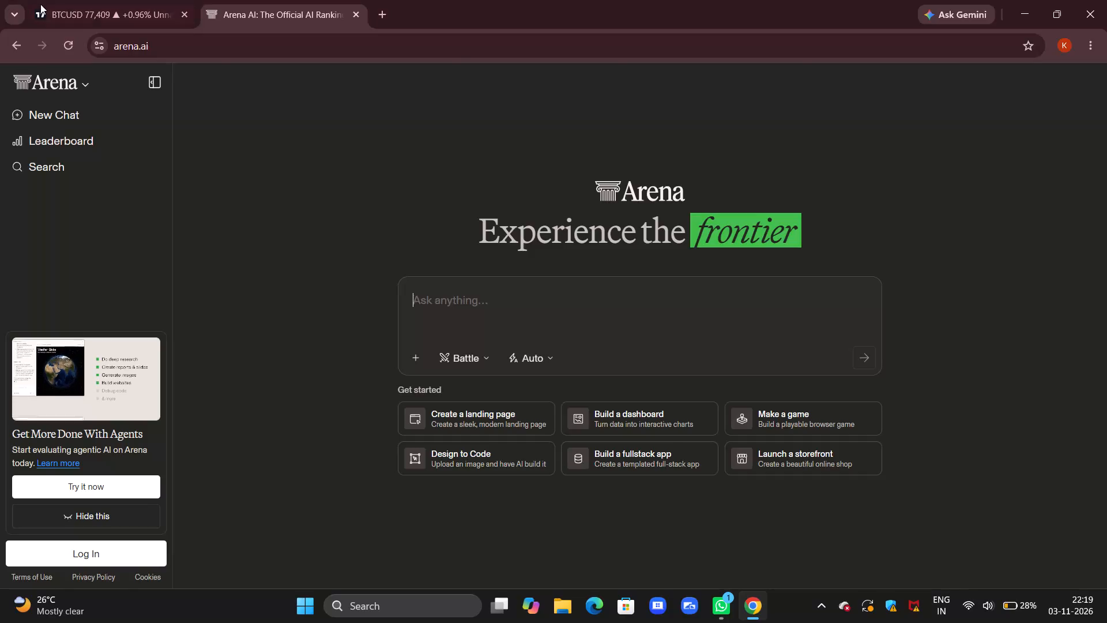
Return to the TradingView chart and switch it from BTCUSD to the watchlist's XAUUSD symbol.
click(72, 11)
drag(630, 359, 628, 290)
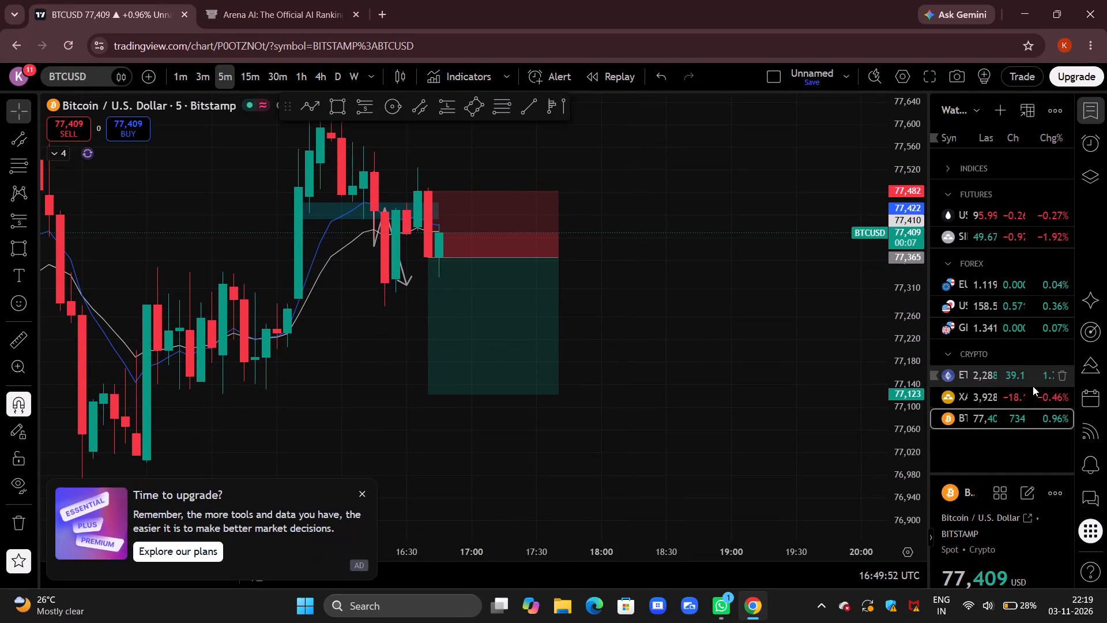
click(1021, 397)
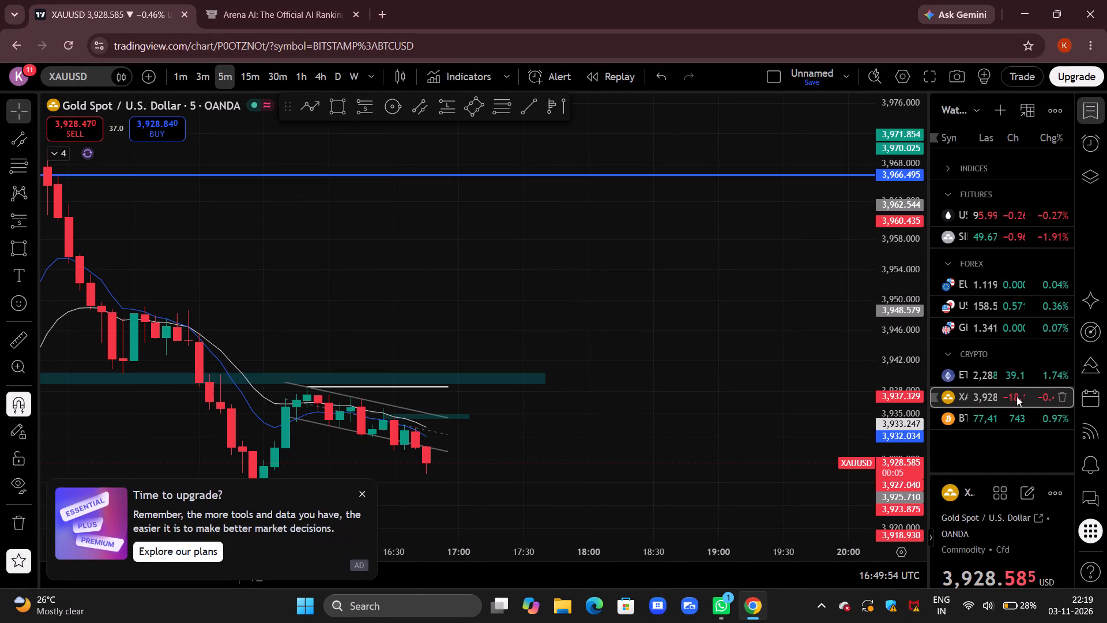
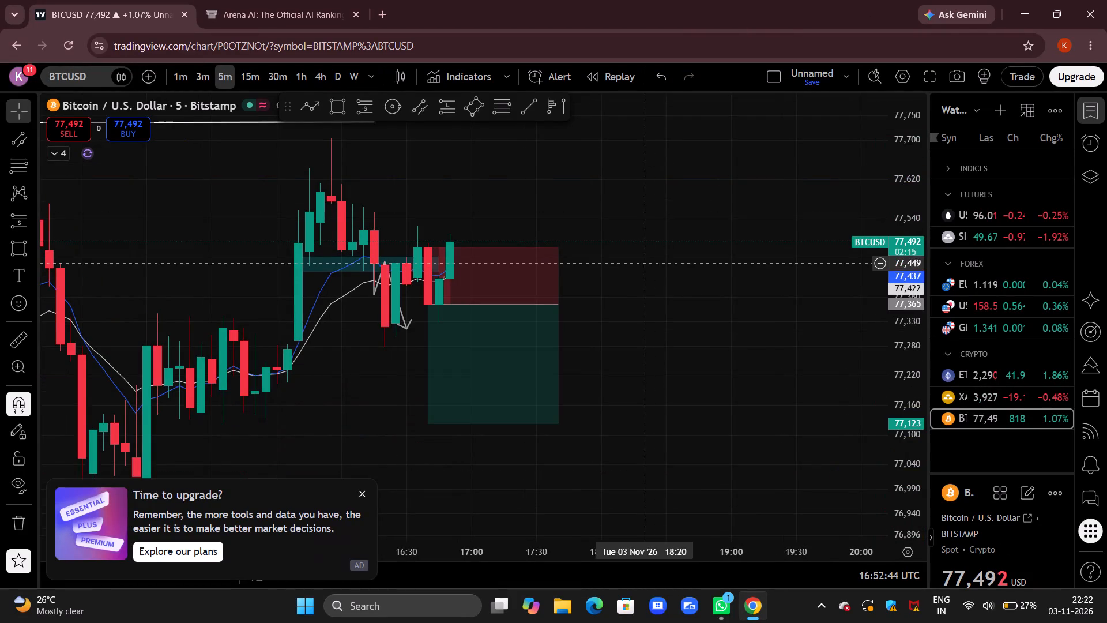
Switch the BTCUSD chart to the 1-minute timeframe and delete the short position drawn on it.
drag(666, 272, 560, 159)
click(432, 238)
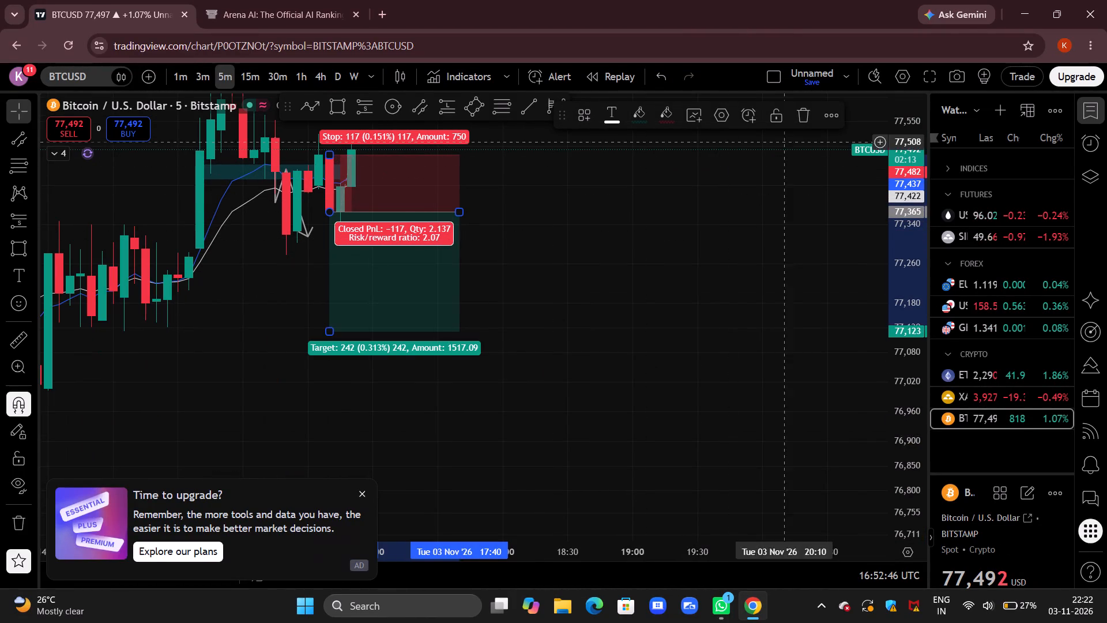
click(752, 164)
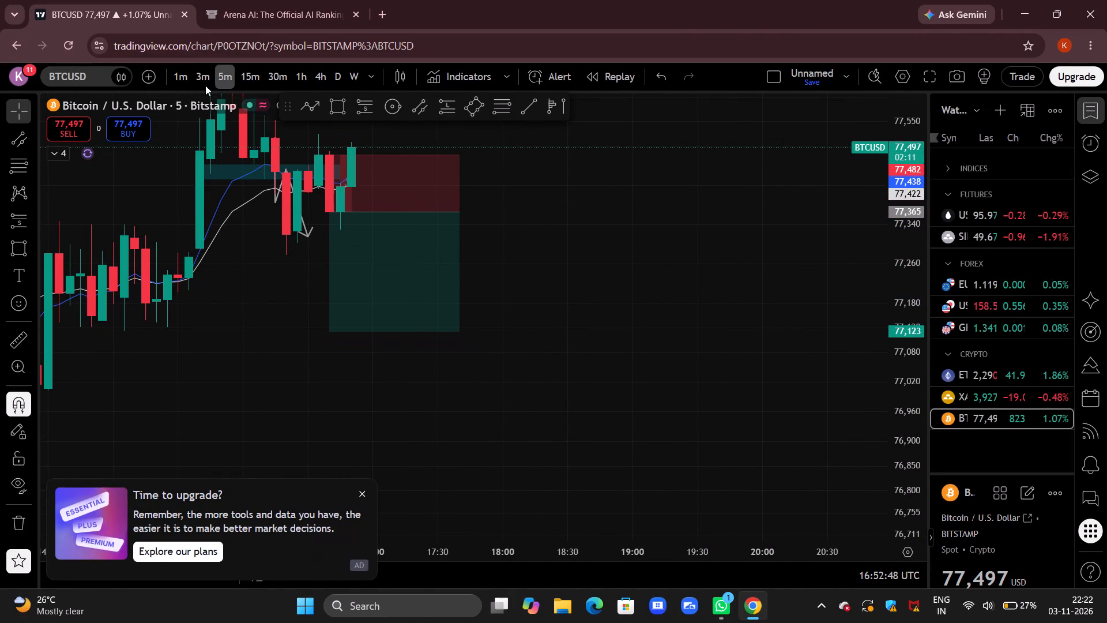
click(203, 84)
click(182, 74)
scroll(715, 274, down, 6)
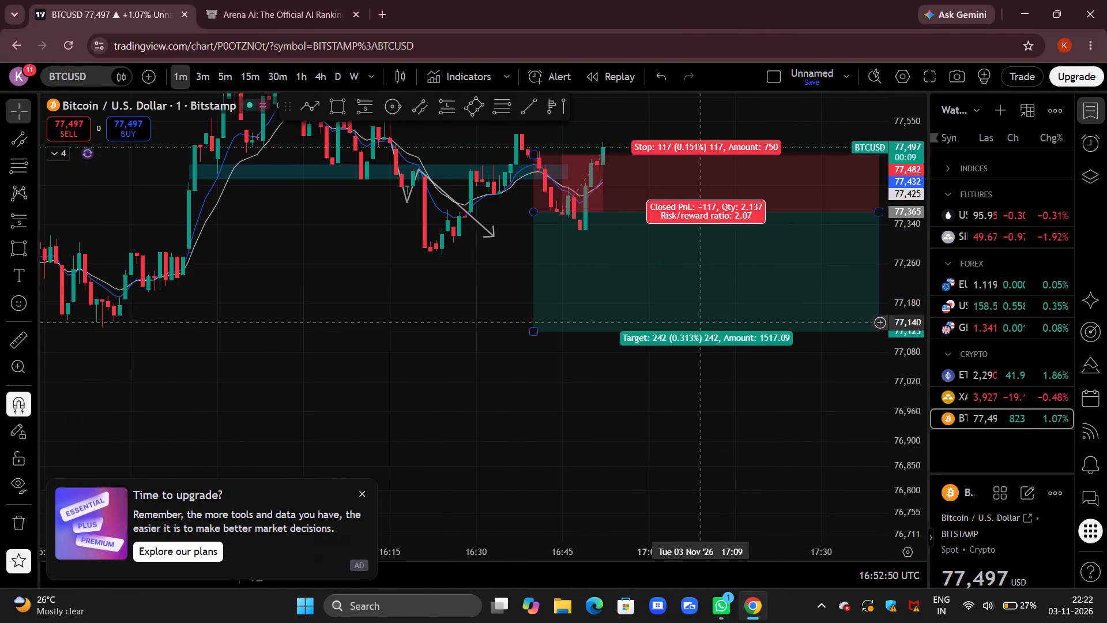
drag(696, 373, 585, 453)
click(596, 339)
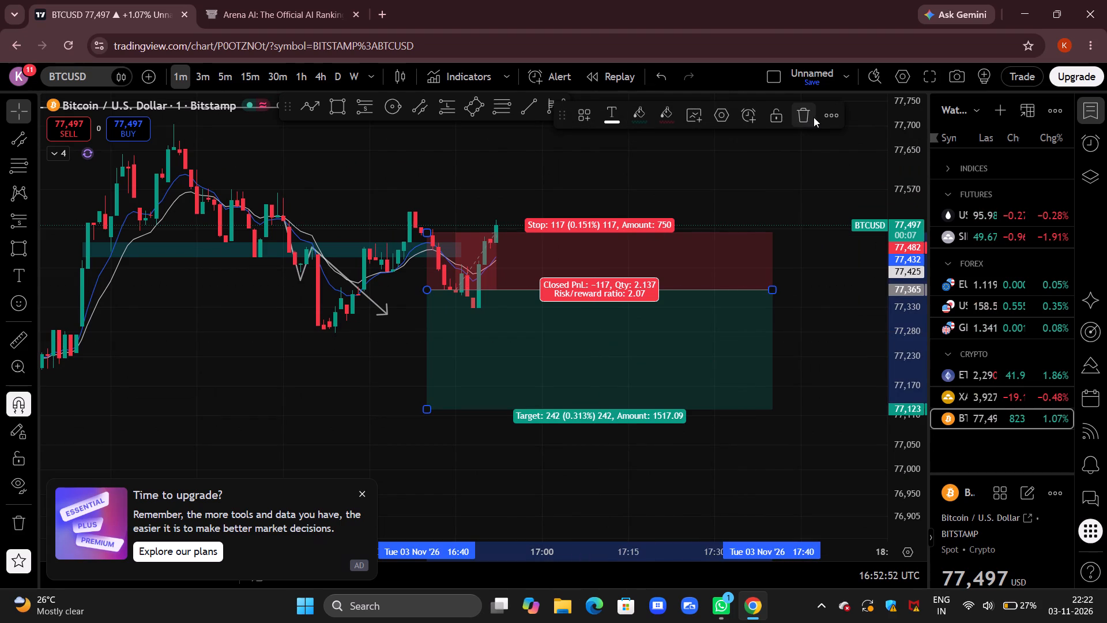
click(800, 117)
drag(708, 211, 632, 237)
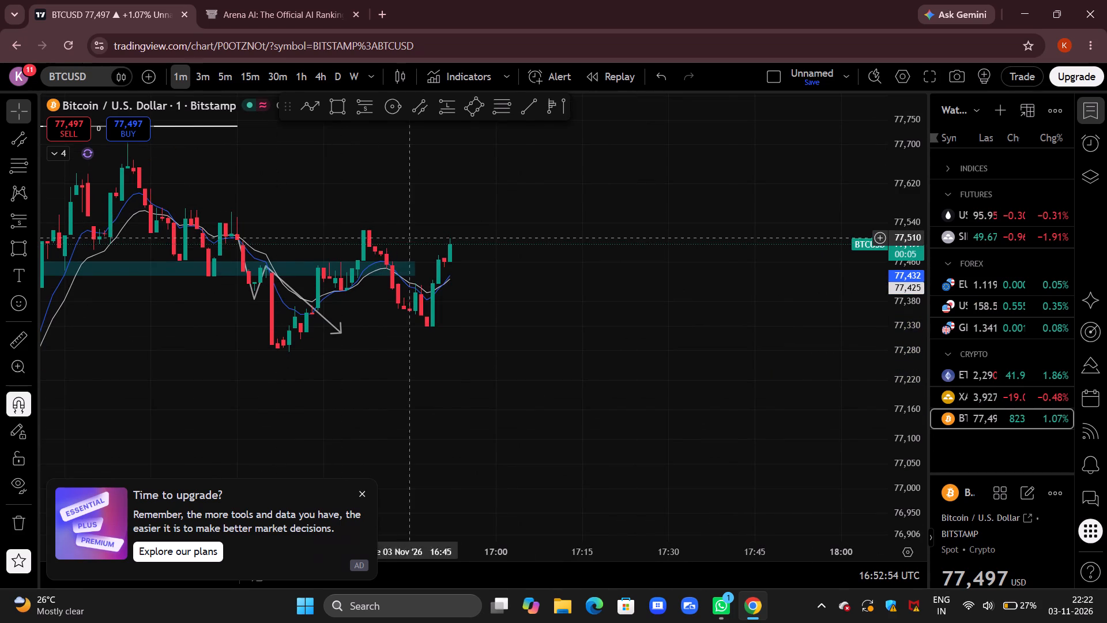
drag(534, 236, 617, 227)
Switch to XAUUSD and examine the recent 1-minute price action around the descending channel and supply zones.
click(985, 388)
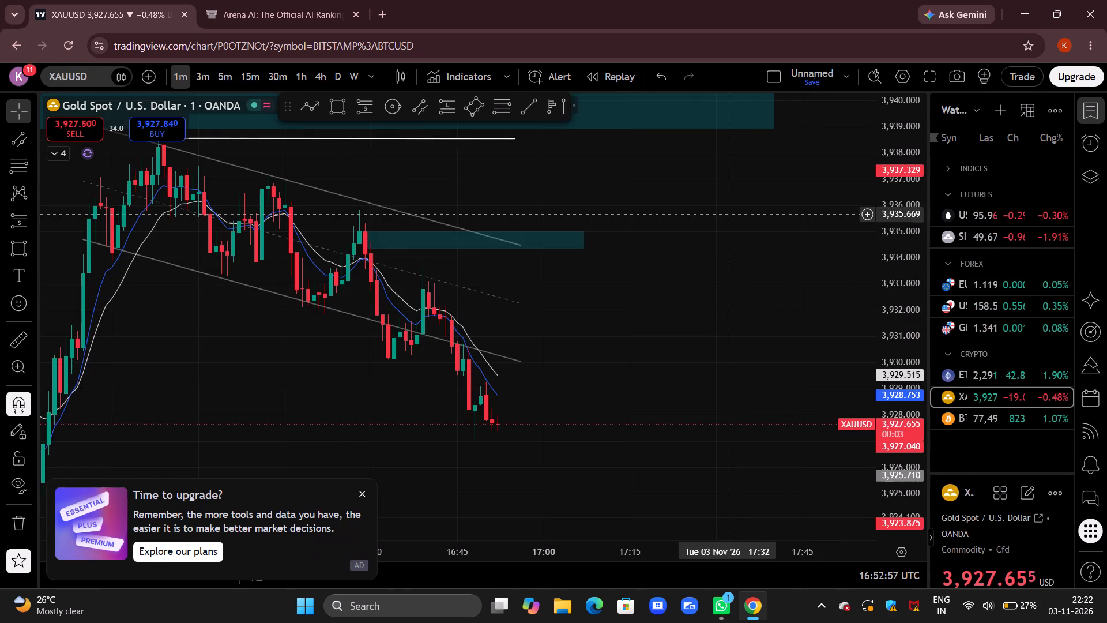
drag(714, 311, 756, 251)
drag(678, 276, 847, 237)
scroll(807, 227, down, 6)
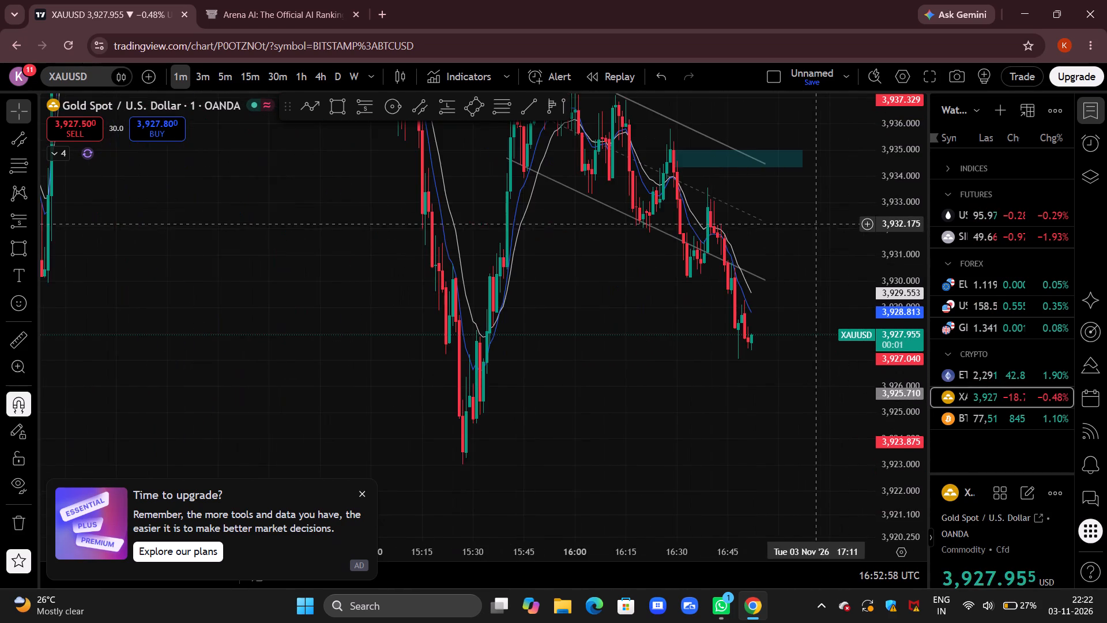
drag(893, 197, 829, 354)
drag(793, 363, 661, 382)
scroll(769, 288, up, 1)
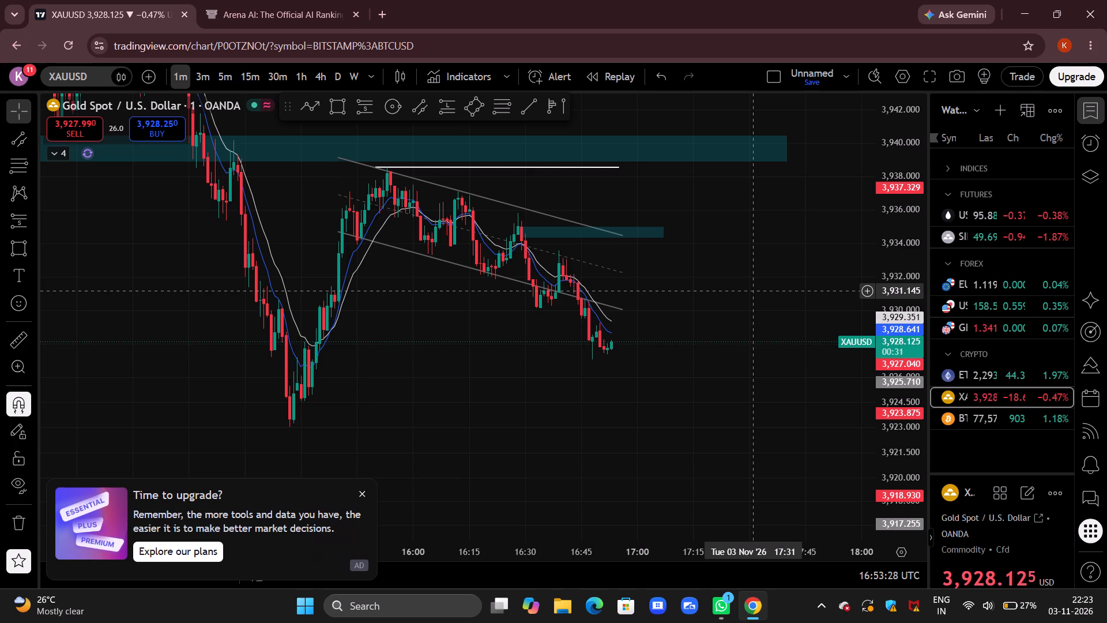
On BTCUSD, draw a rising parallel channel from the swing low at 77,007 to about 77,385 at 17:11, with its parallel line below.
click(988, 420)
drag(770, 291, 720, 368)
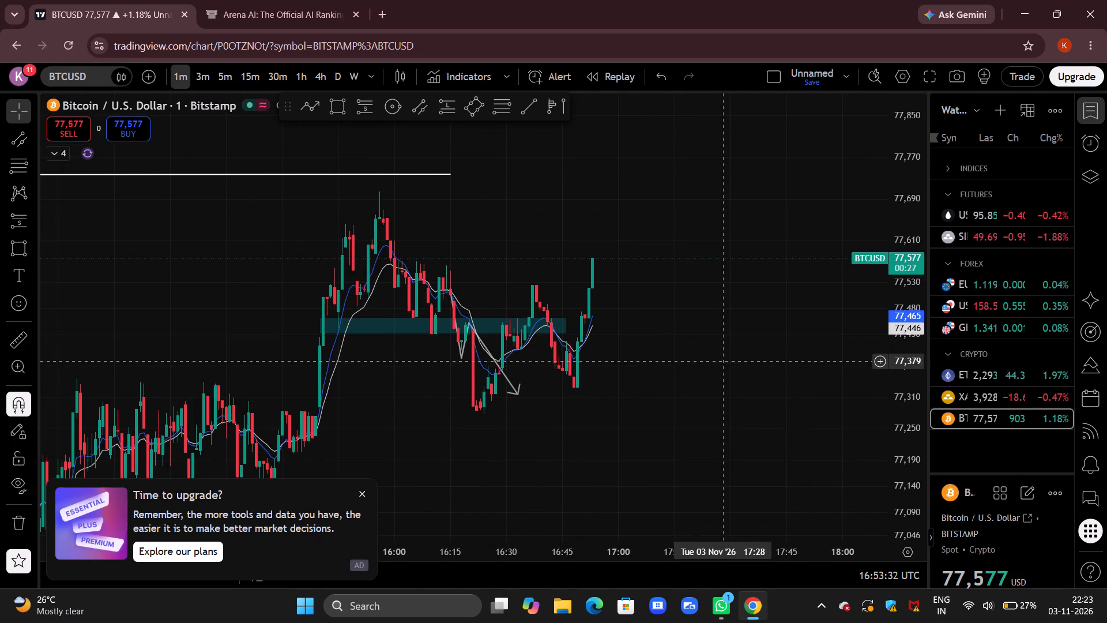
drag(660, 411, 802, 207)
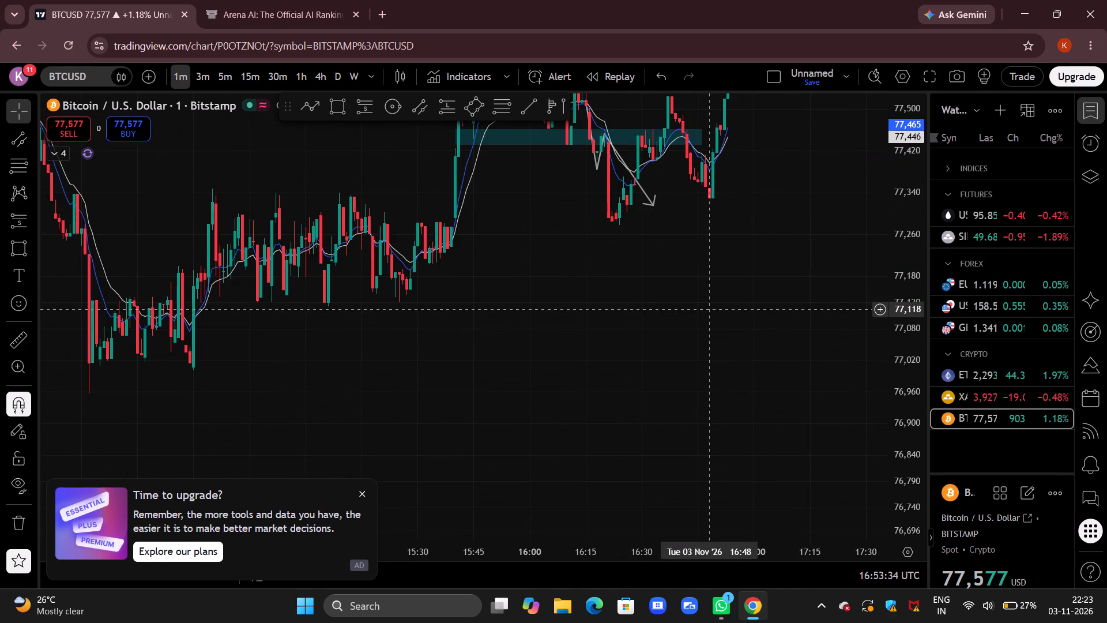
drag(703, 313, 737, 302)
click(420, 108)
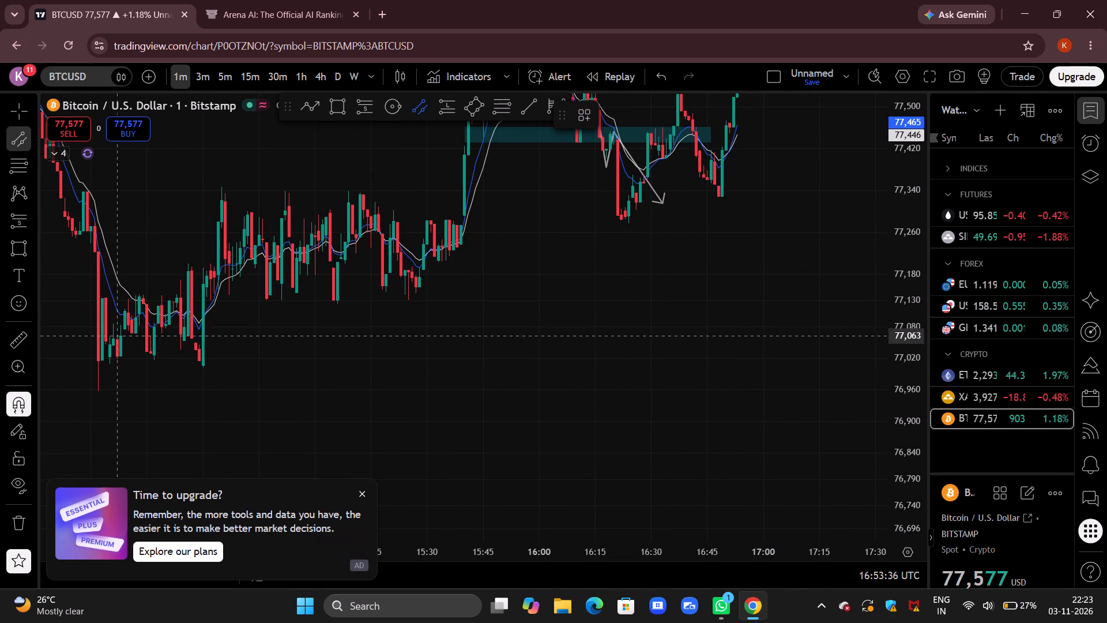
click(202, 364)
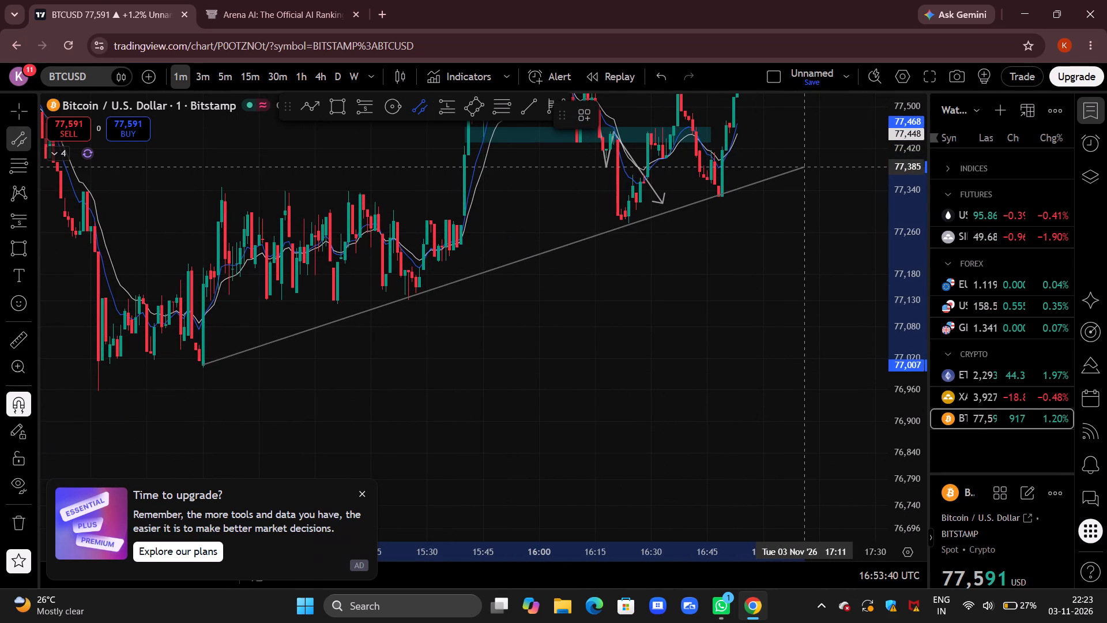
click(804, 167)
click(787, 224)
click(766, 342)
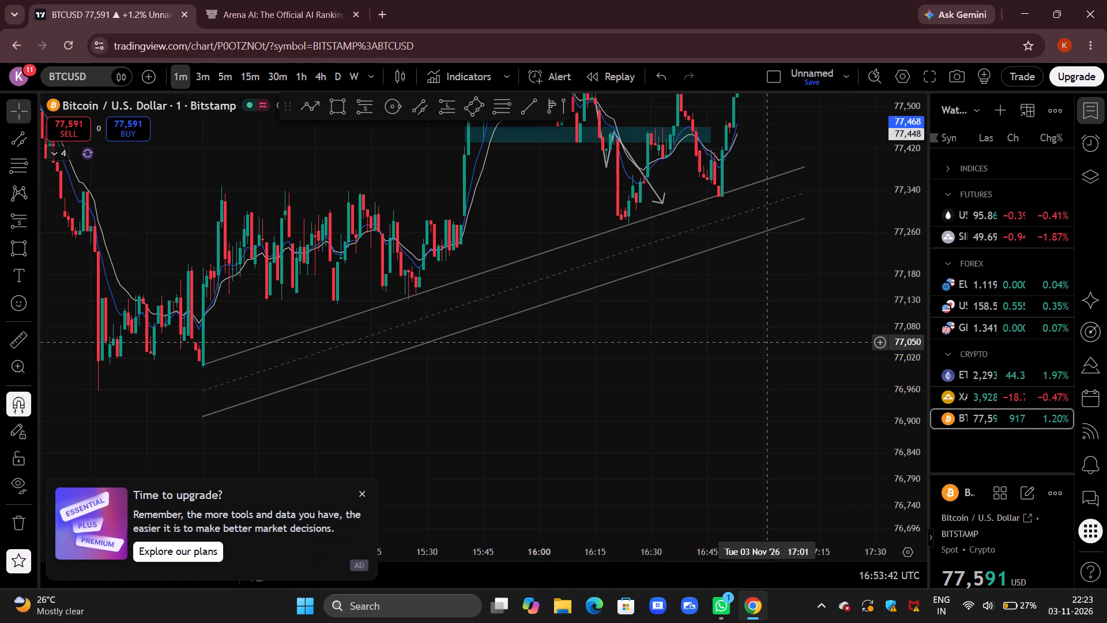
Move the channel's parallel line until the channel narrows to a thin band along the rising BTCUSD swing lows.
drag(748, 348, 664, 431)
drag(434, 395, 388, 208)
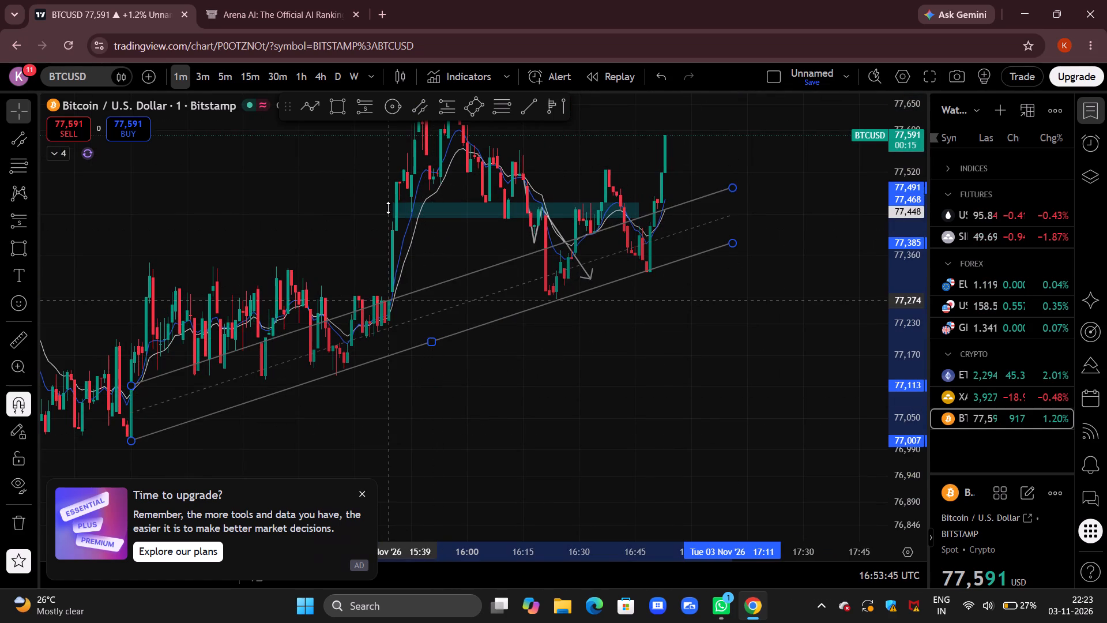
drag(388, 208, 385, 348)
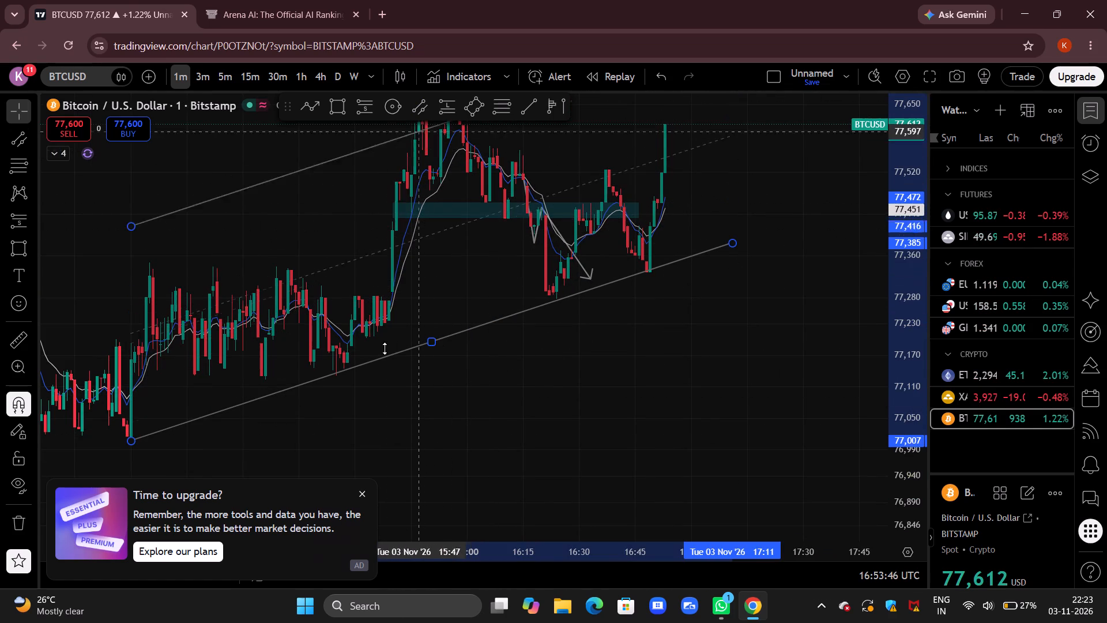
drag(385, 348, 336, 365)
click(648, 363)
drag(684, 332, 630, 412)
scroll(658, 395, up, 4)
drag(627, 395, 782, 376)
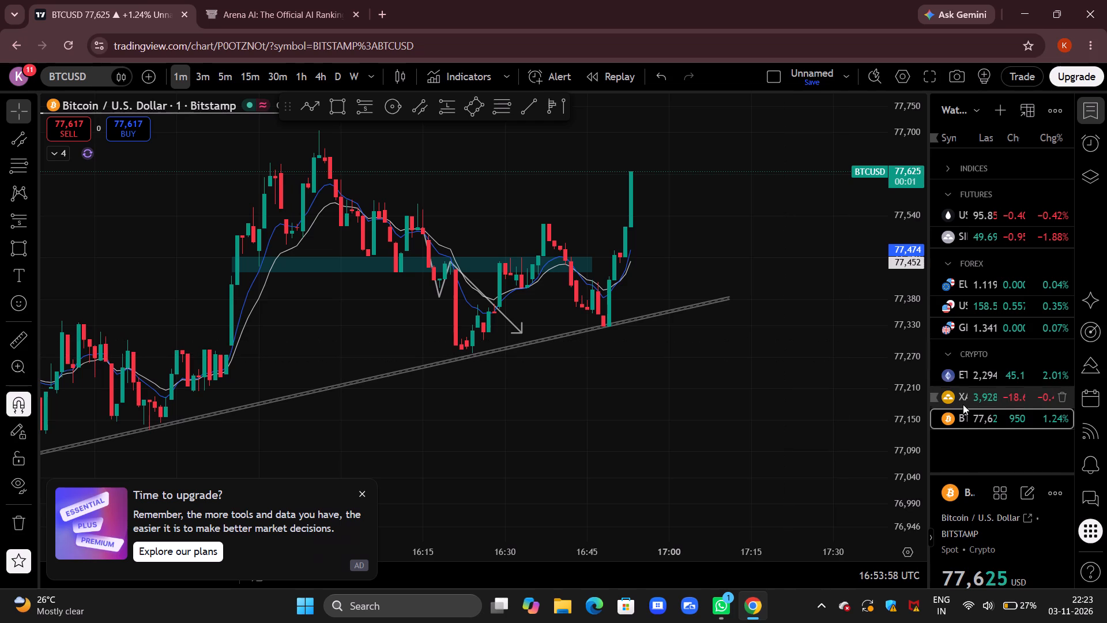
Switch back to XAUUSD and examine the 1-minute price action below the descending channel and the lower price levels.
click(974, 392)
drag(771, 370, 770, 257)
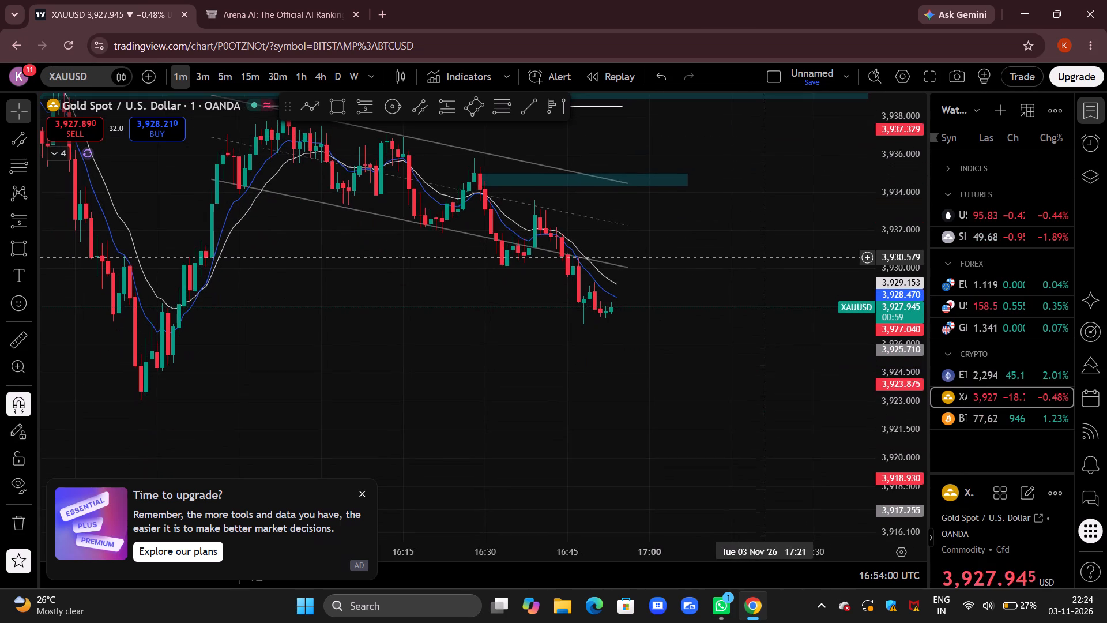
scroll(770, 257, down, 4)
drag(885, 186, 839, 303)
drag(811, 290, 708, 290)
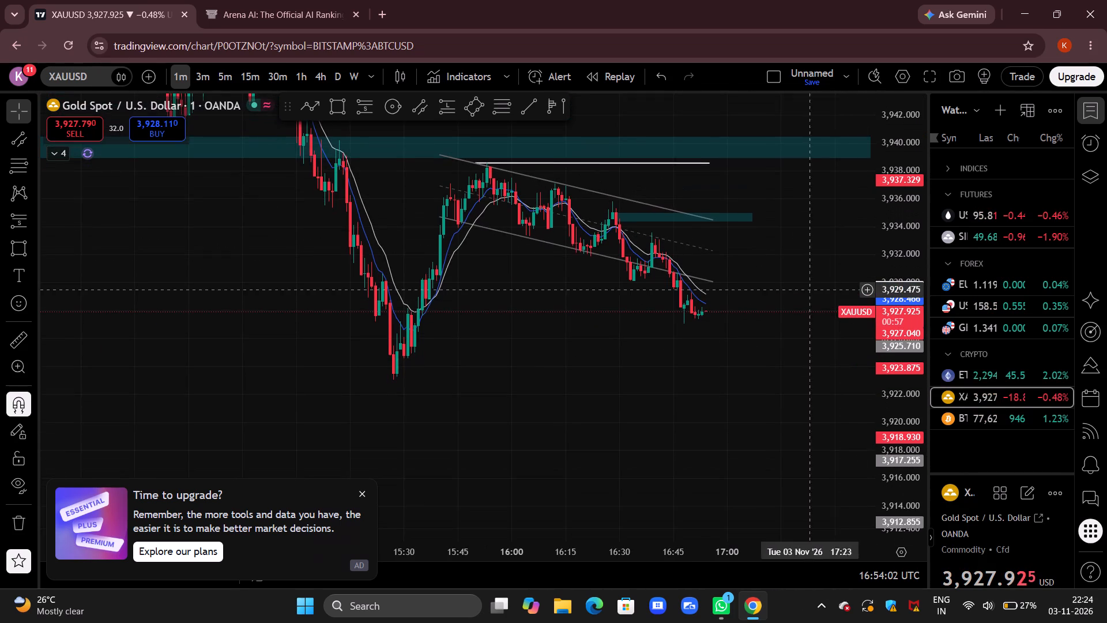
drag(708, 290, 649, 301)
scroll(663, 297, up, 4)
drag(681, 285, 806, 217)
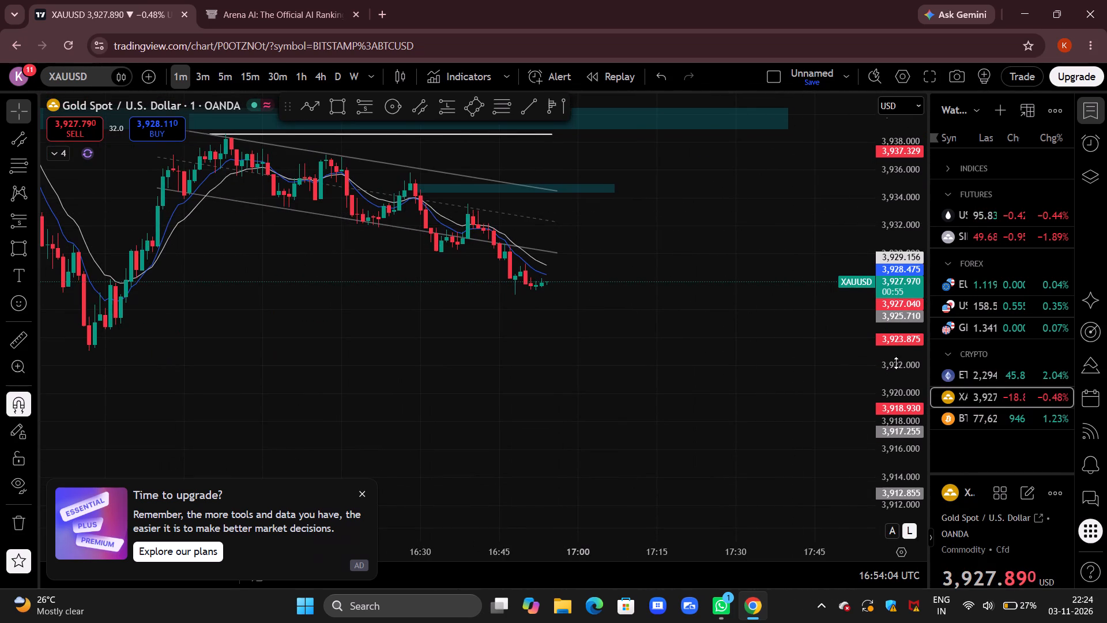
drag(884, 394, 921, 224)
drag(793, 264, 766, 403)
Dismiss the upgrade advertisement over the chart and close the ad-free plan offer.
click(360, 498)
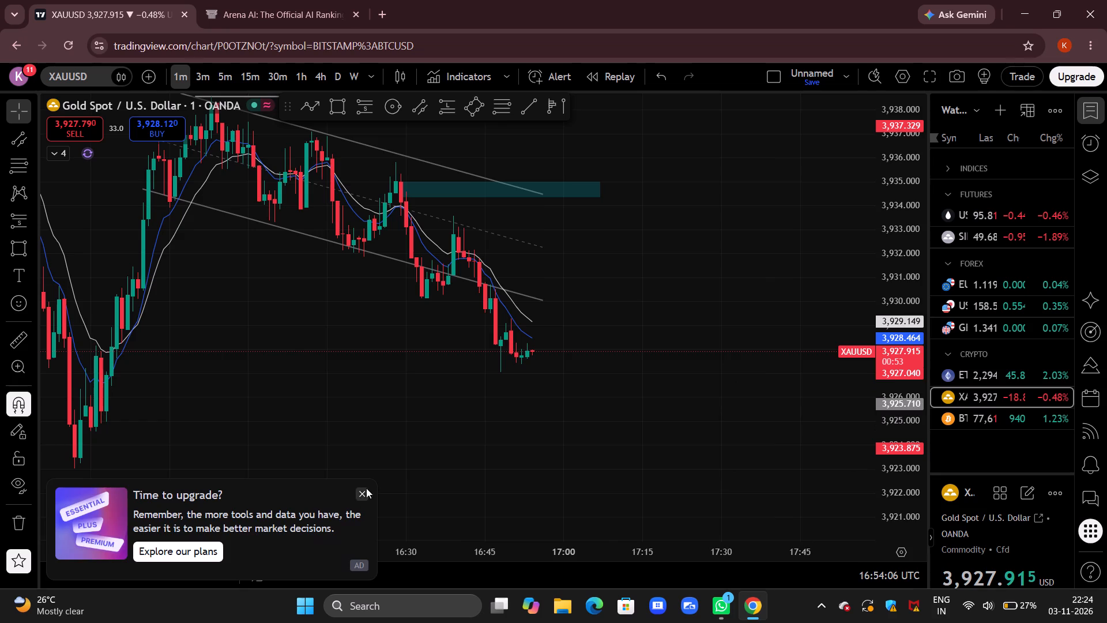
drag(648, 381, 741, 295)
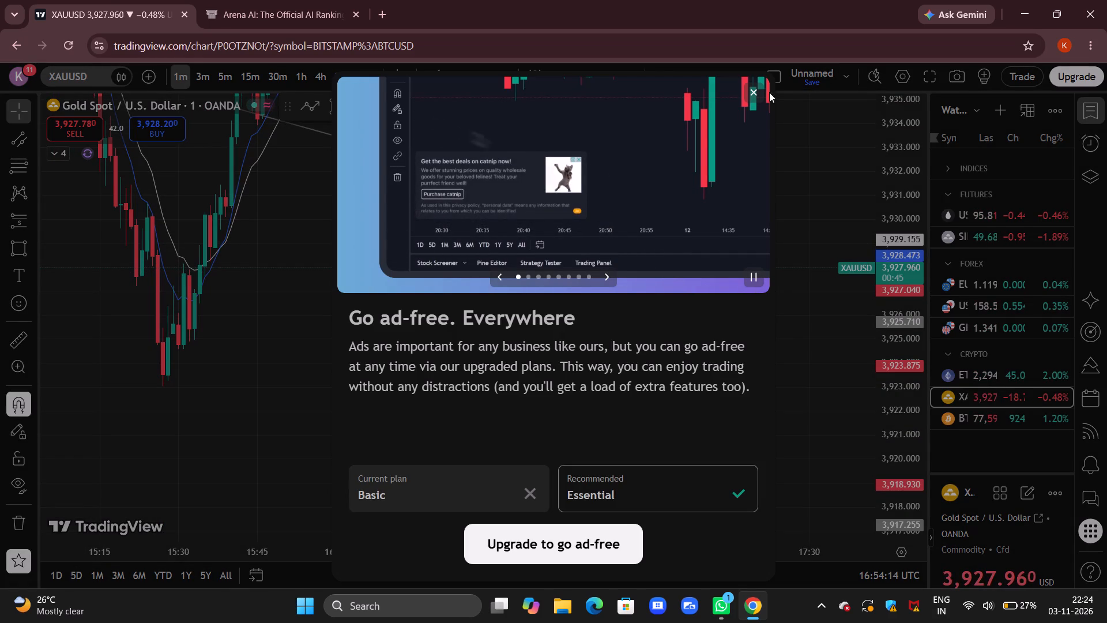
click(752, 95)
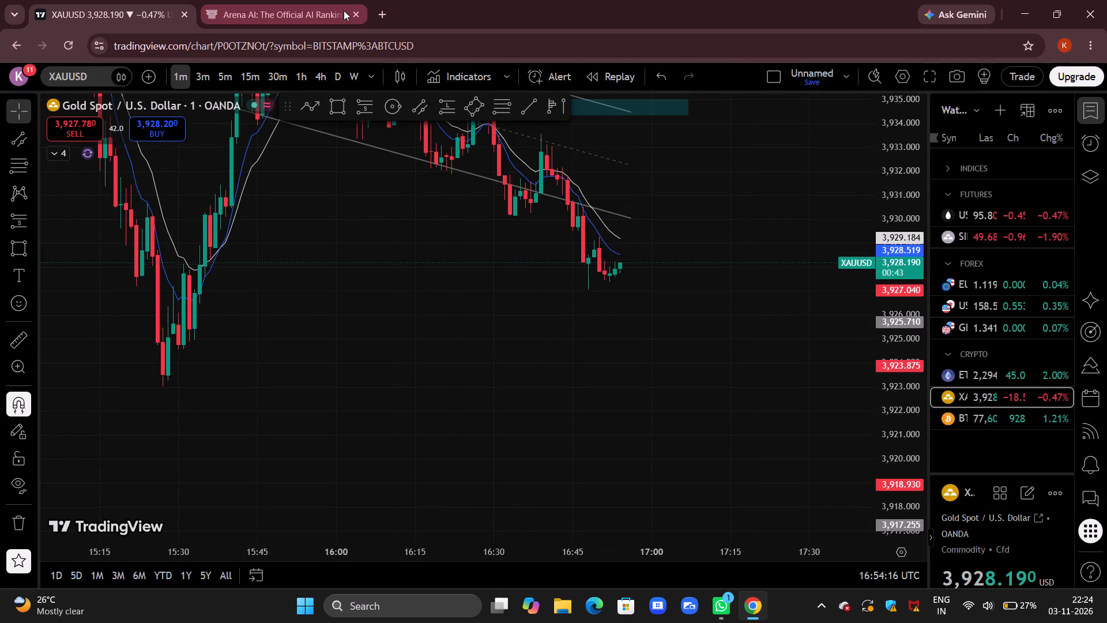
Close the Arena AI browser tab.
click(353, 16)
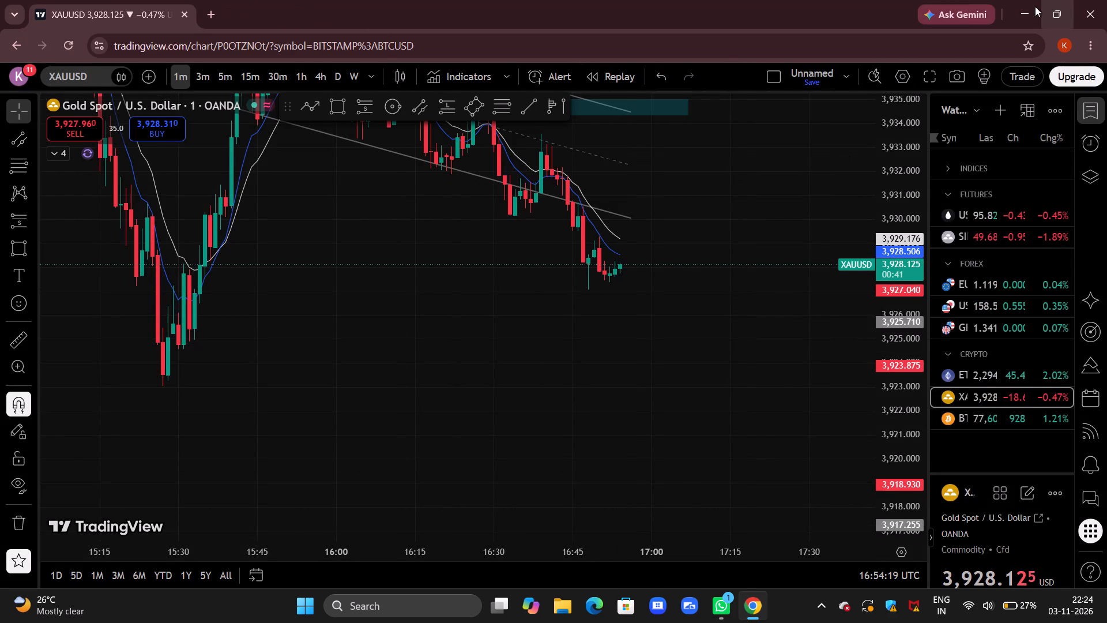
Minimise the browser and launch Kuro from the desktop.
click(1034, 7)
double_click(189, 97)
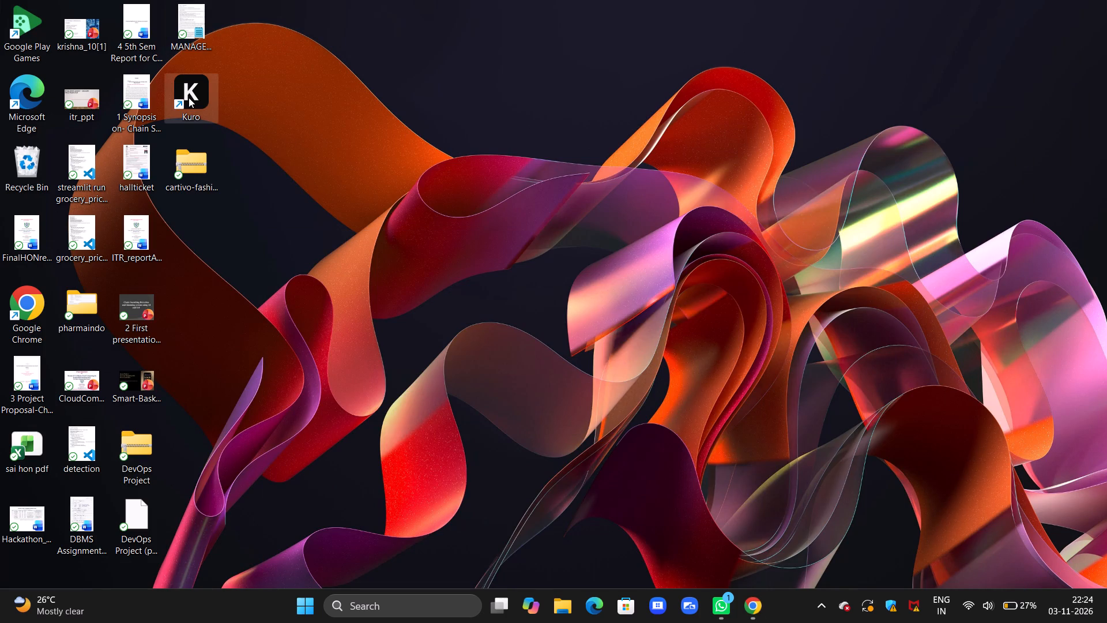